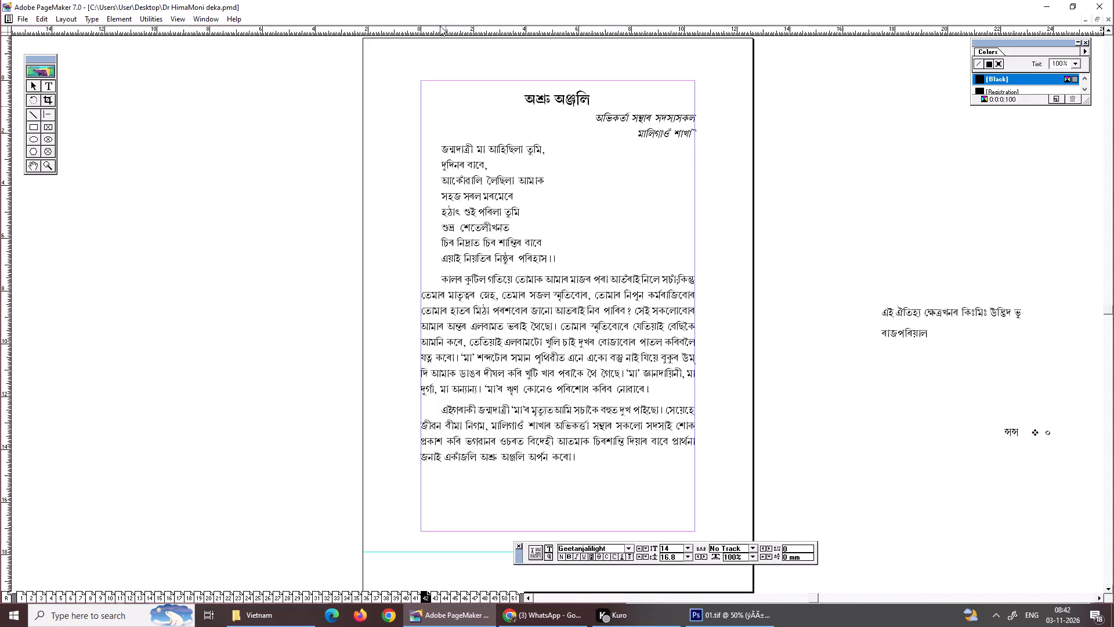
Move the text block on page 42 slightly down, to a Y position of about 7.16 mm.
click(27, 86)
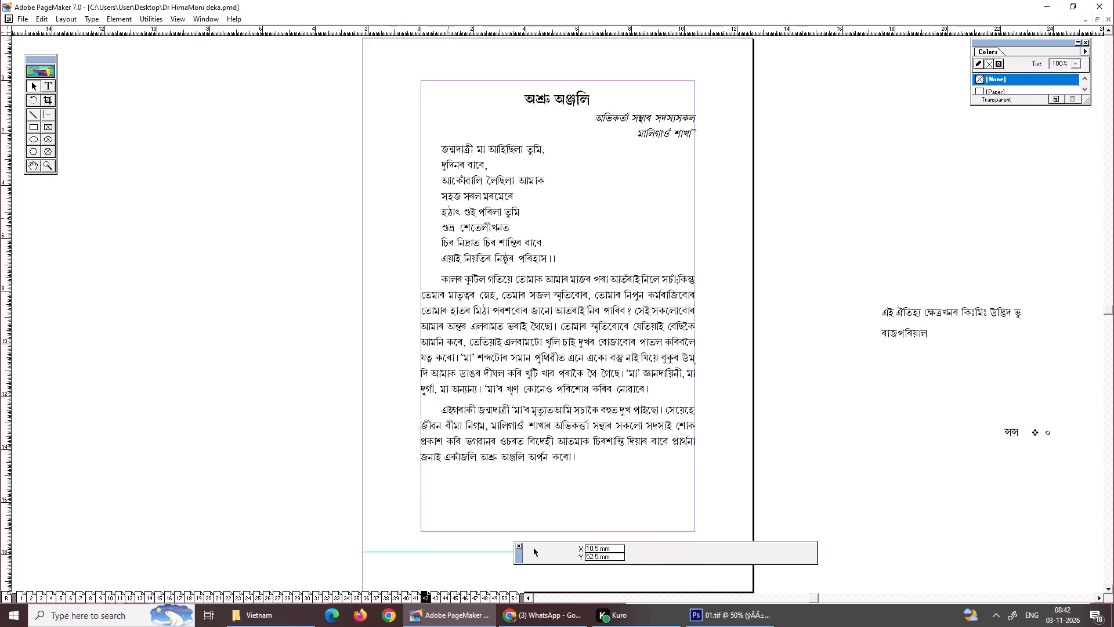
right_click(463, 213)
drag(458, 211, 457, 220)
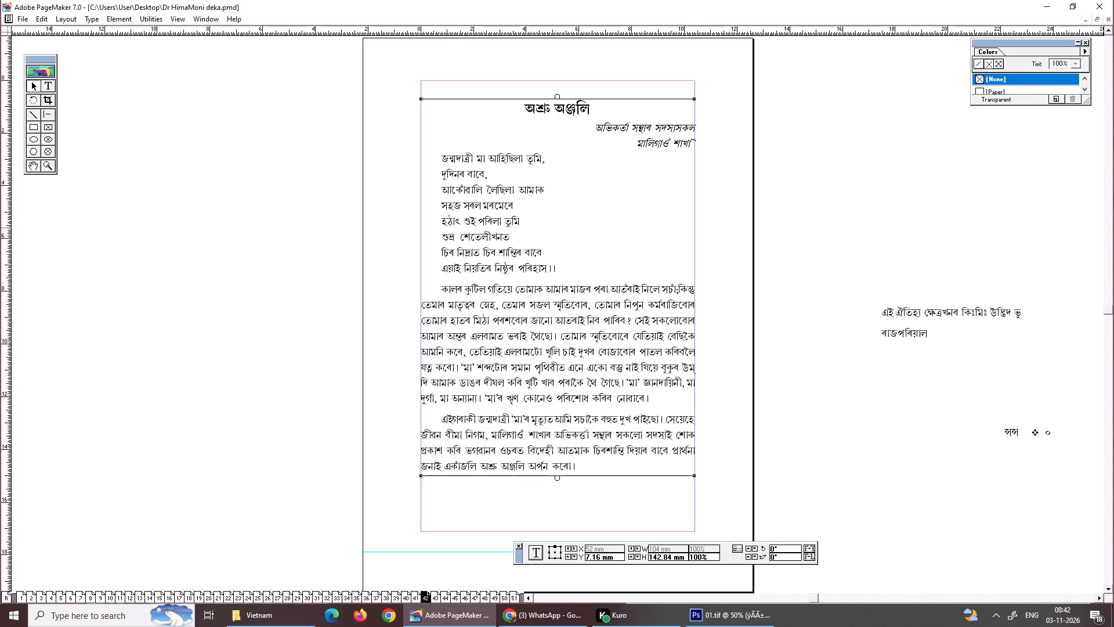
Save the PageMaker publication.
key(ctrl+2)
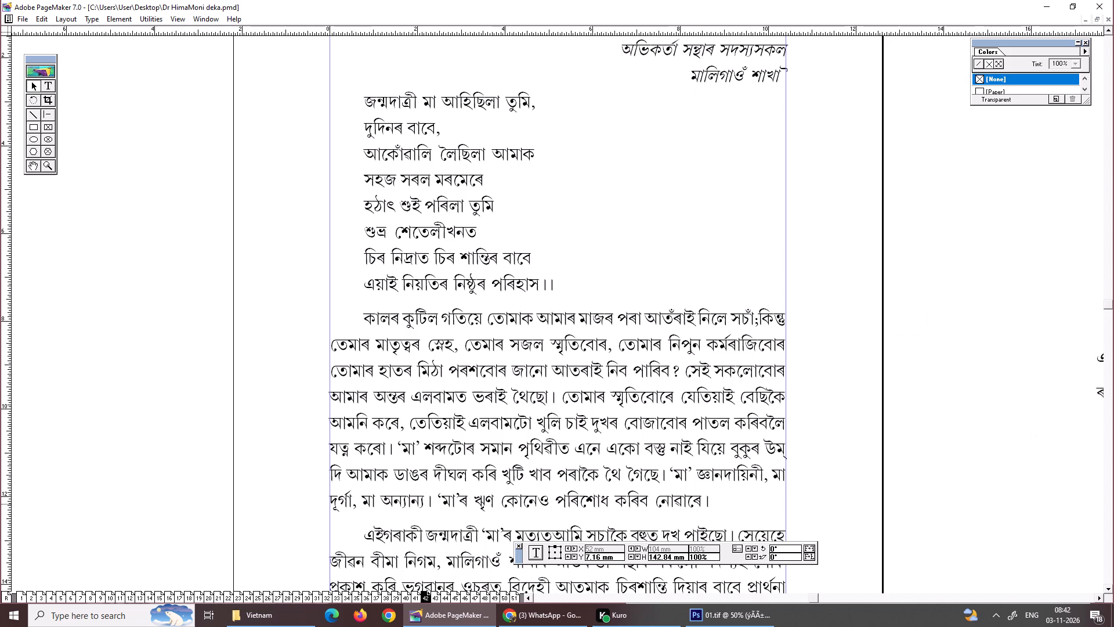
alt+drag(827, 391, 102, 467)
alt+drag(209, 424, 164, 275)
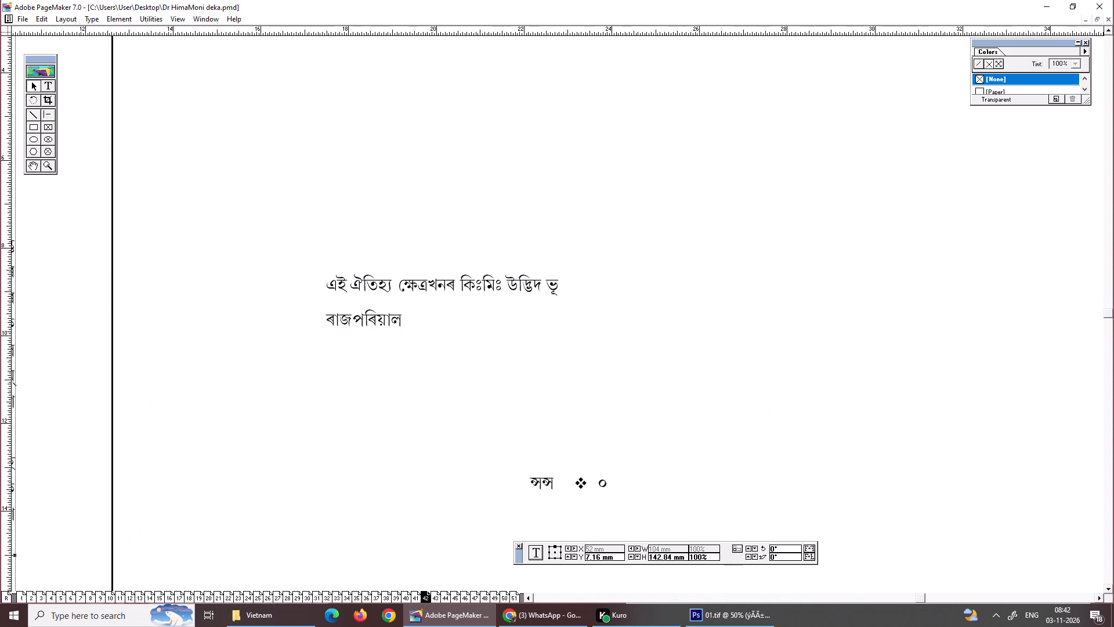
key(ctrl+0)
key(ctrl+s)
key(ctrl+s)
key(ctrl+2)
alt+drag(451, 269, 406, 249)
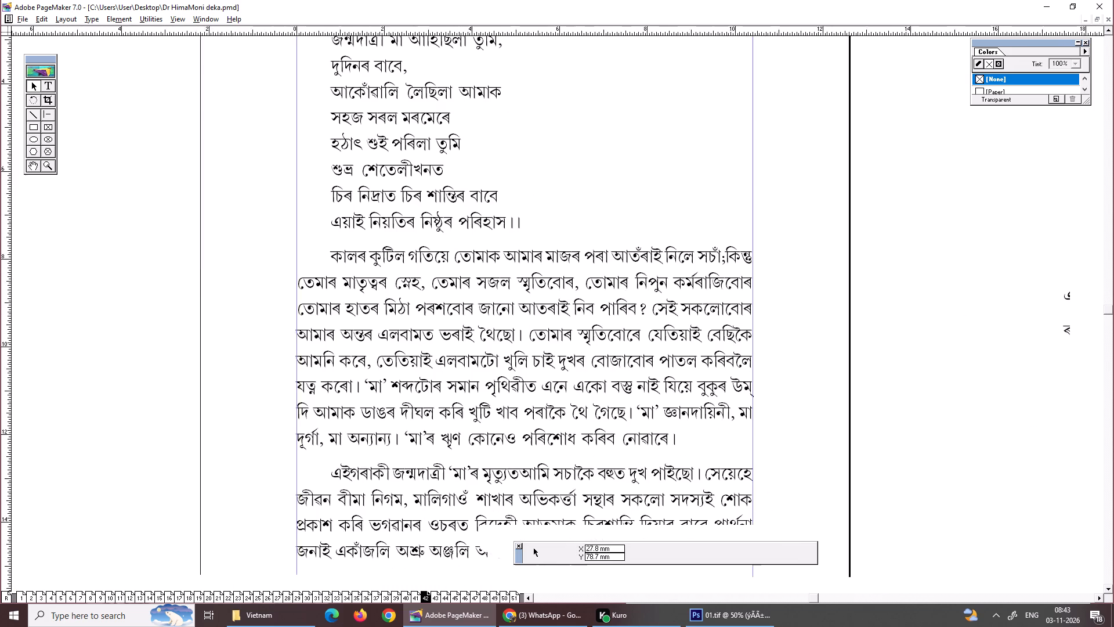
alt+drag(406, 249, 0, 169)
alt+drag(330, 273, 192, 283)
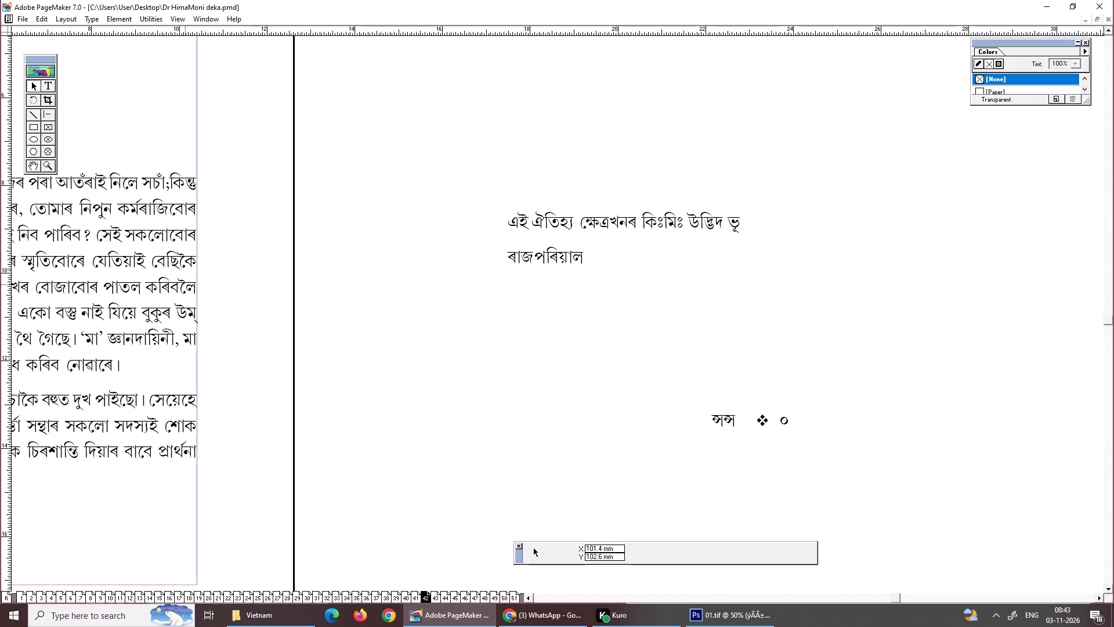
Switch to File Explorer, open the Indonesia folder on USB Drive (D:) and show its files as extra large icons.
click(274, 623)
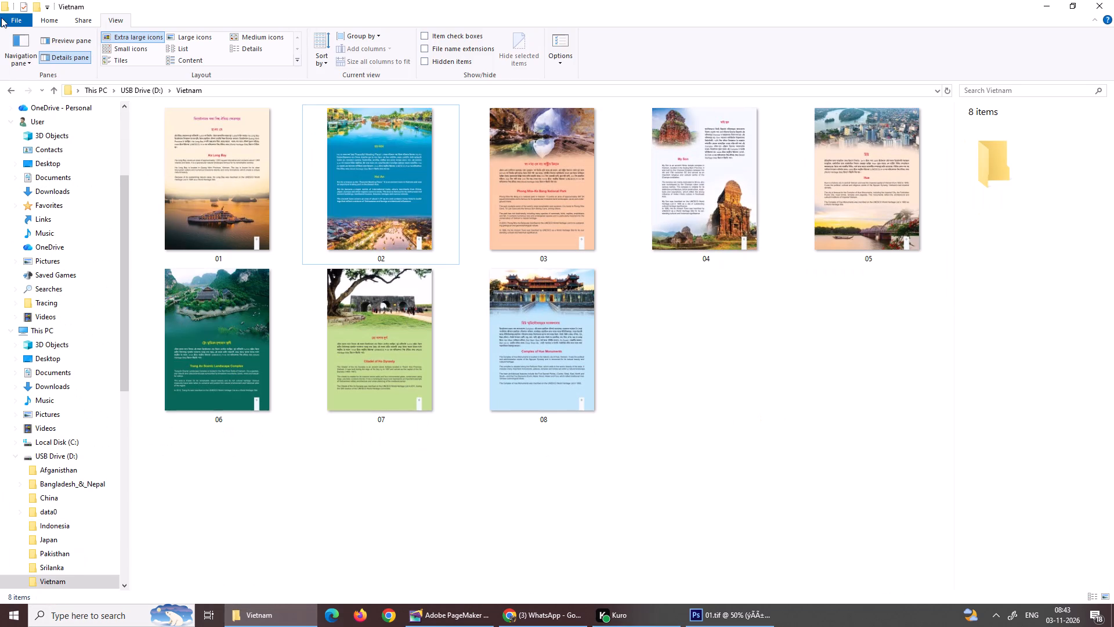
click(17, 92)
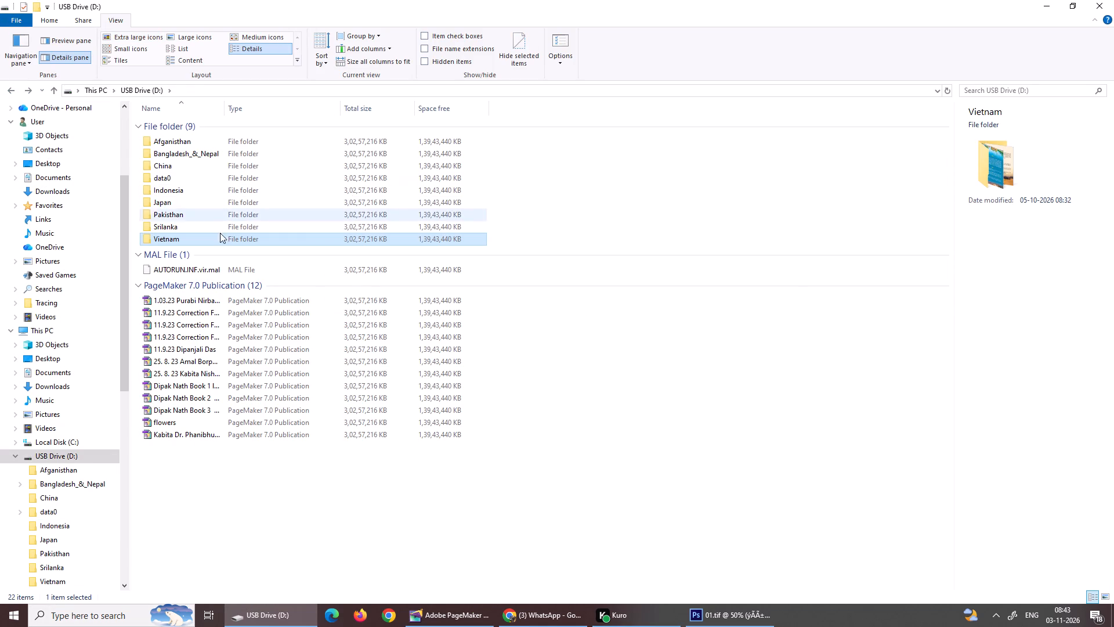
double_click(220, 240)
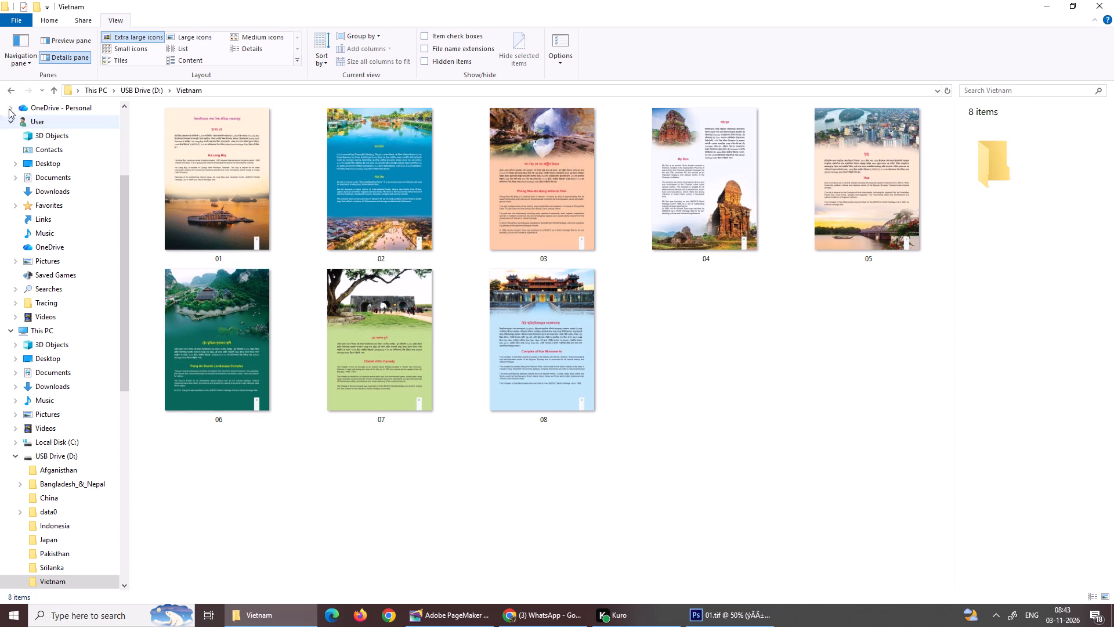
click(14, 89)
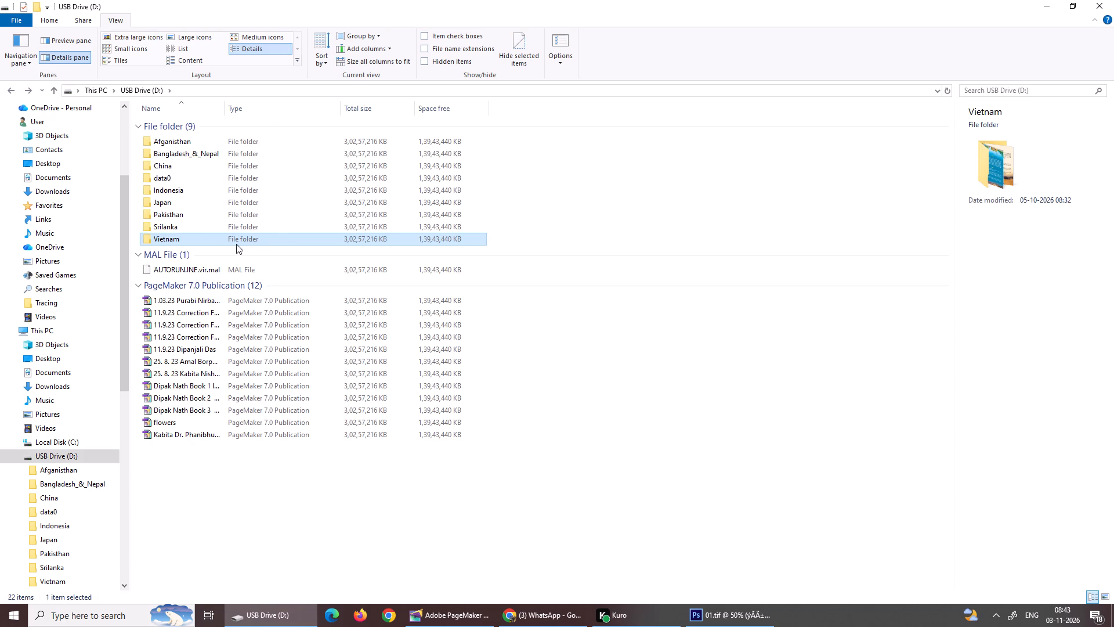
double_click(202, 196)
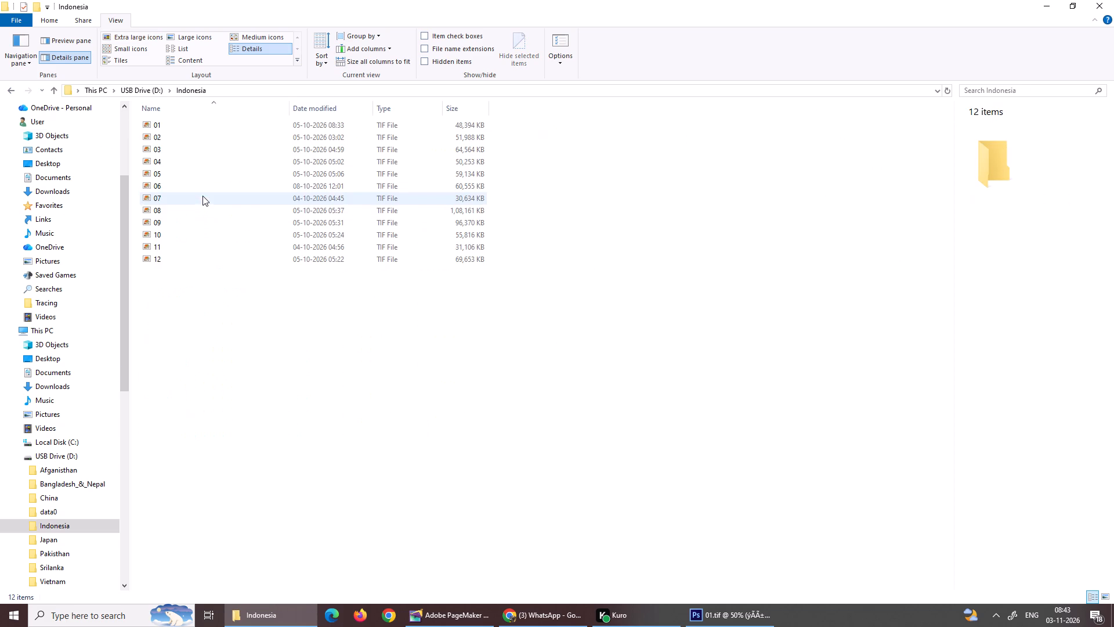
click(117, 33)
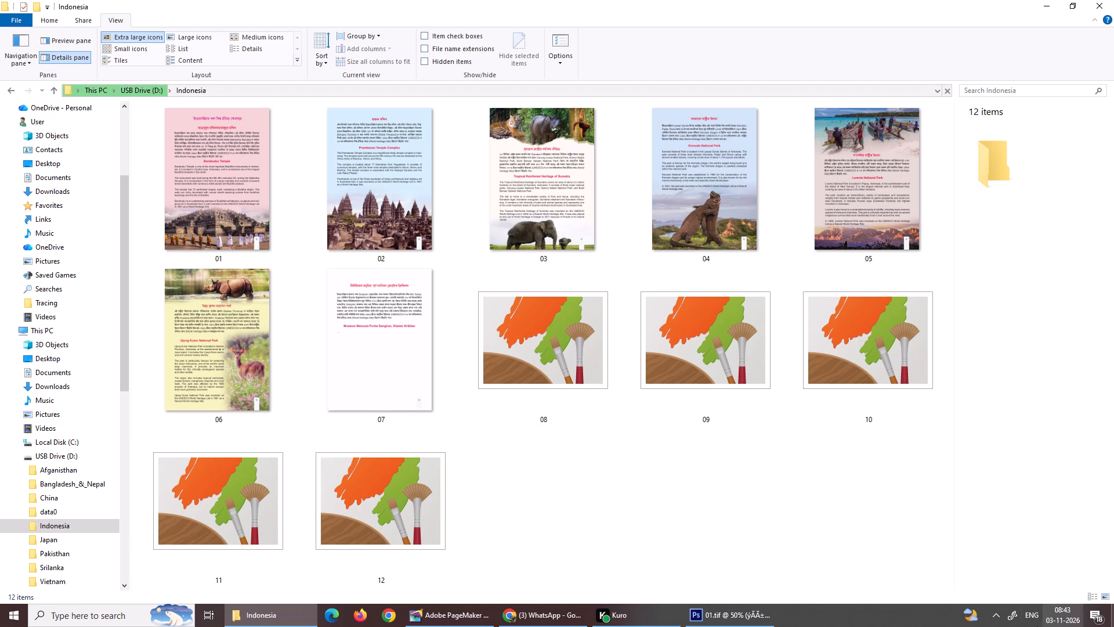
Open the TIFF file 01 from the Indonesia folder in Photoshop.
click(744, 618)
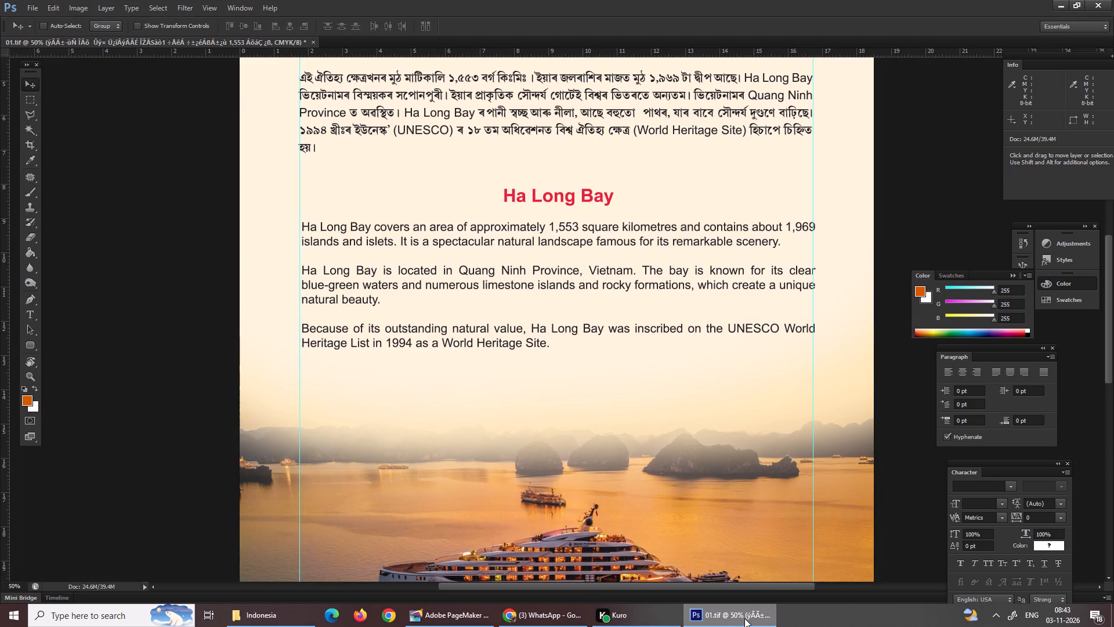
key(ctrl+0)
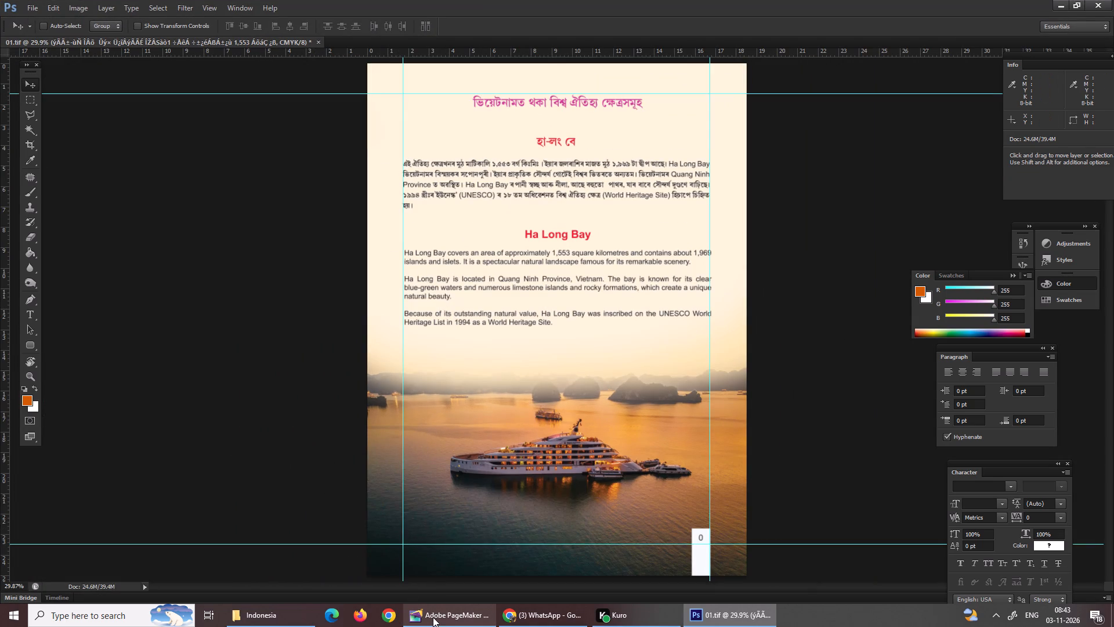
click(250, 626)
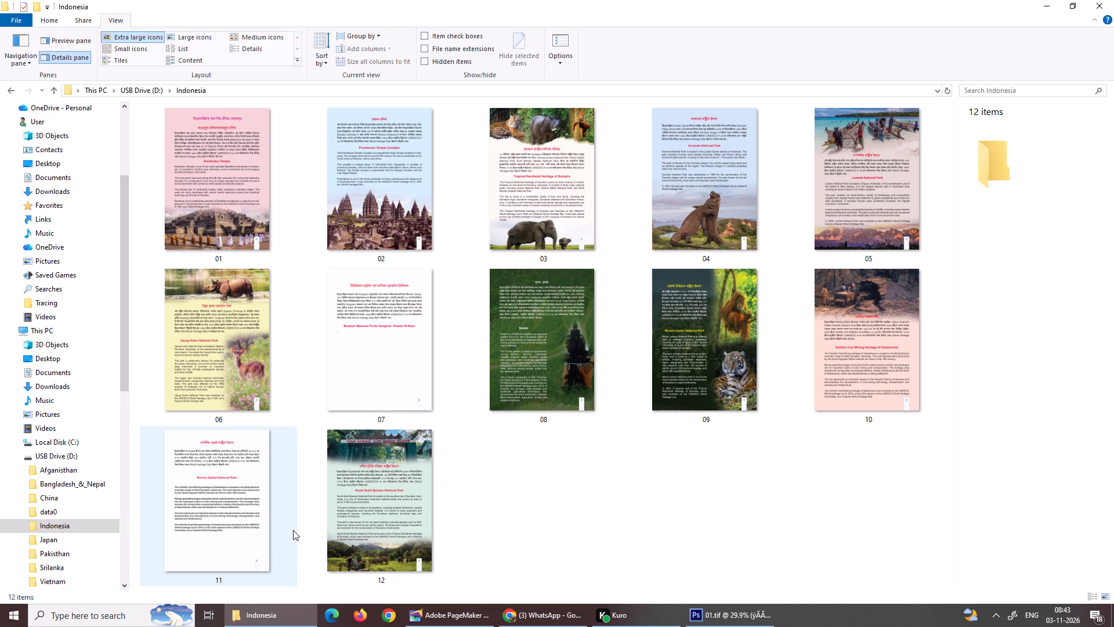
scroll(298, 524, up, 2)
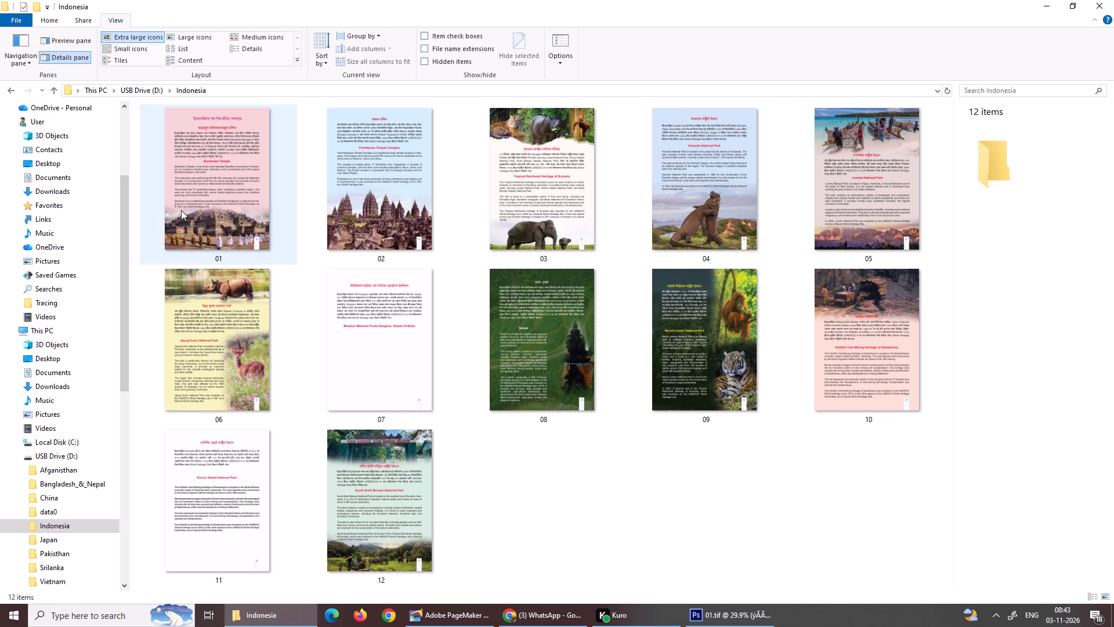
right_click(202, 203)
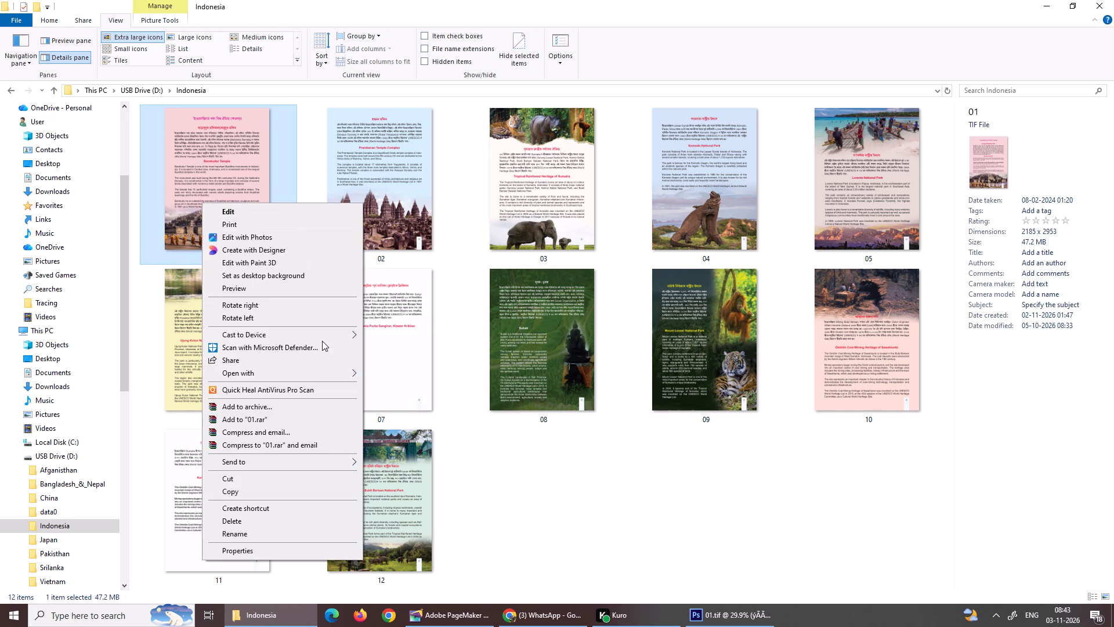
click(385, 376)
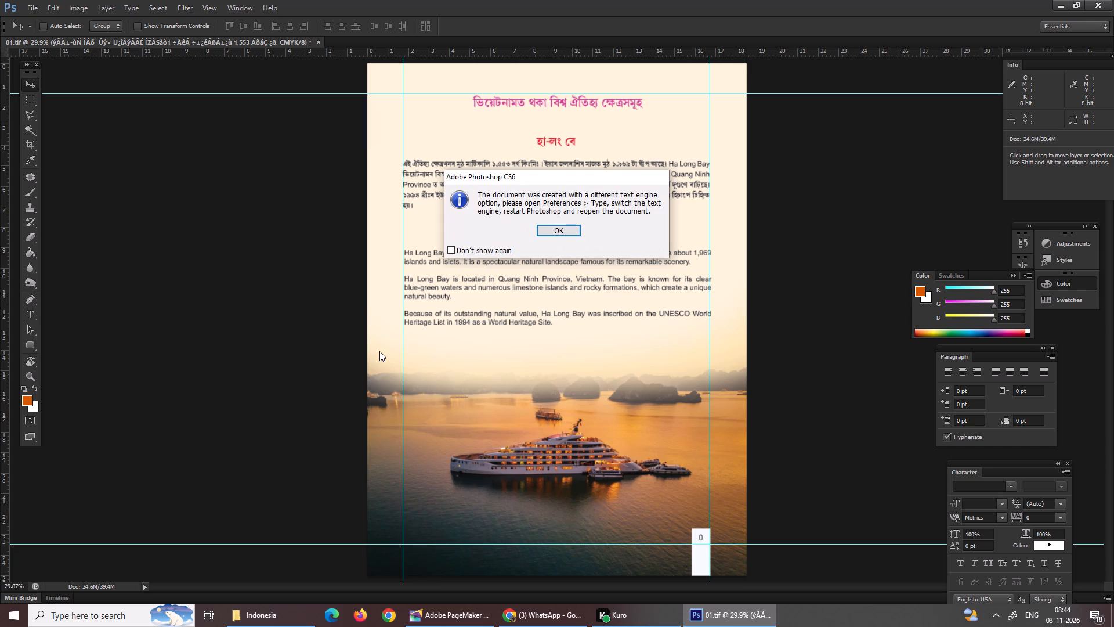
key(Return)
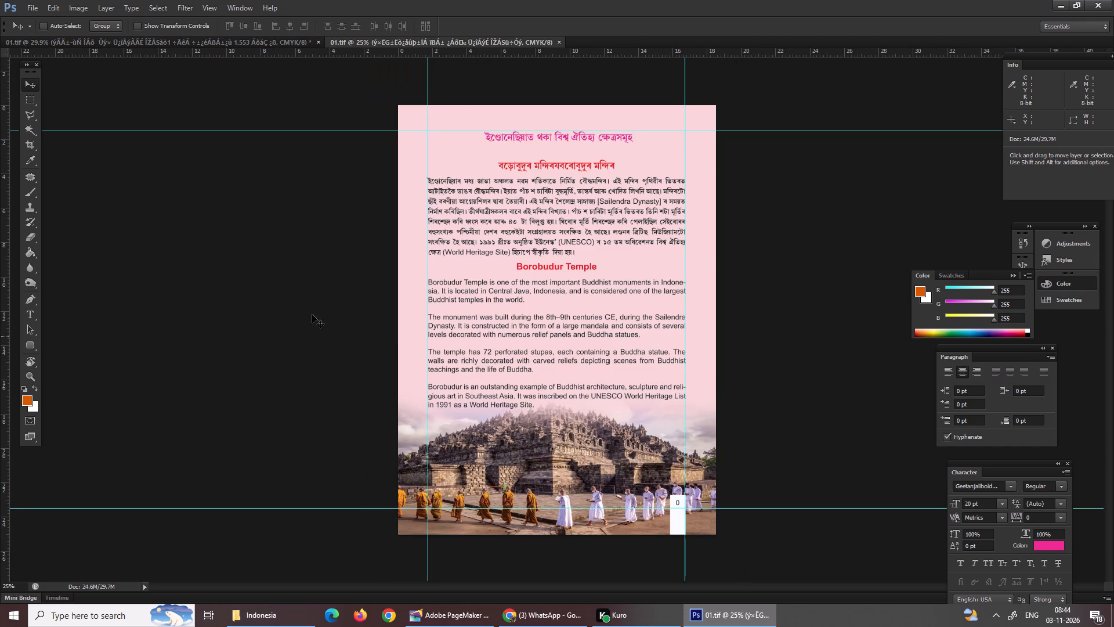
Select the text layer with the red Assamese heading and its paragraph, and move it slightly up, away from the Borobudur Temple heading.
key(ctrl+equal)
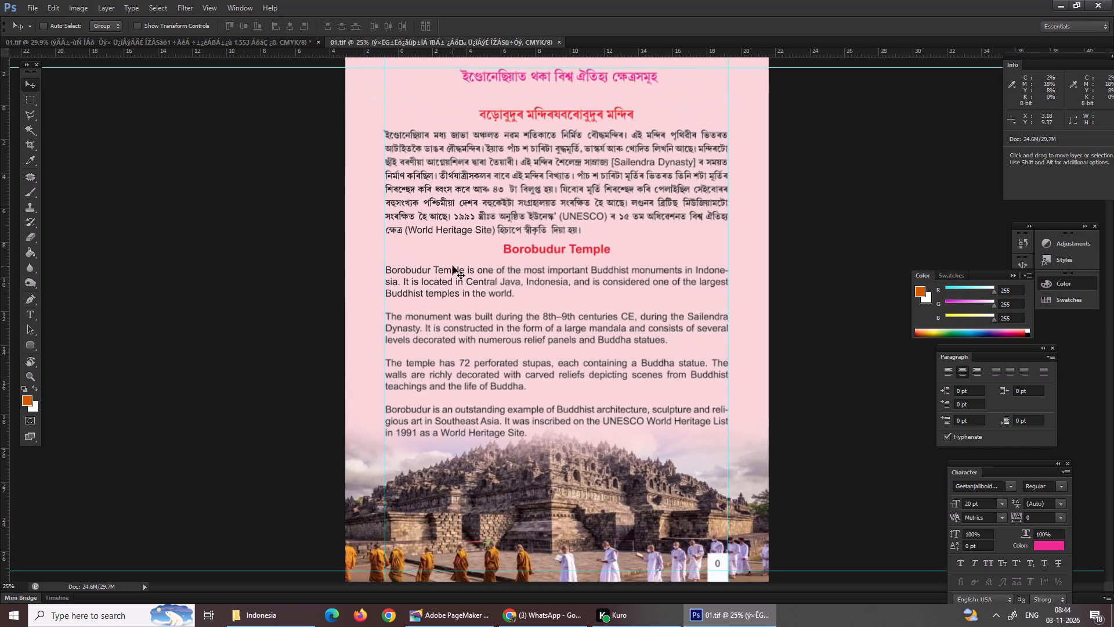
scroll(453, 266, up, 7)
right_click(582, 130)
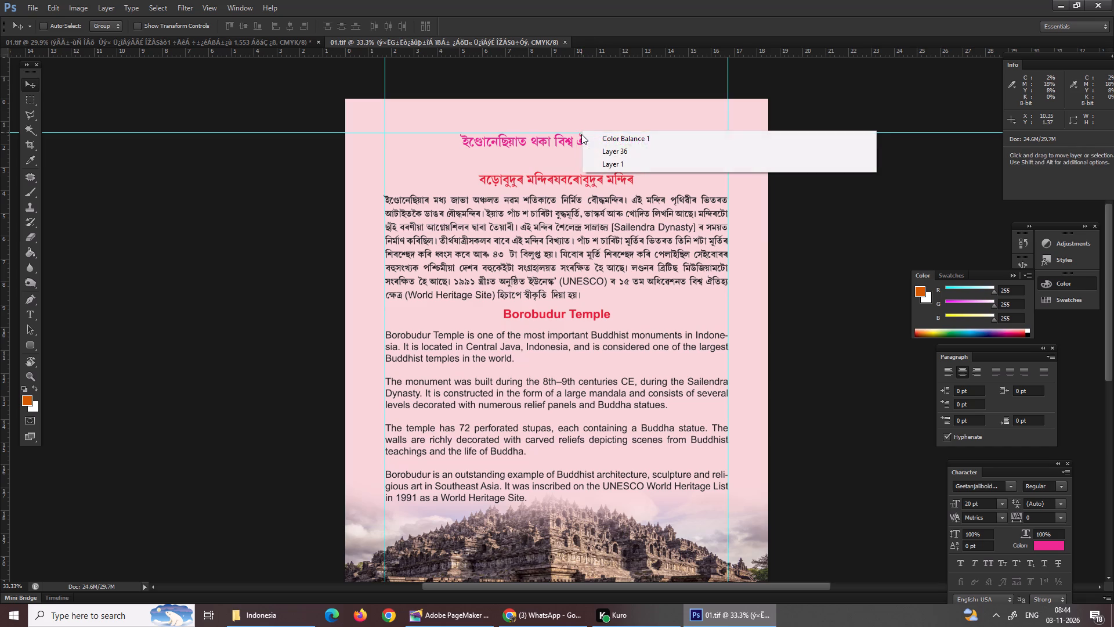
right_click(585, 139)
right_click(554, 143)
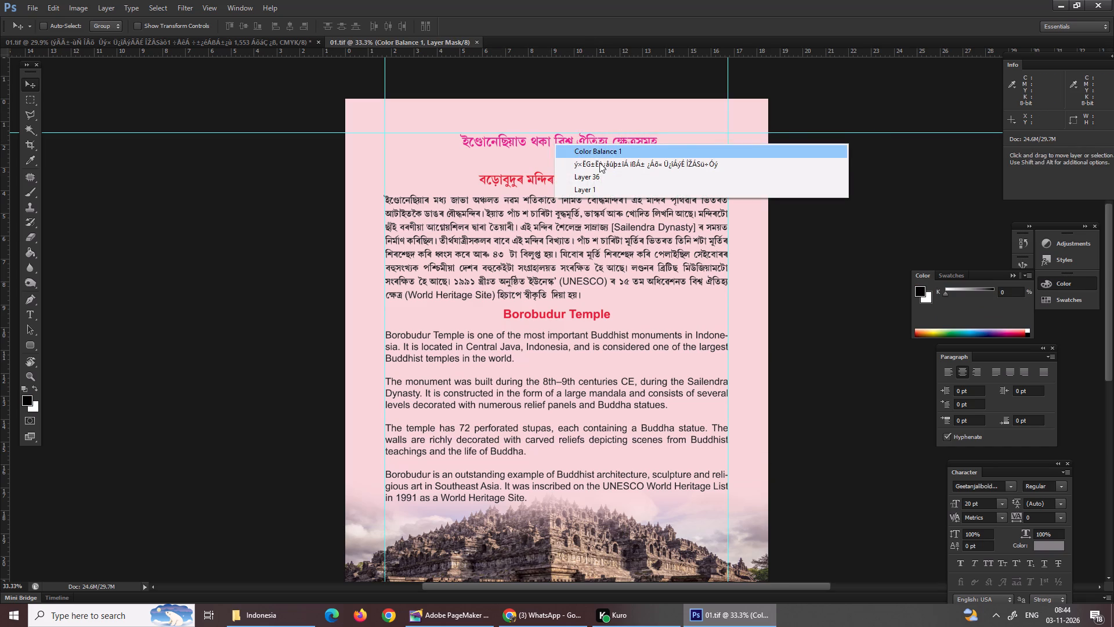
click(602, 163)
click(591, 142)
right_click(569, 177)
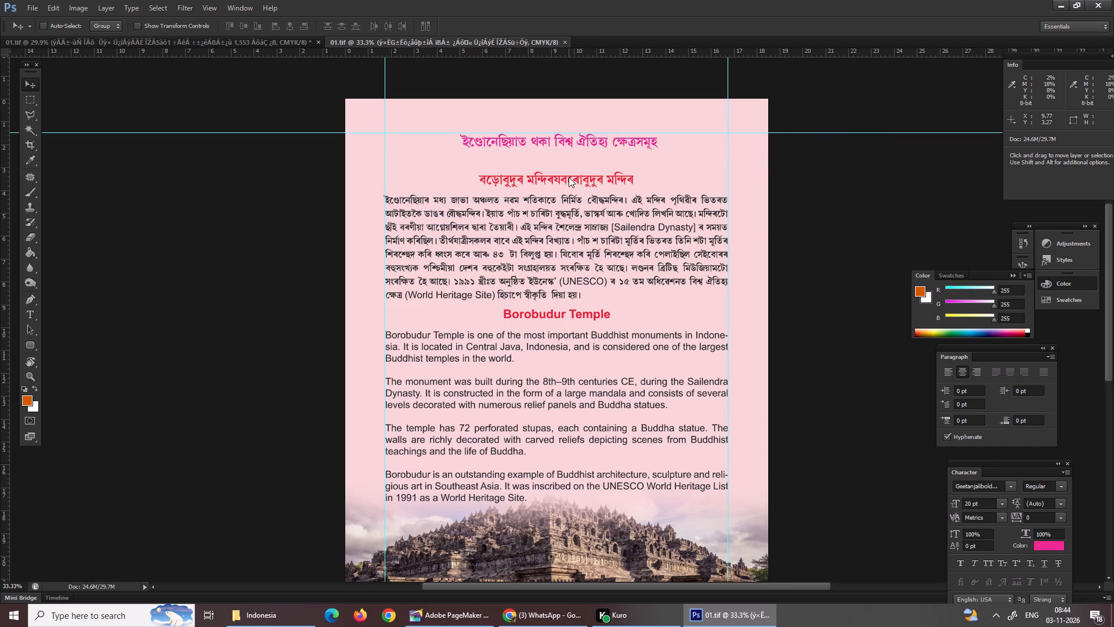
click(609, 205)
right_click(587, 172)
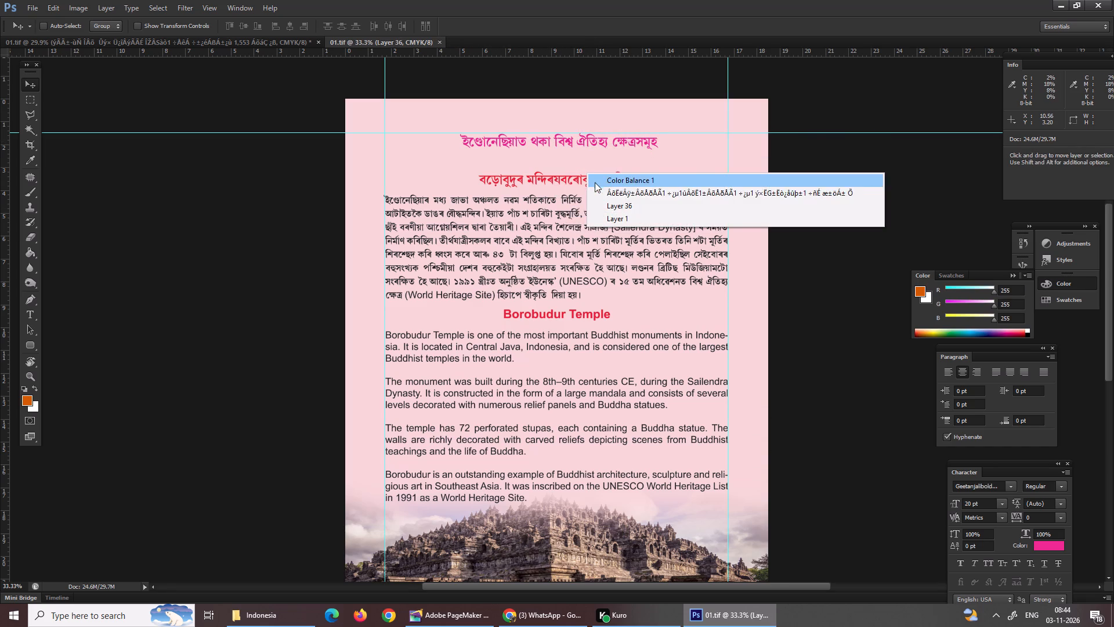
click(619, 191)
drag(580, 176, 578, 166)
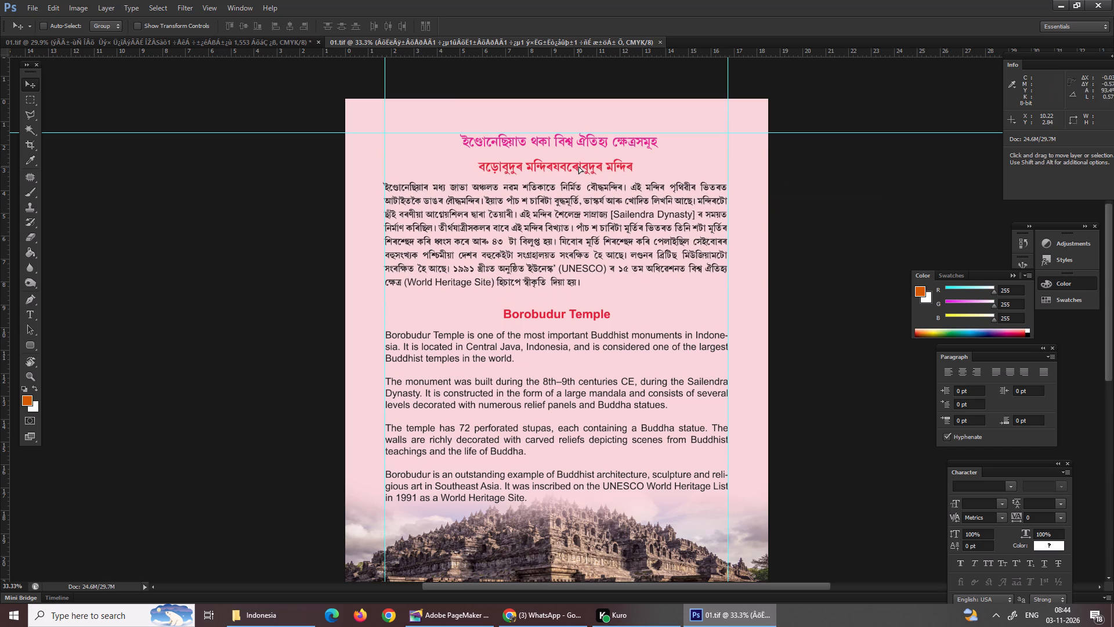
drag(573, 174, 573, 182)
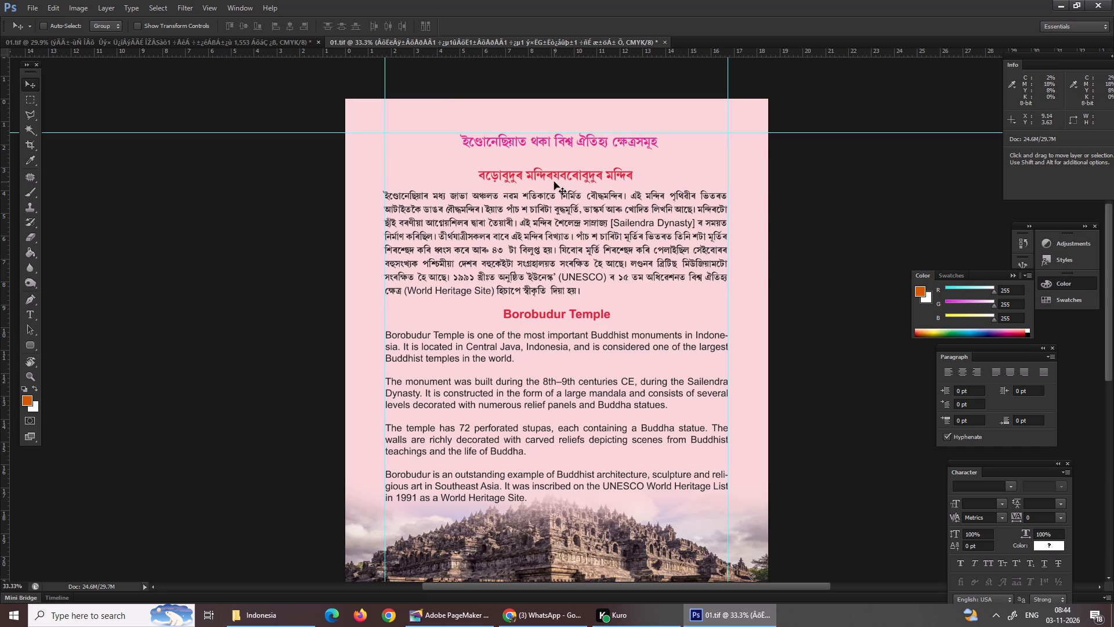
Delete the letter ব after মন্দিৰয in the middle of the red Assamese heading.
key(ctrl+equal)
key(ctrl+equal)
scroll(554, 182, down, 1)
scroll(554, 182, up, 4)
scroll(554, 182, down, 1)
scroll(554, 182, up, 2)
scroll(554, 182, down, 2)
scroll(554, 182, up, 4)
scroll(554, 182, down, 2)
scroll(554, 182, up, 2)
scroll(554, 182, down, 2)
scroll(554, 182, up, 3)
scroll(554, 182, down, 3)
scroll(554, 182, up, 1)
scroll(554, 182, down, 1)
scroll(554, 182, up, 1)
scroll(554, 182, down, 1)
scroll(554, 182, up, 1)
scroll(554, 182, down, 2)
scroll(554, 182, up, 3)
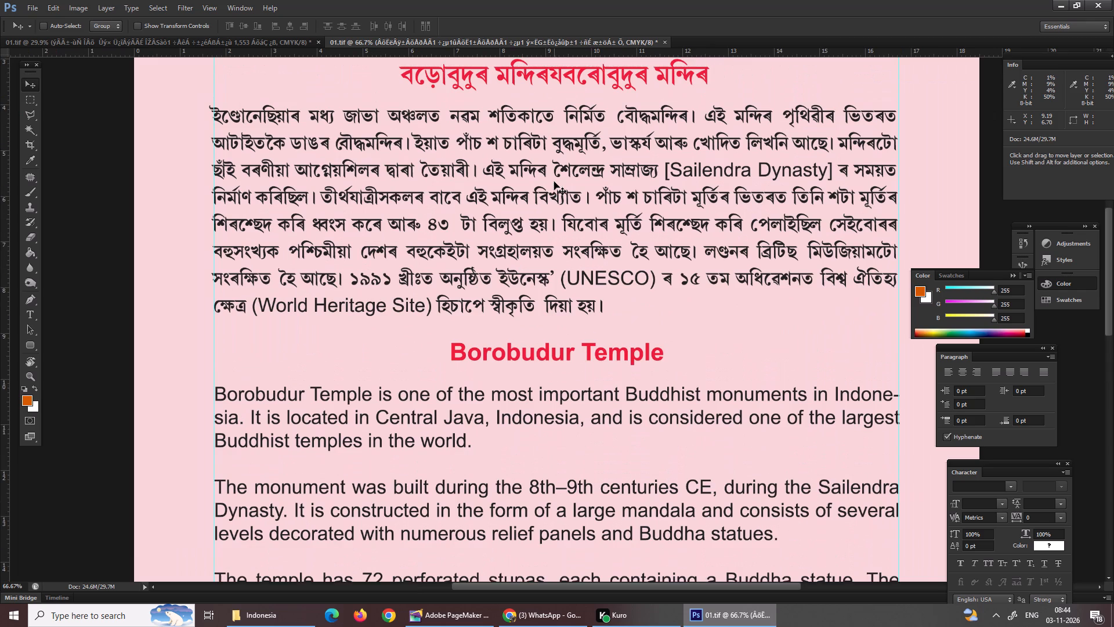
scroll(590, 153, up, 1)
scroll(590, 153, down, 1)
scroll(590, 153, up, 3)
key(t)
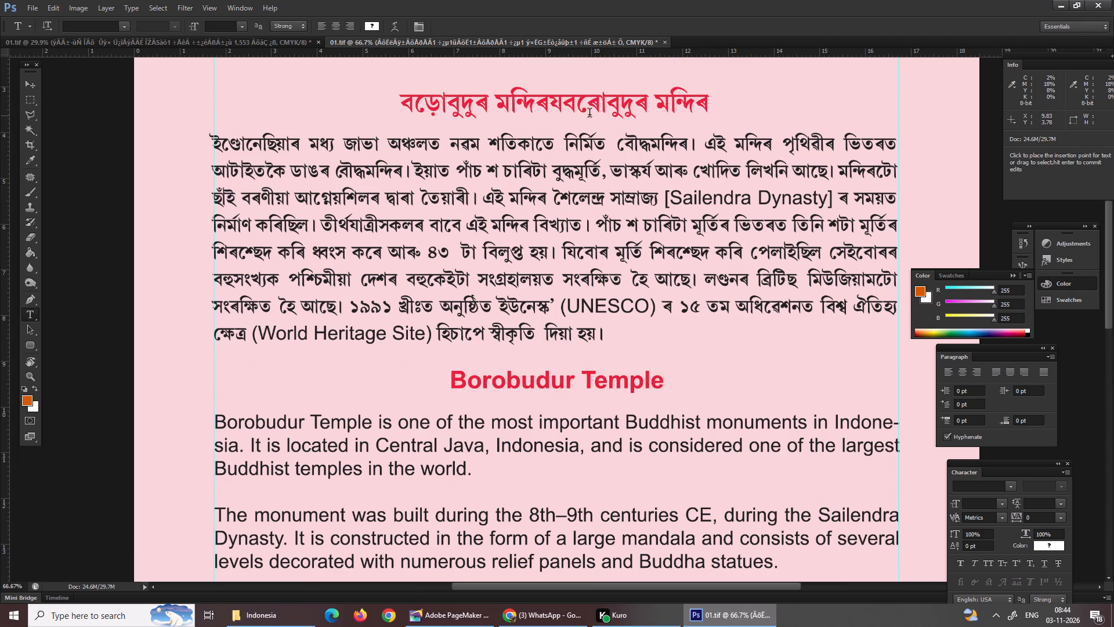
click(591, 113)
click(573, 99)
key(BackSpace)
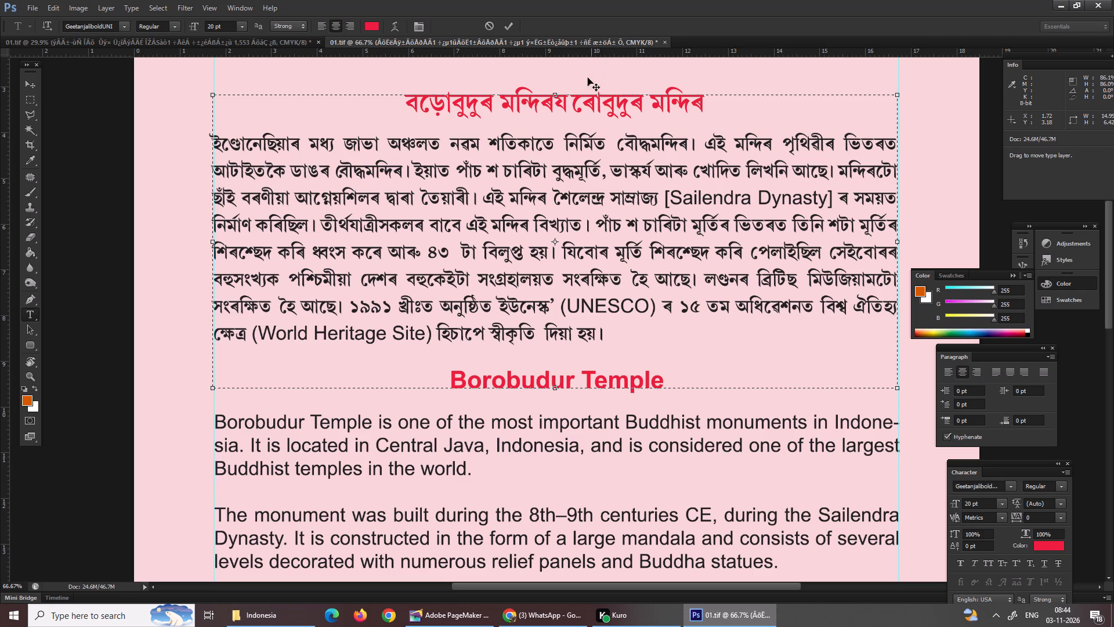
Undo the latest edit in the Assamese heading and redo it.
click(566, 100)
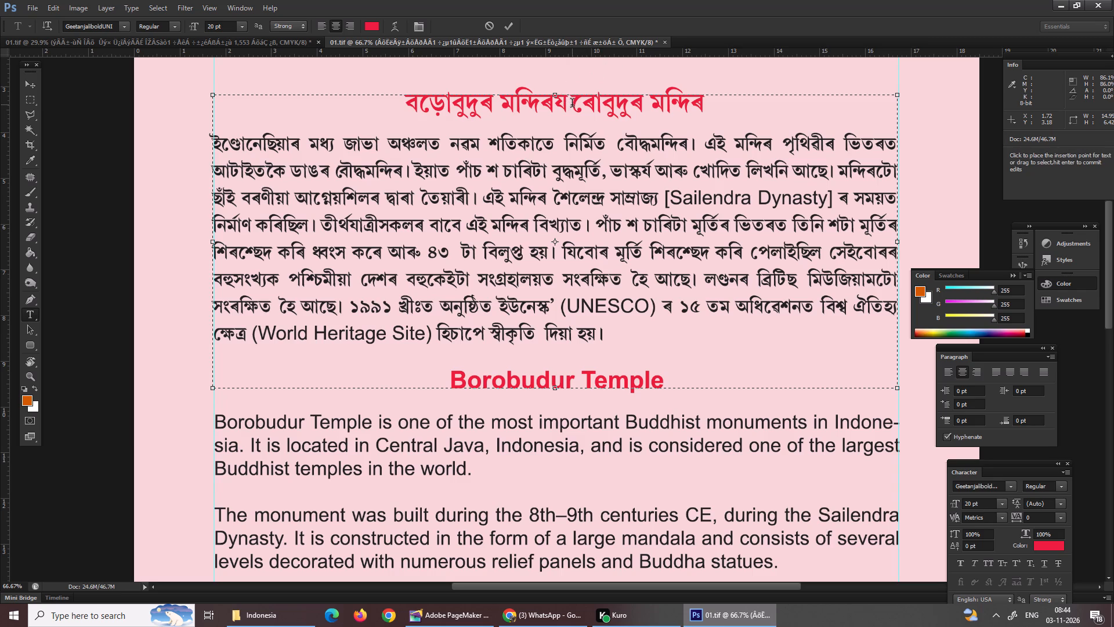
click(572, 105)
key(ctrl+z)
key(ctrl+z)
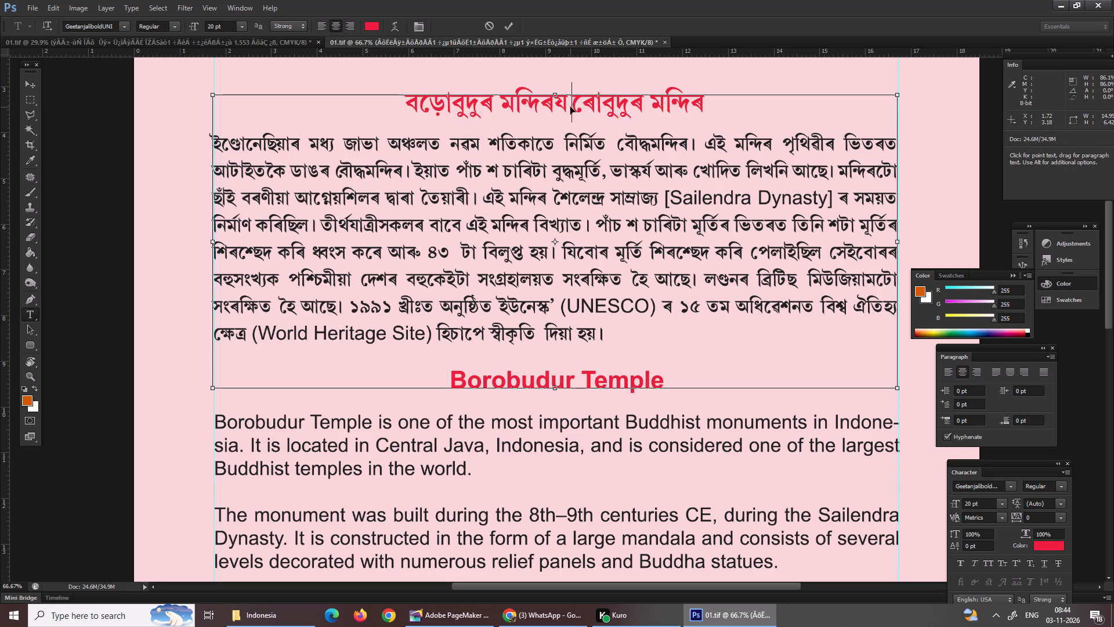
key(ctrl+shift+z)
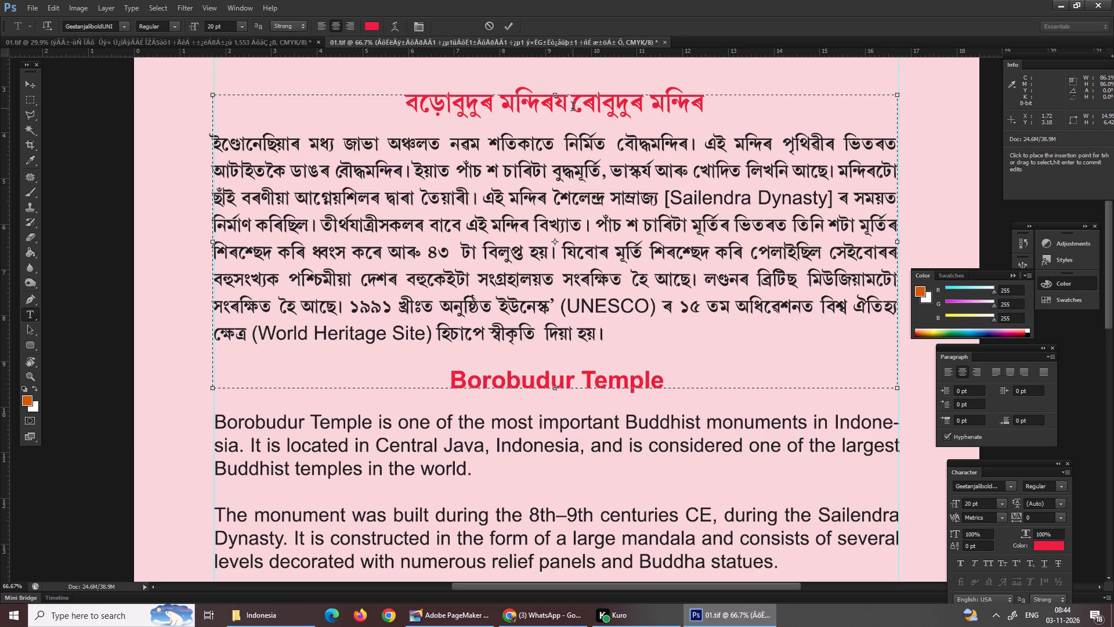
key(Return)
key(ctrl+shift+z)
Replace the stray letter য after the first মন্দিৰ in the red heading with a space.
click(576, 102)
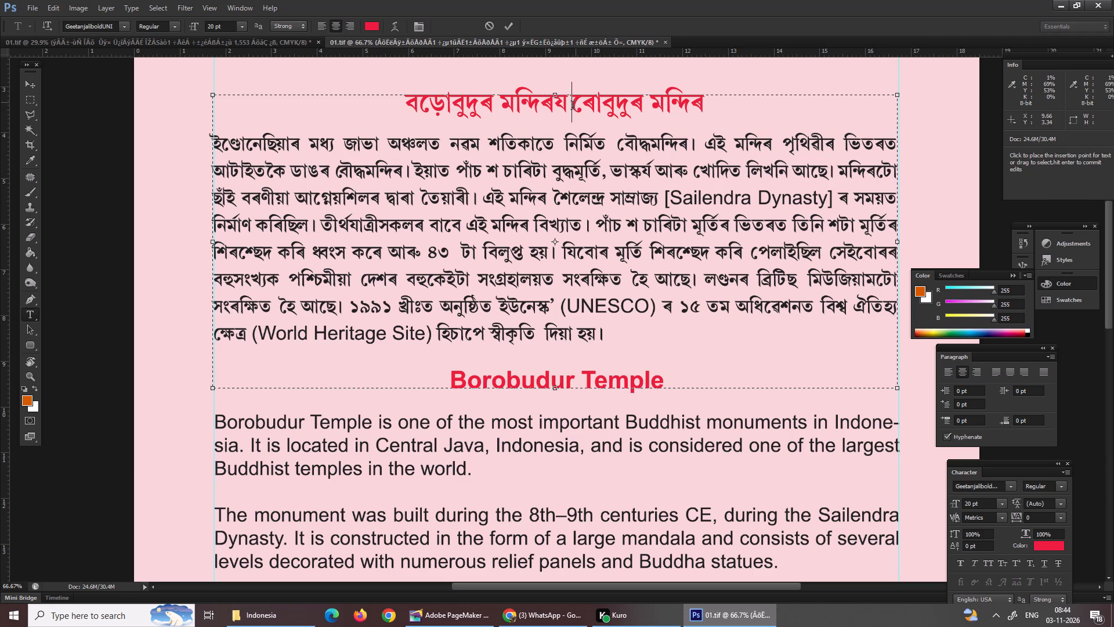
key(BackSpace)
key(BackSpace)
key(space)
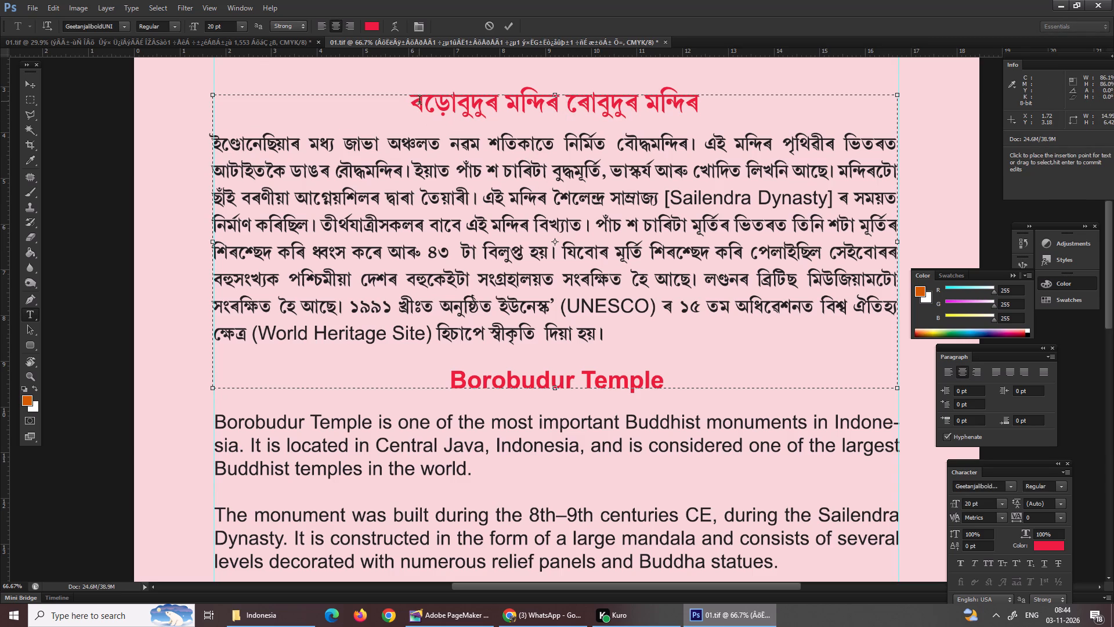
Copy the first letter ব of the red Assamese heading and paste it before ৰোবুদুৰ, making it বৰোবুদুৰ.
drag(421, 102, 399, 108)
key(ctrl+c)
key(ctrl+c)
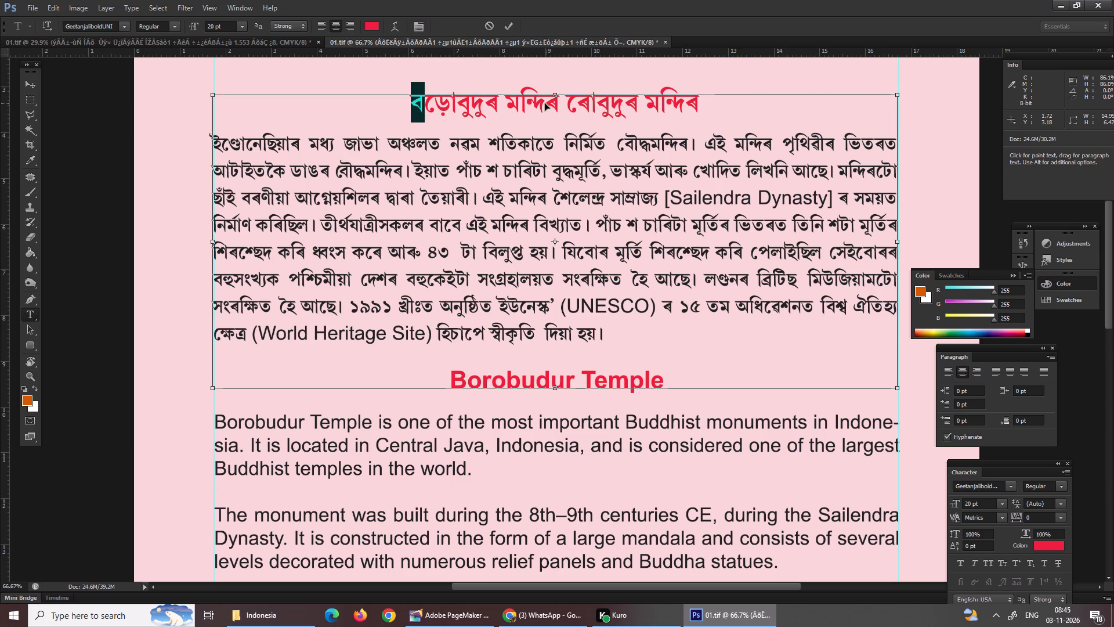
click(563, 98)
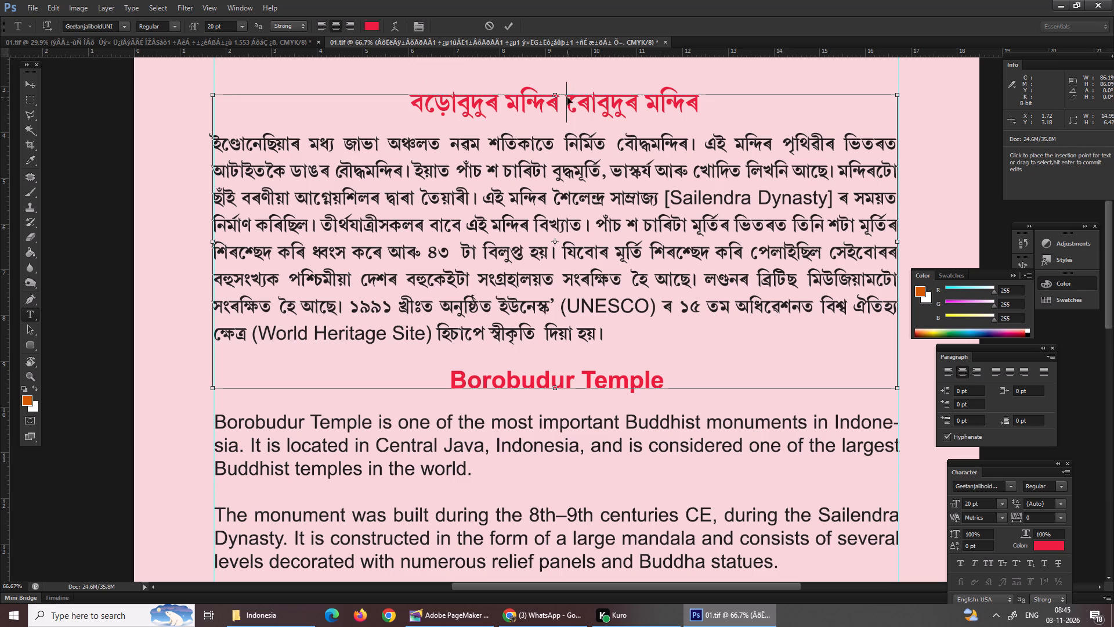
key(ctrl+v)
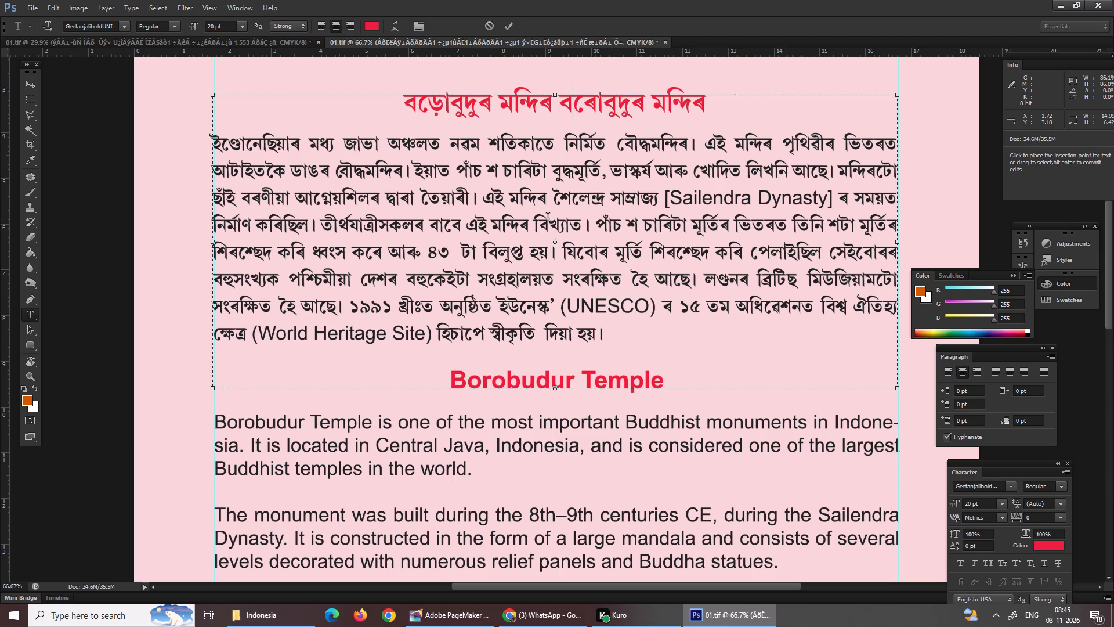
Set the font size of the whole Assamese paragraph below the red heading to 12 pt.
drag(732, 100, 471, 136)
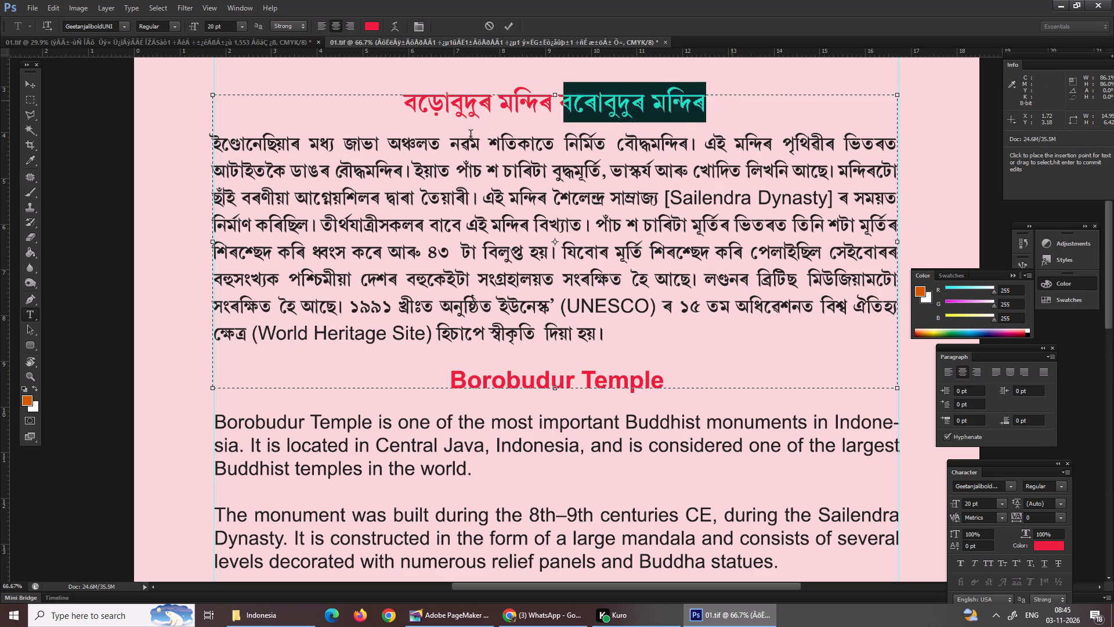
drag(471, 136, 355, 116)
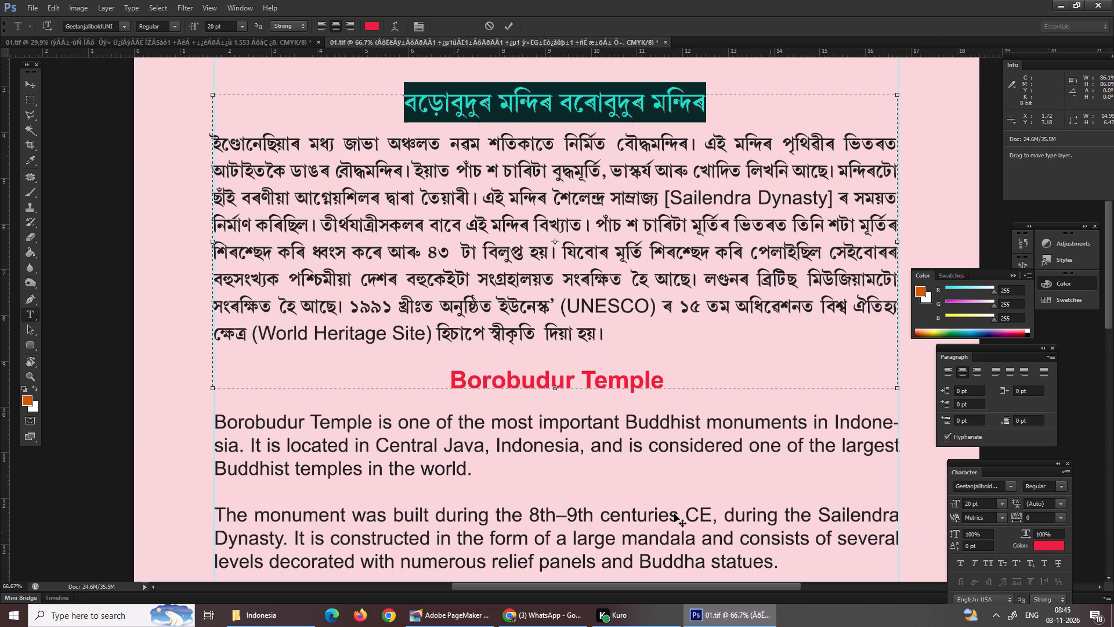
drag(646, 345, 397, 302)
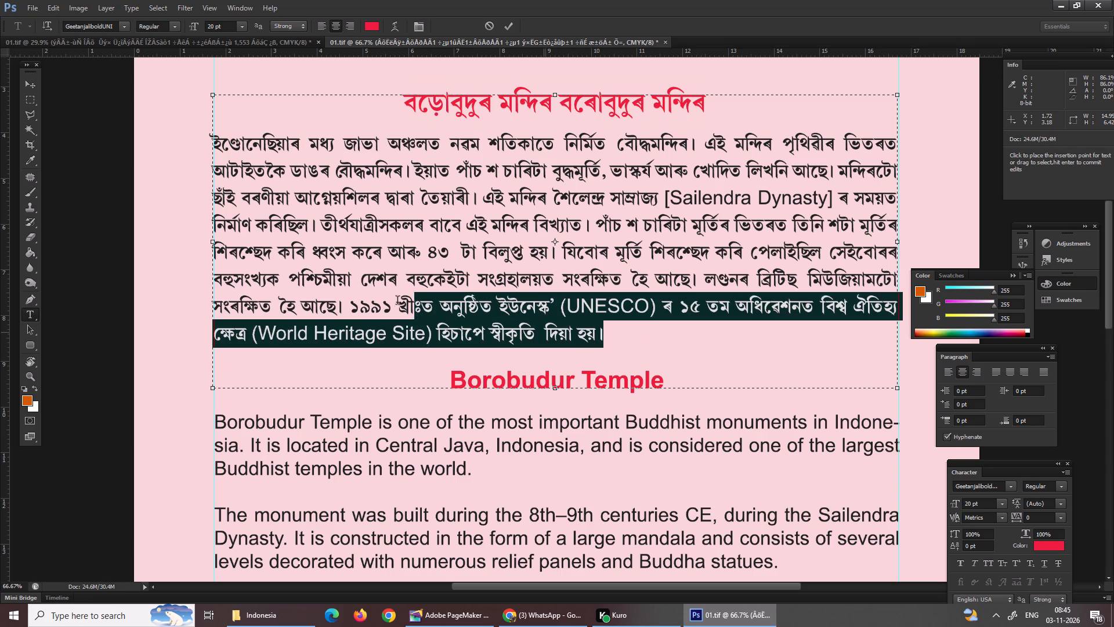
drag(397, 302, 335, 266)
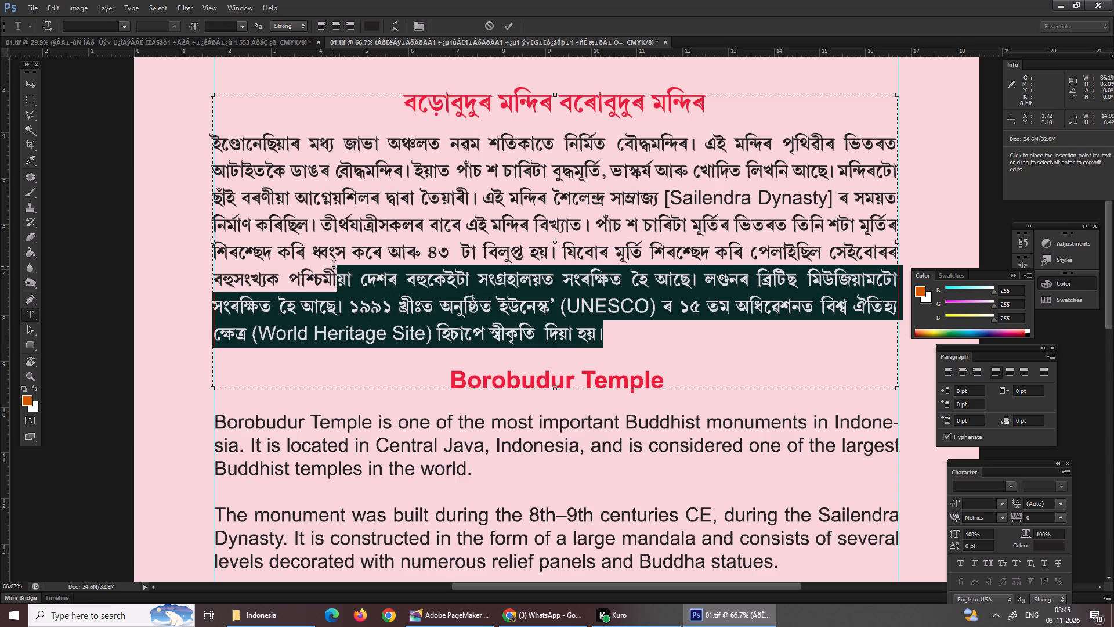
shift+click(213, 140)
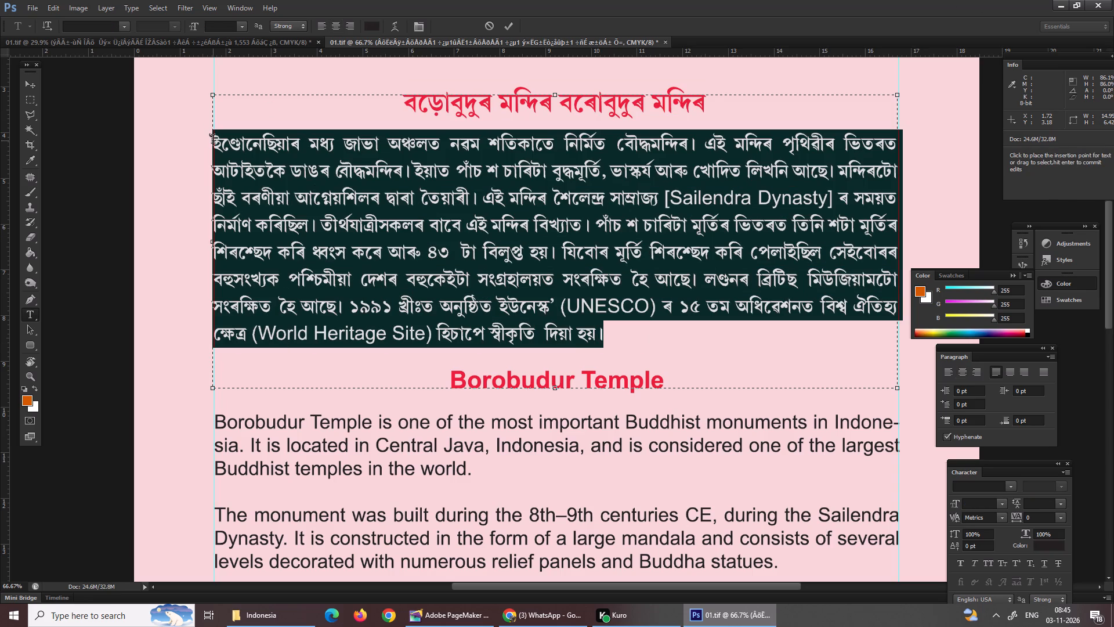
click(977, 503)
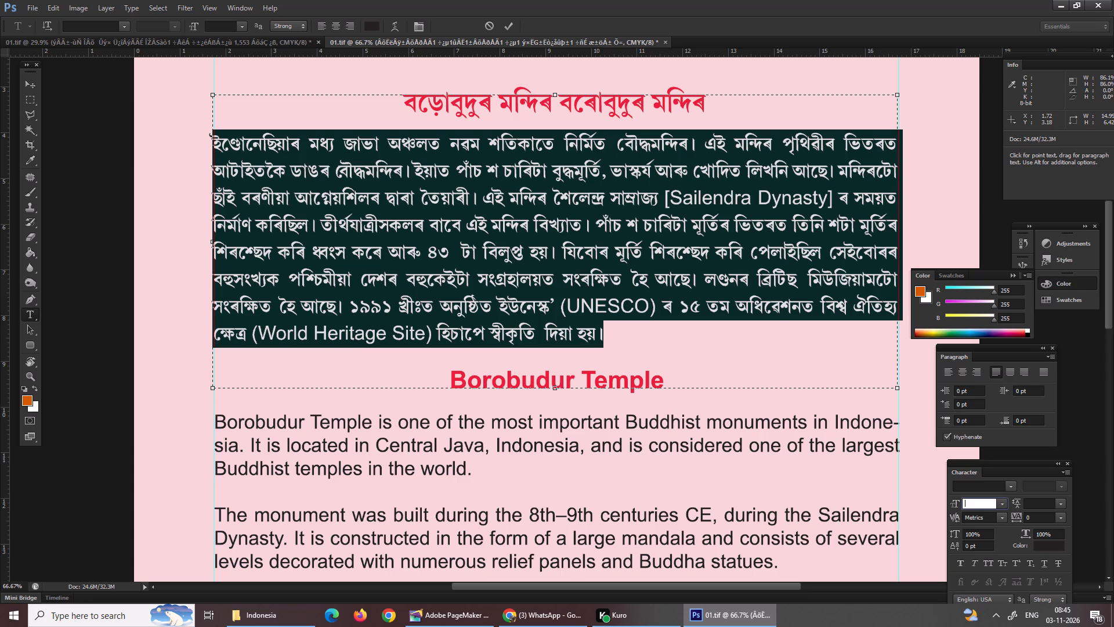
key(1)
key(2)
key(Return)
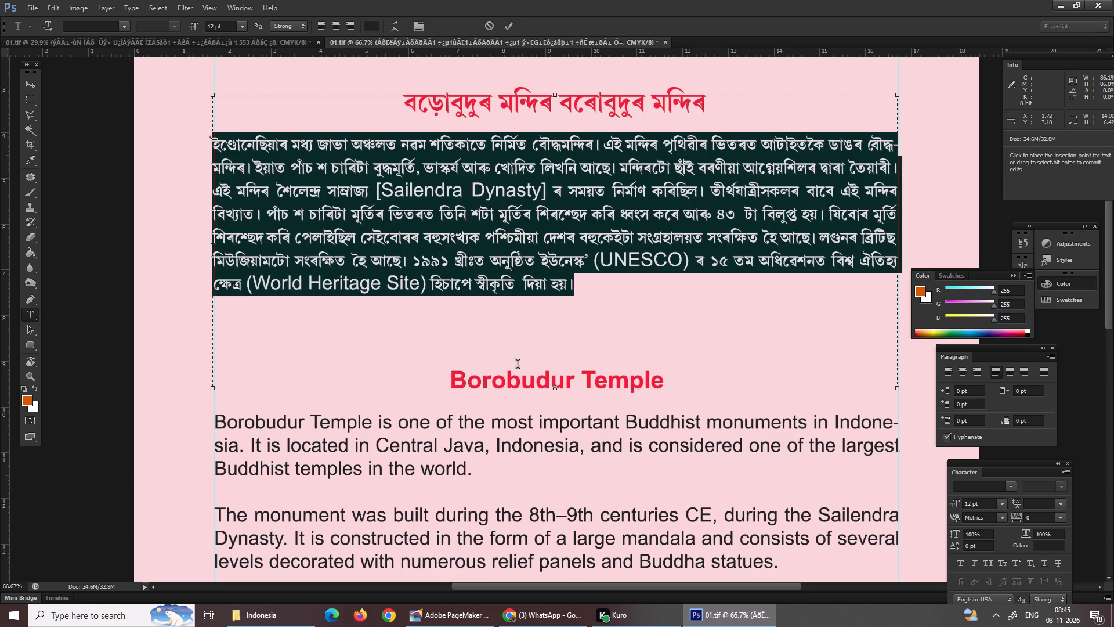
Shorten the Assamese text box from its bottom edge to about 5.1 cm high and commit the text edit.
drag(556, 390, 556, 329)
key(Return)
Set all the English body paragraphs under the Borobudur Temple heading to 10 pt, leaving out the heading.
scroll(563, 354, down, 15)
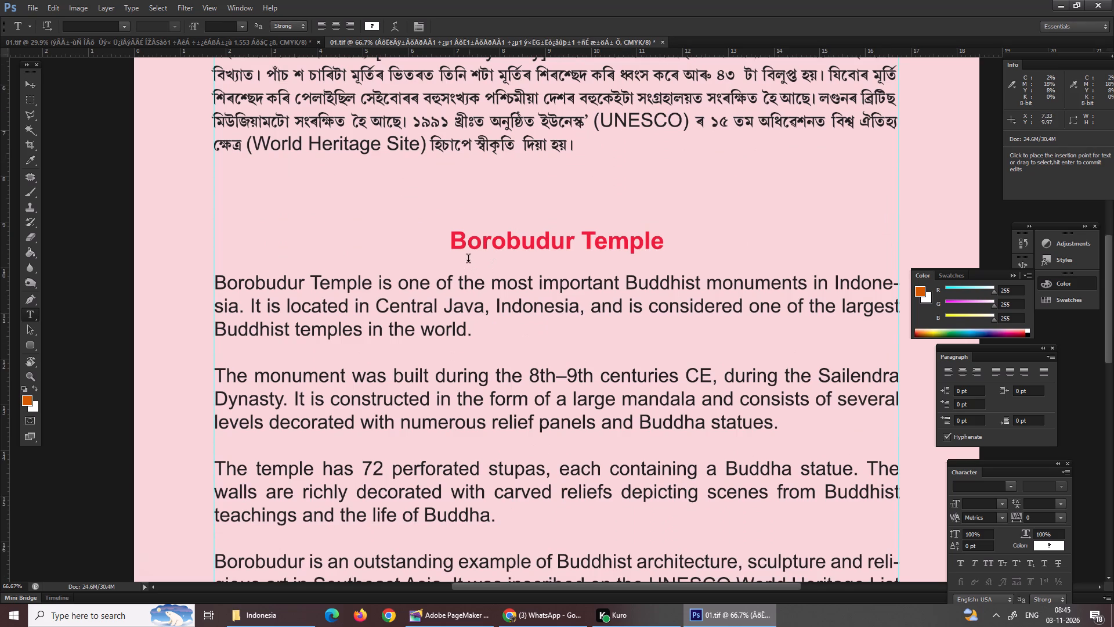
click(464, 250)
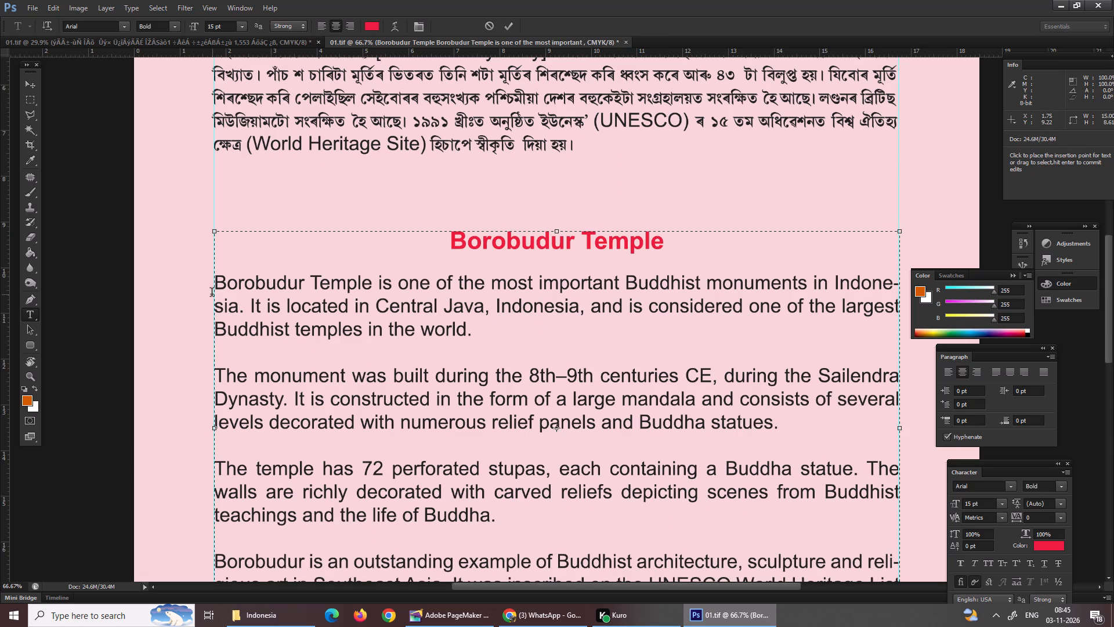
drag(220, 287, 510, 489)
scroll(510, 489, down, 4)
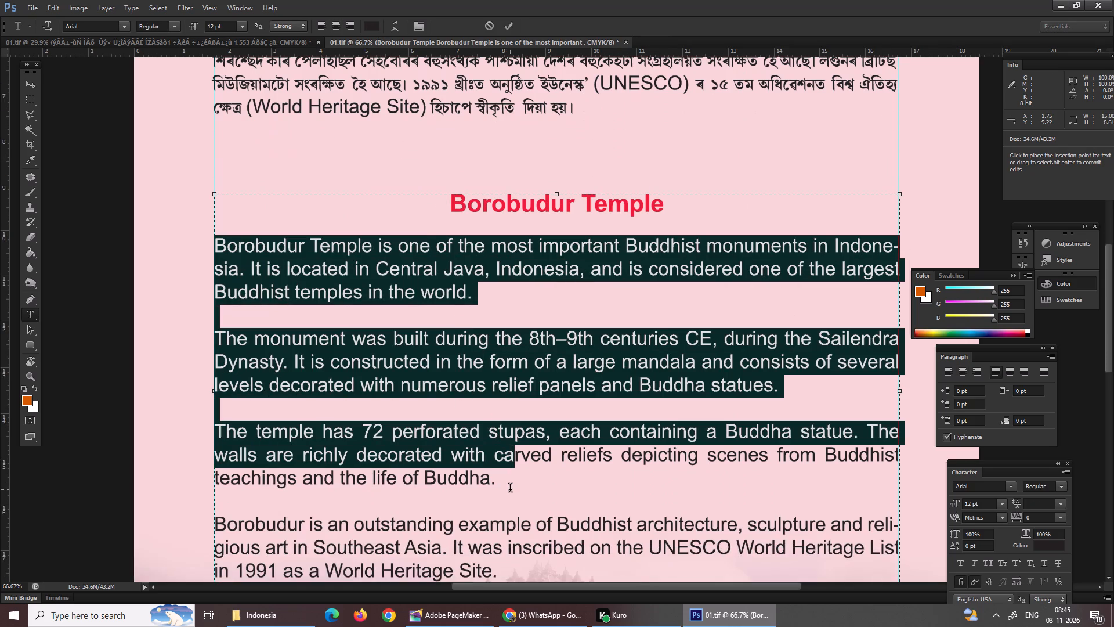
scroll(510, 489, down, 2)
scroll(511, 491, up, 1)
scroll(511, 491, down, 7)
shift+click(513, 493)
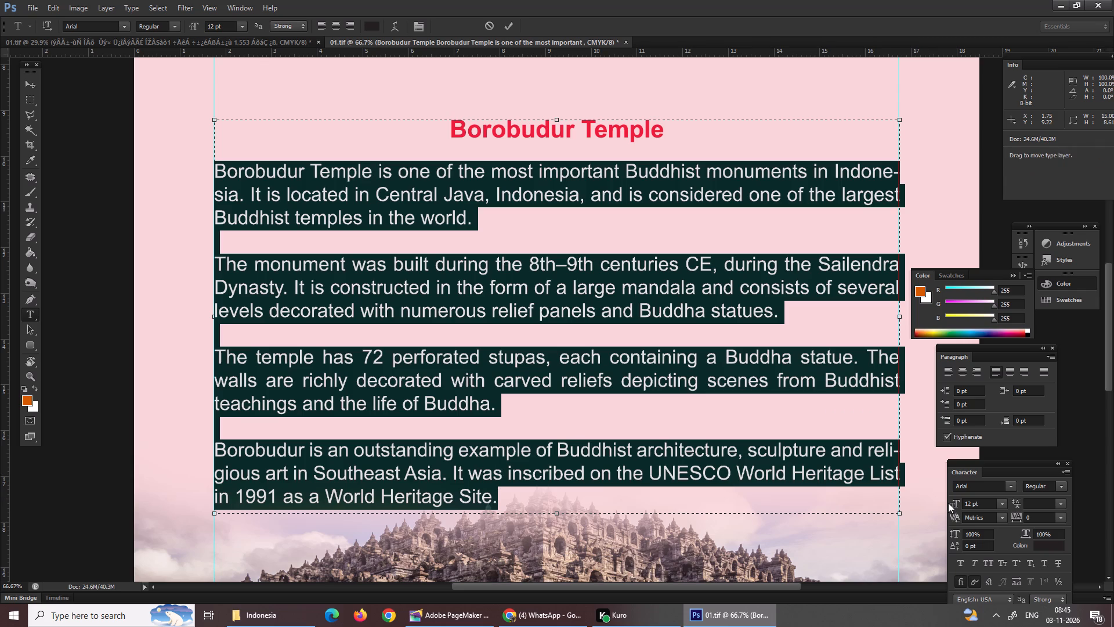
drag(992, 504, 939, 506)
text(10)
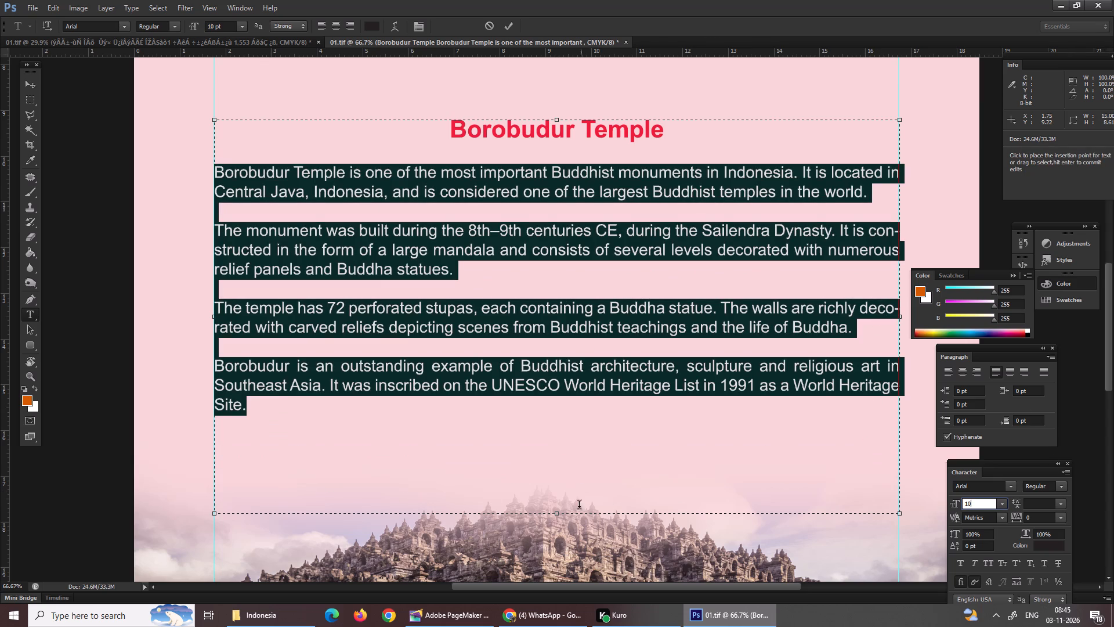
Shorten the English text box from its bottom edge to just below the last line and commit the text edit.
drag(555, 516, 548, 431)
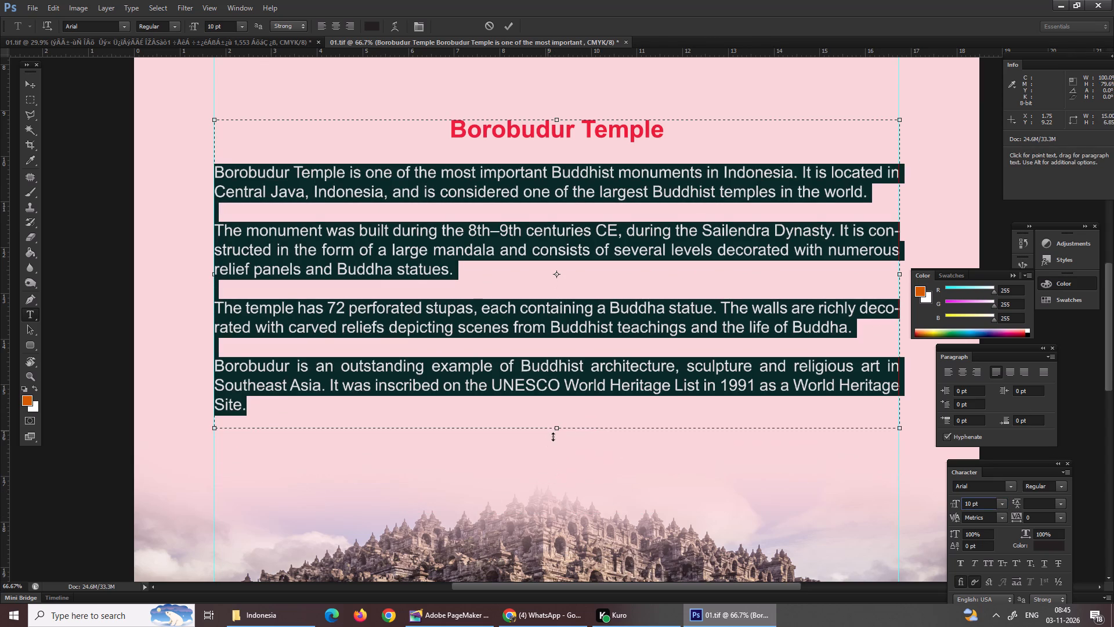
key(Return)
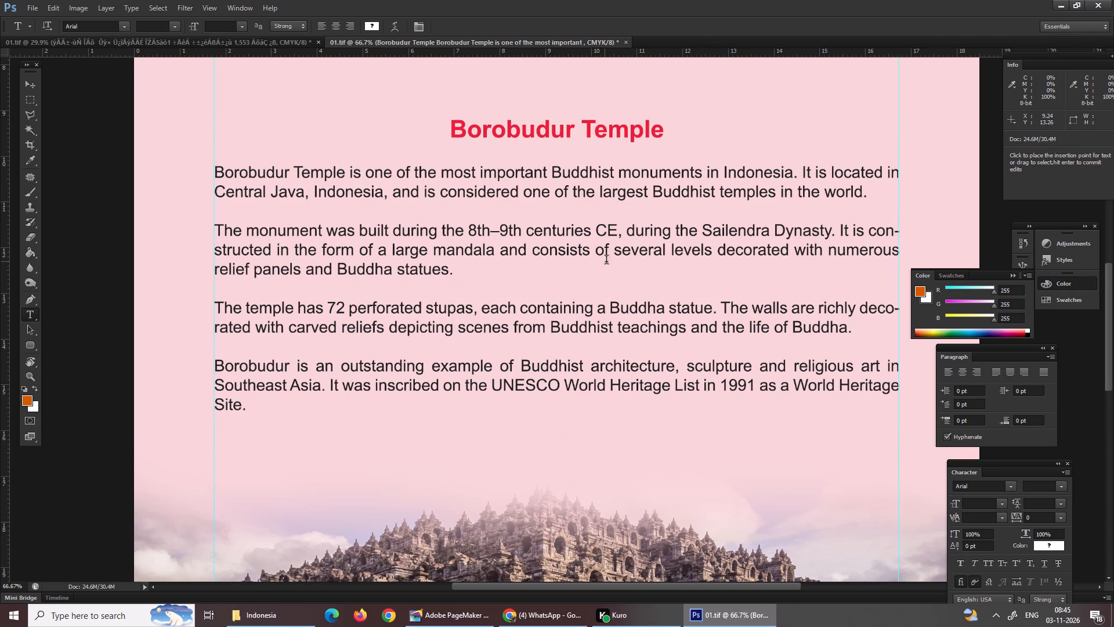
Review the Assamese and English text blocks and the spacing between them.
scroll(584, 300, up, 10)
scroll(585, 301, down, 1)
scroll(585, 301, up, 7)
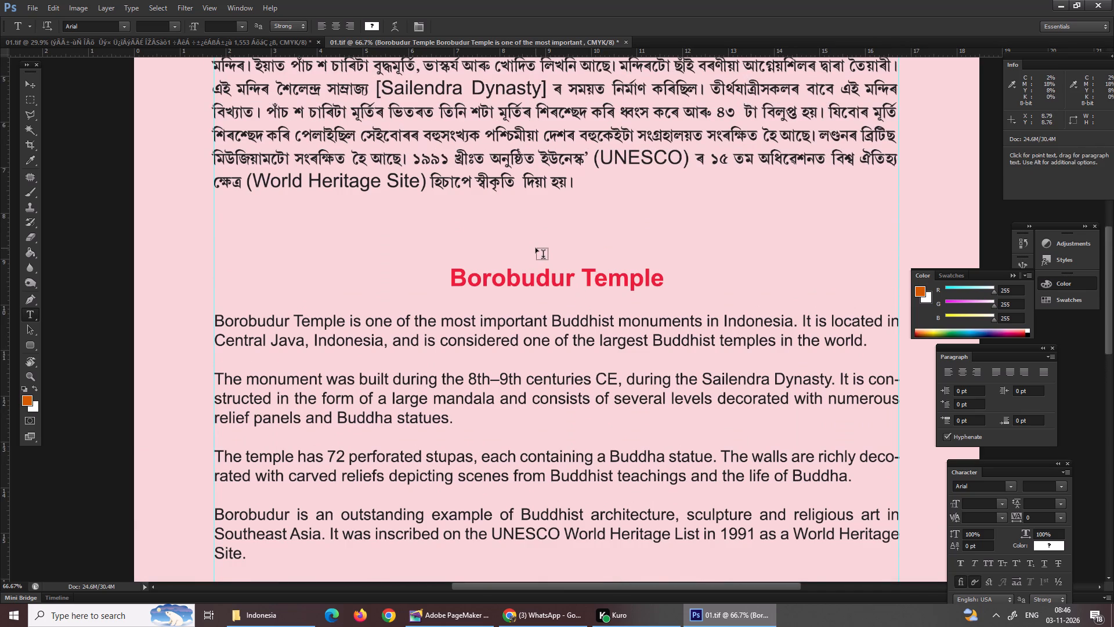
scroll(536, 248, down, 1)
scroll(536, 248, up, 8)
scroll(538, 250, down, 1)
scroll(538, 250, up, 3)
scroll(538, 250, down, 1)
scroll(538, 250, up, 5)
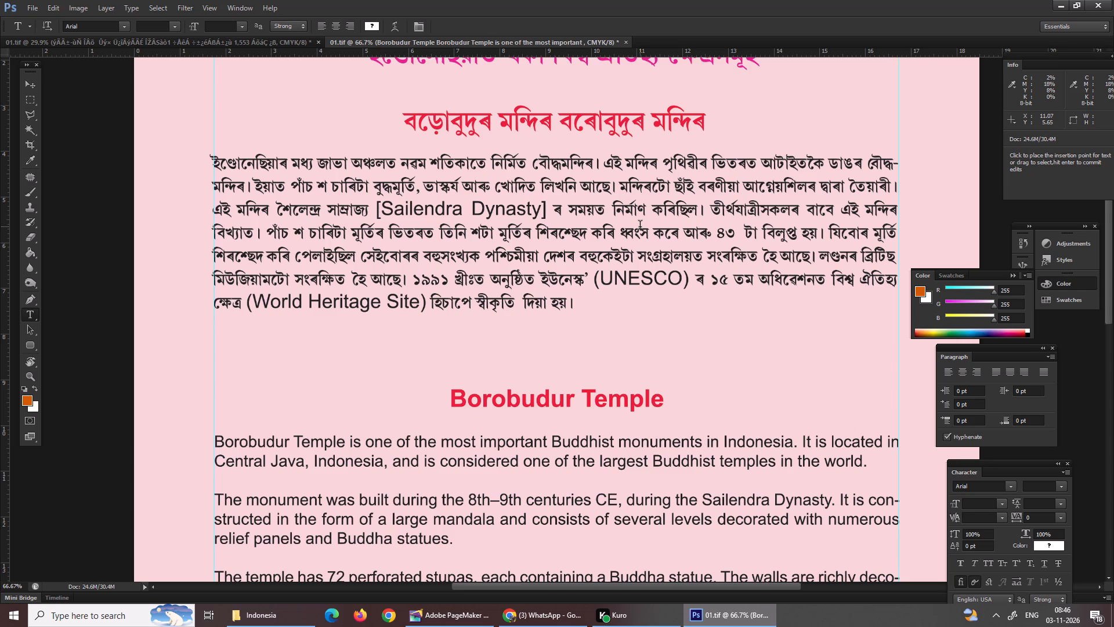
Replace the square brackets around Sailendra Dynasty in the Assamese paragraph with the round brackets copied from (UNESCO).
click(418, 204)
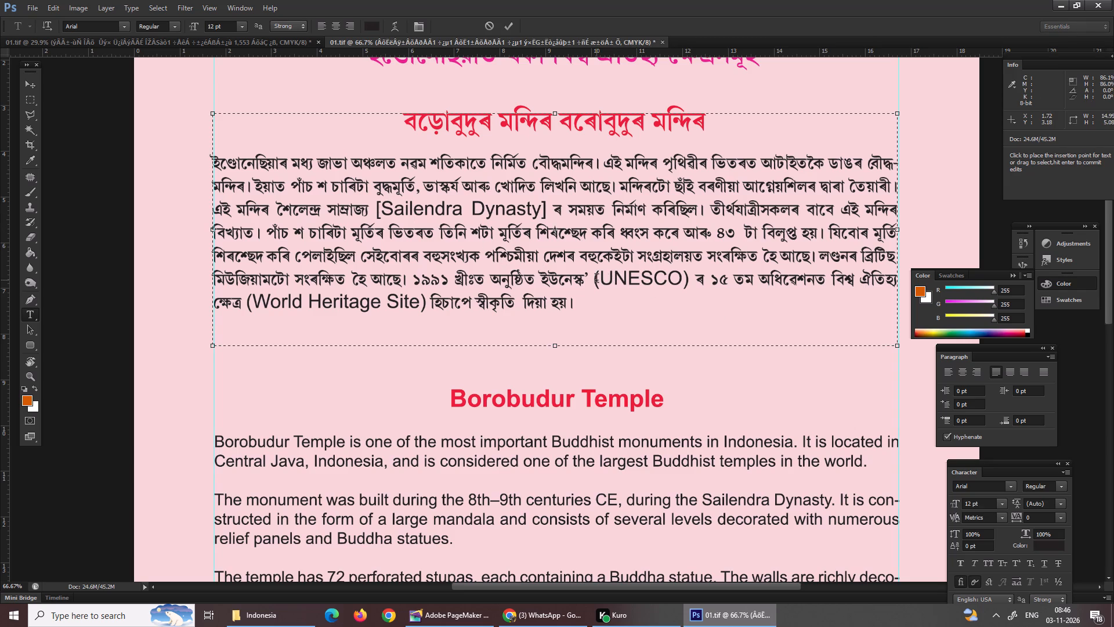
drag(596, 280, 589, 280)
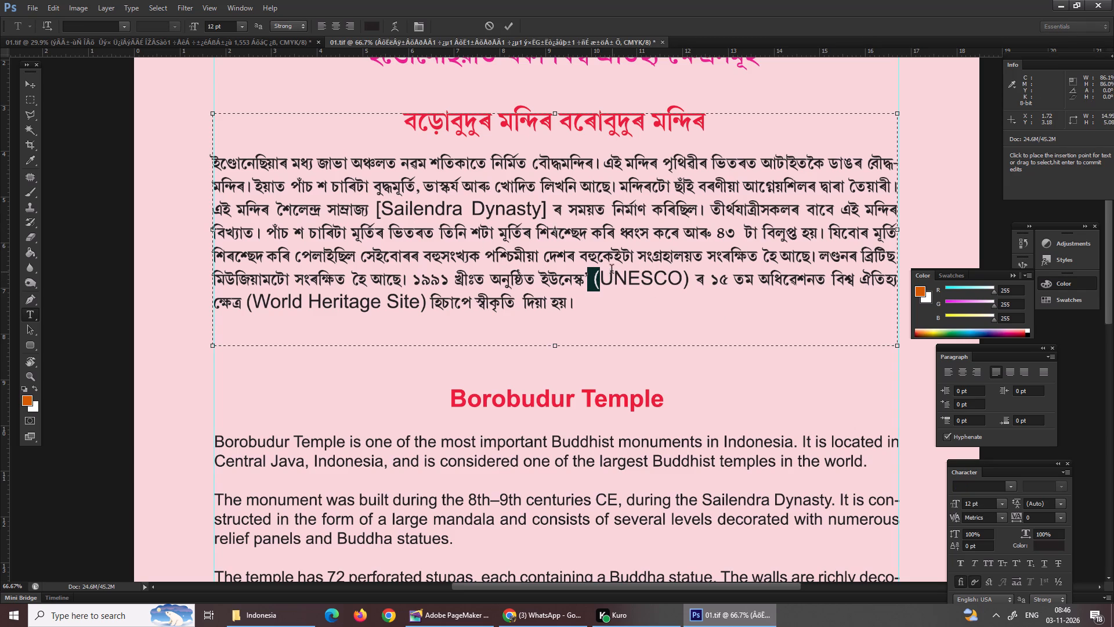
shift+click(592, 277)
key(ctrl+c)
key(ctrl+c)
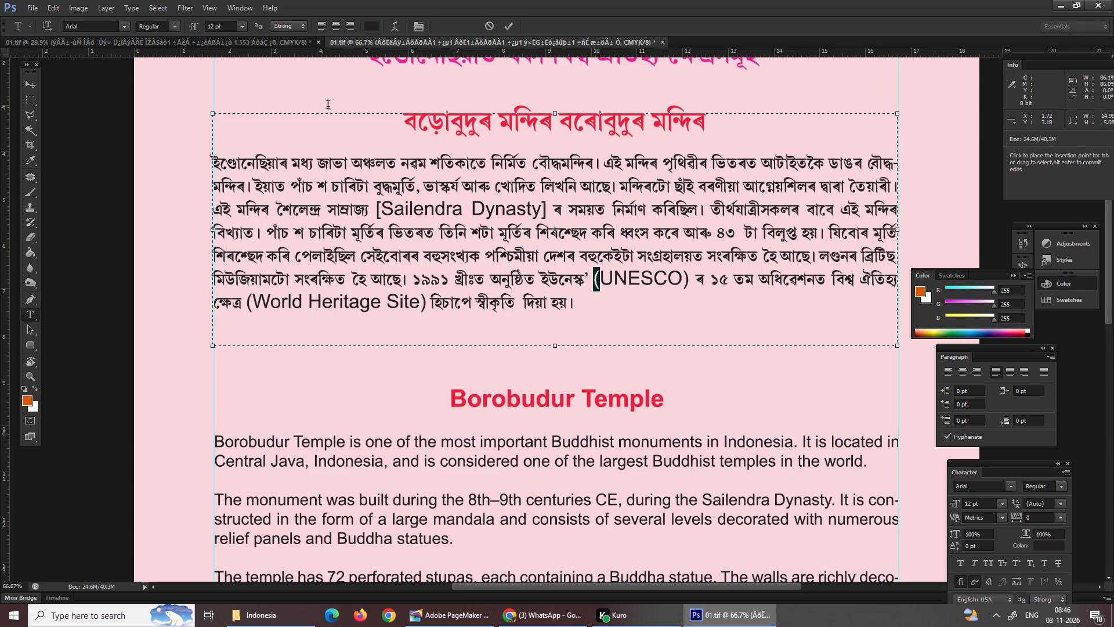
click(378, 211)
key(ctrl+v)
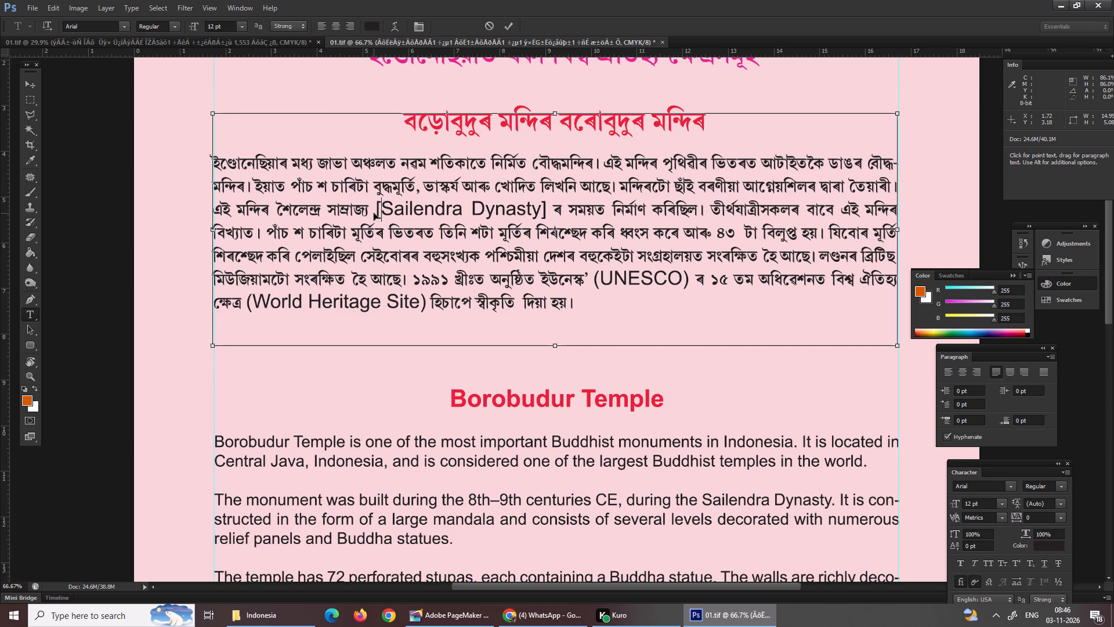
drag(683, 278, 696, 284)
shift+click(690, 282)
key(ctrl+c)
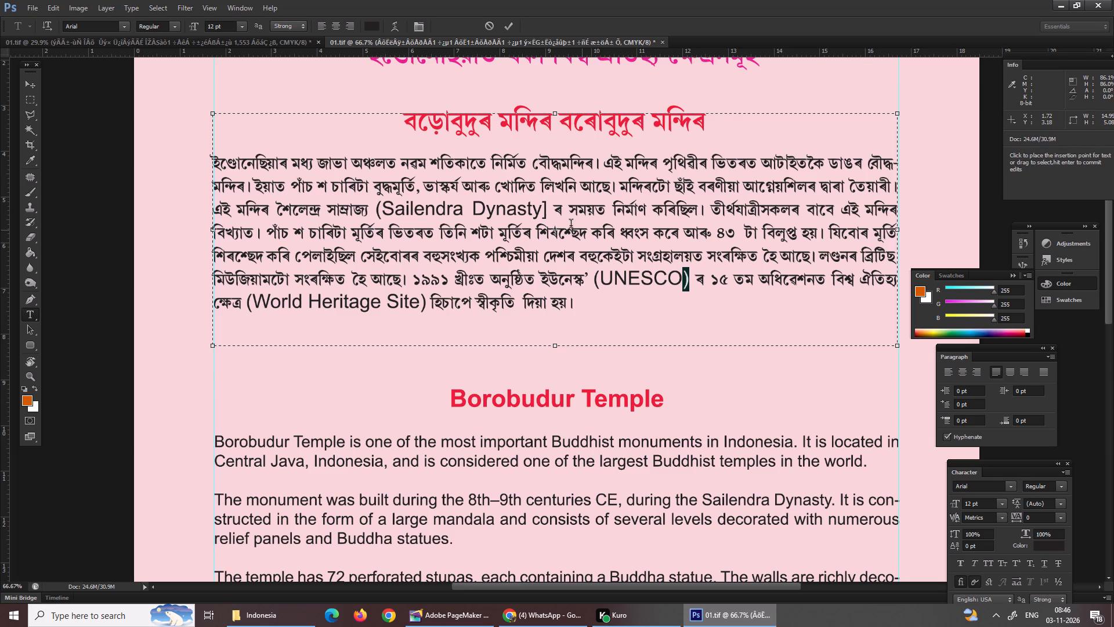
click(544, 211)
key(ctrl+v)
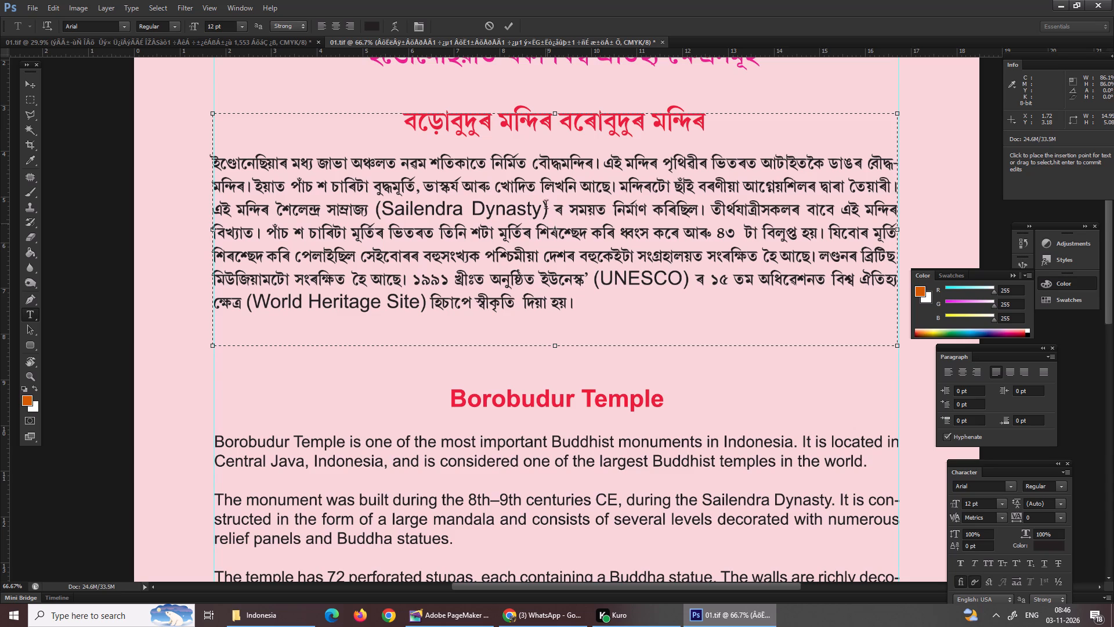
Set the English insertions (Sailendra Dynasty), (UNESCO) and (World Heritage Site) in the Assamese paragraph to 10 pt.
click(468, 221)
click(420, 215)
drag(374, 210, 551, 205)
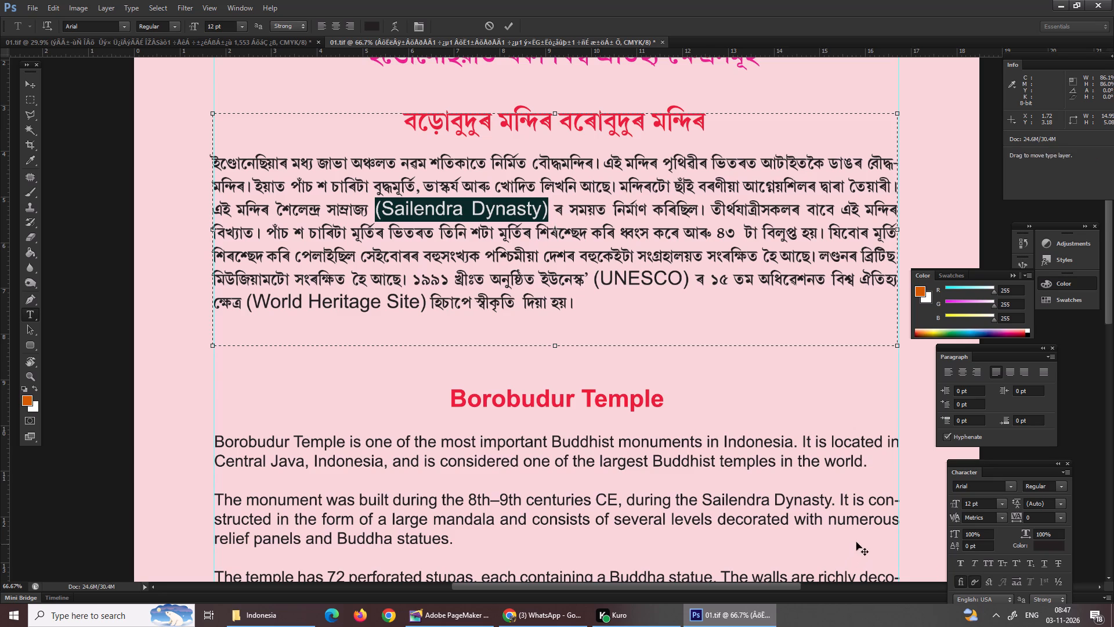
drag(979, 505, 957, 507)
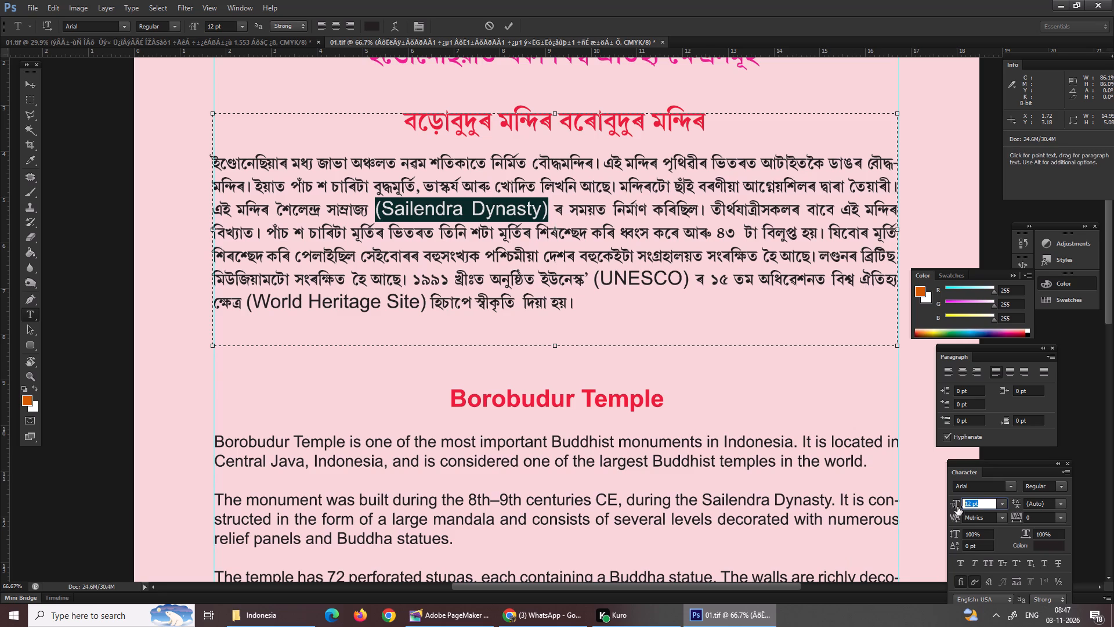
drag(957, 507, 949, 509)
text(10)
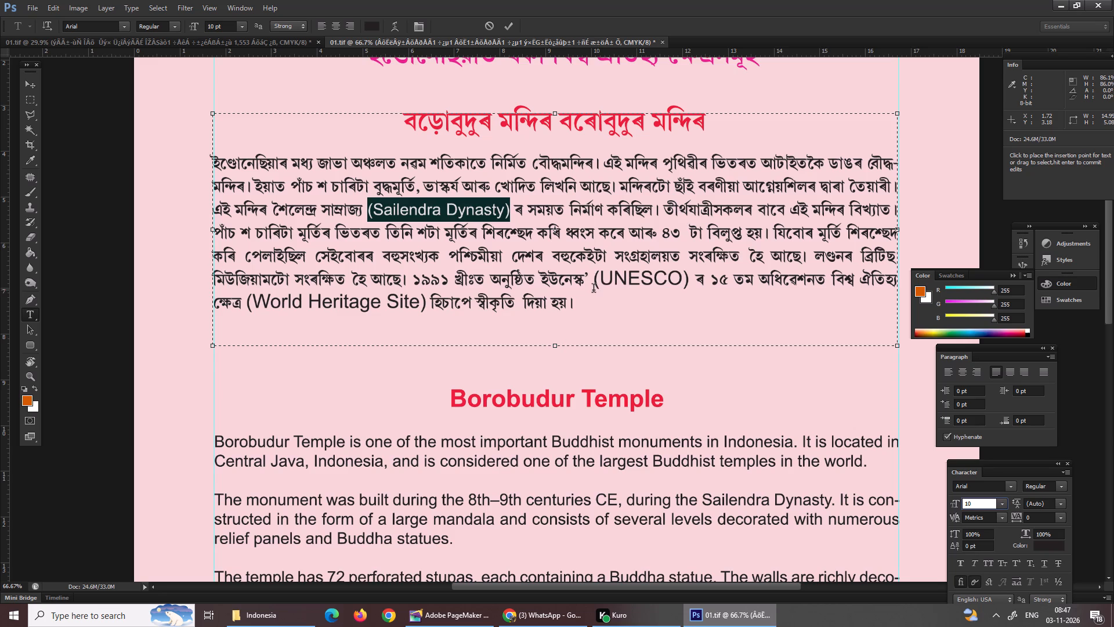
drag(594, 290, 689, 286)
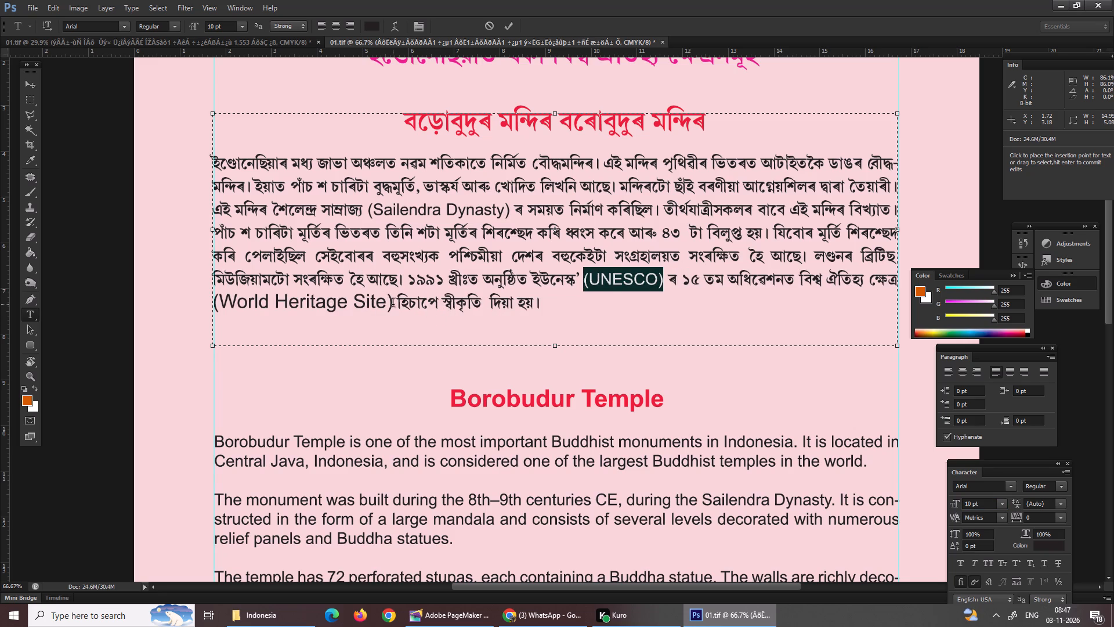
drag(393, 304, 178, 307)
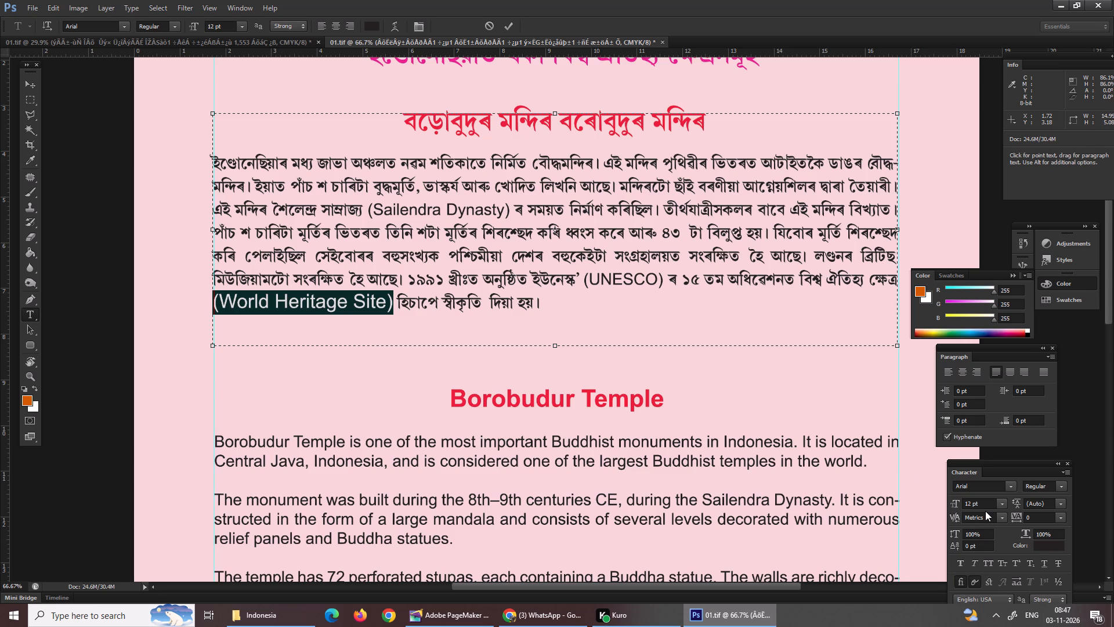
drag(982, 505, 926, 509)
text(10)
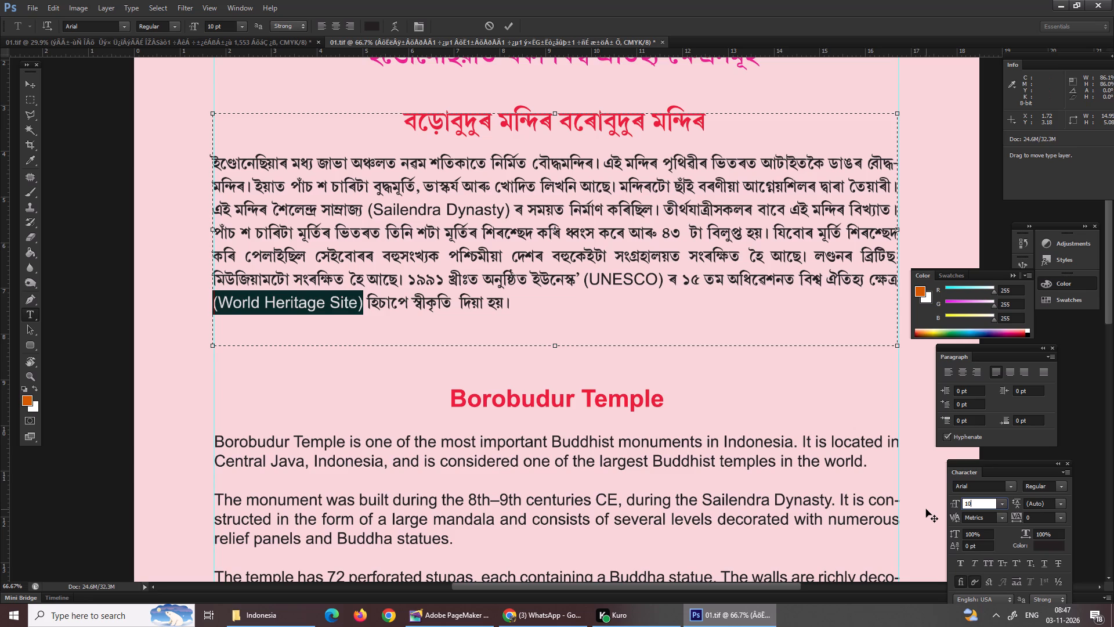
Shorten the Assamese text box from its bottom edge to about 4.75 cm high.
scroll(783, 478, down, 2)
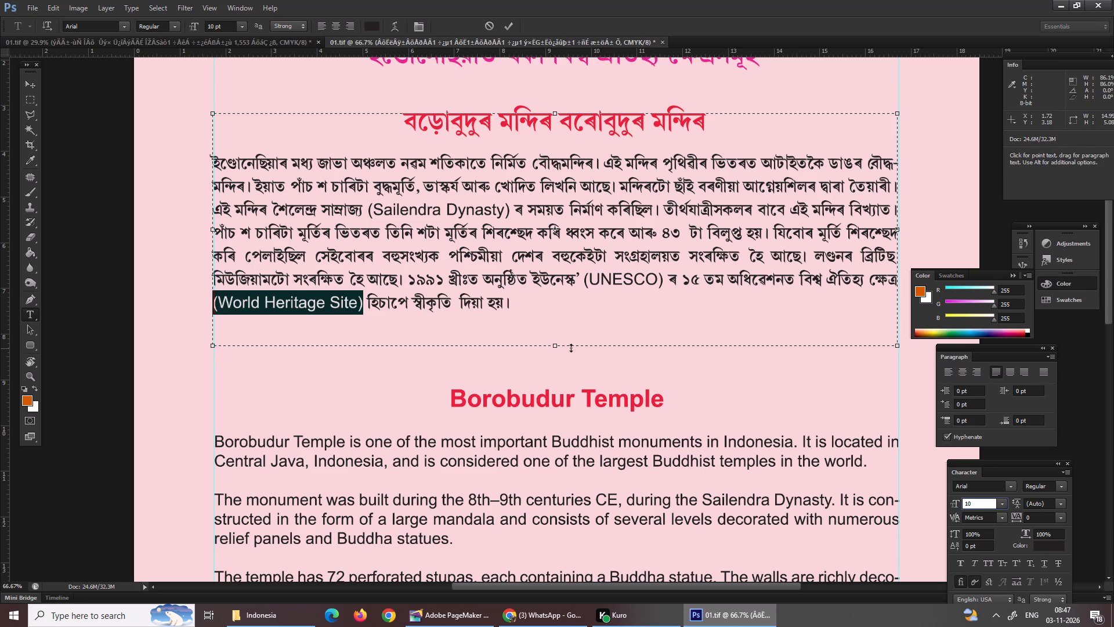
drag(558, 343, 559, 331)
drag(558, 349, 557, 334)
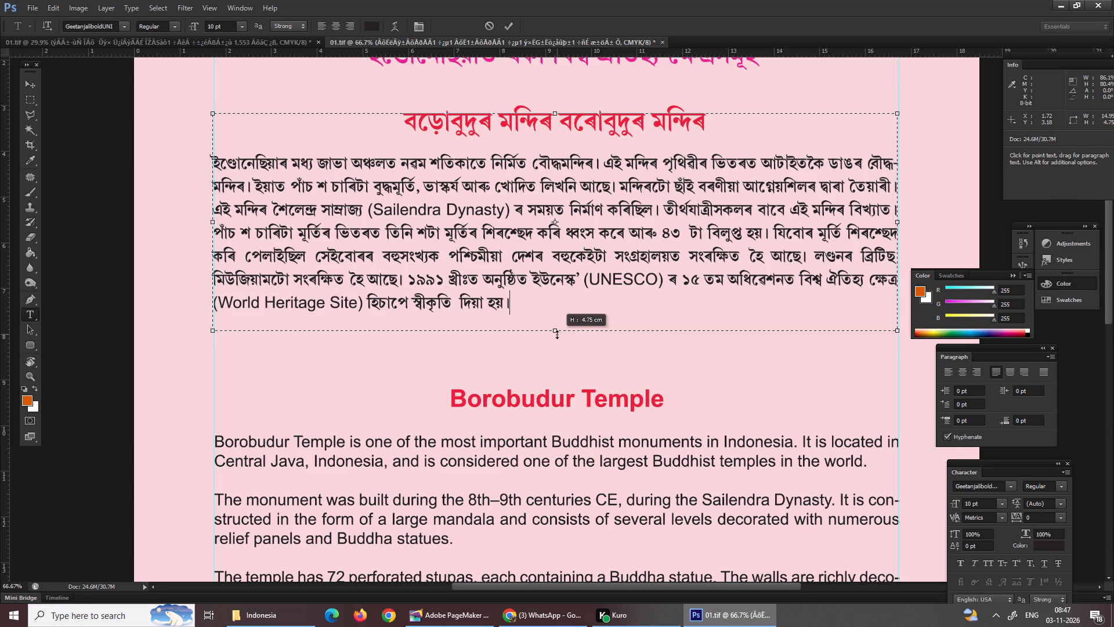
Commit the edits made to the Assamese text box.
scroll(584, 385, down, 15)
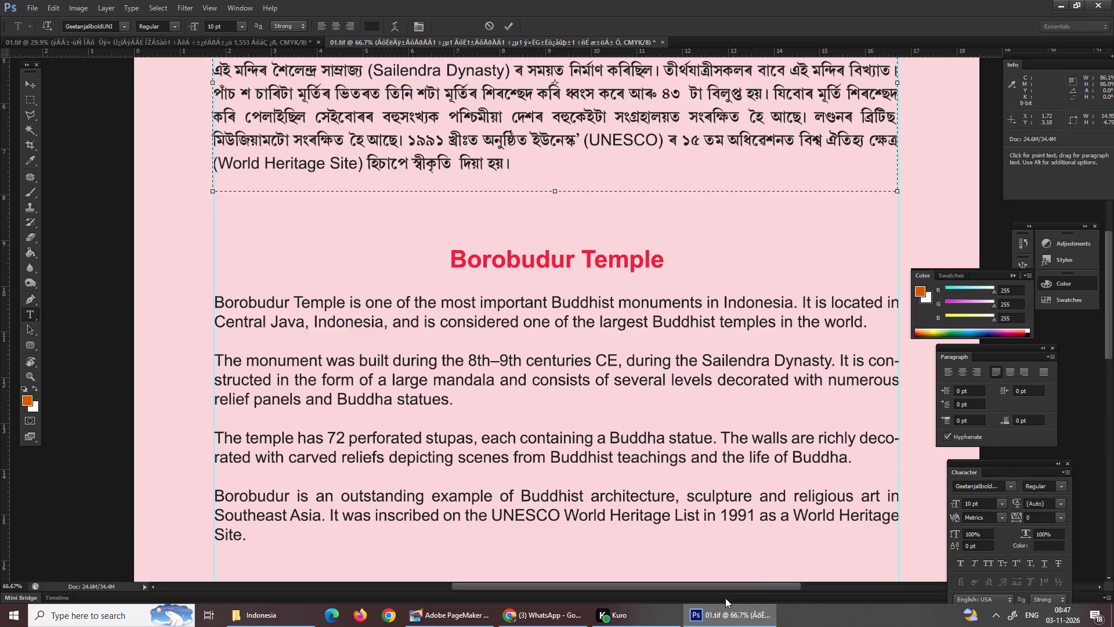
key(Return)
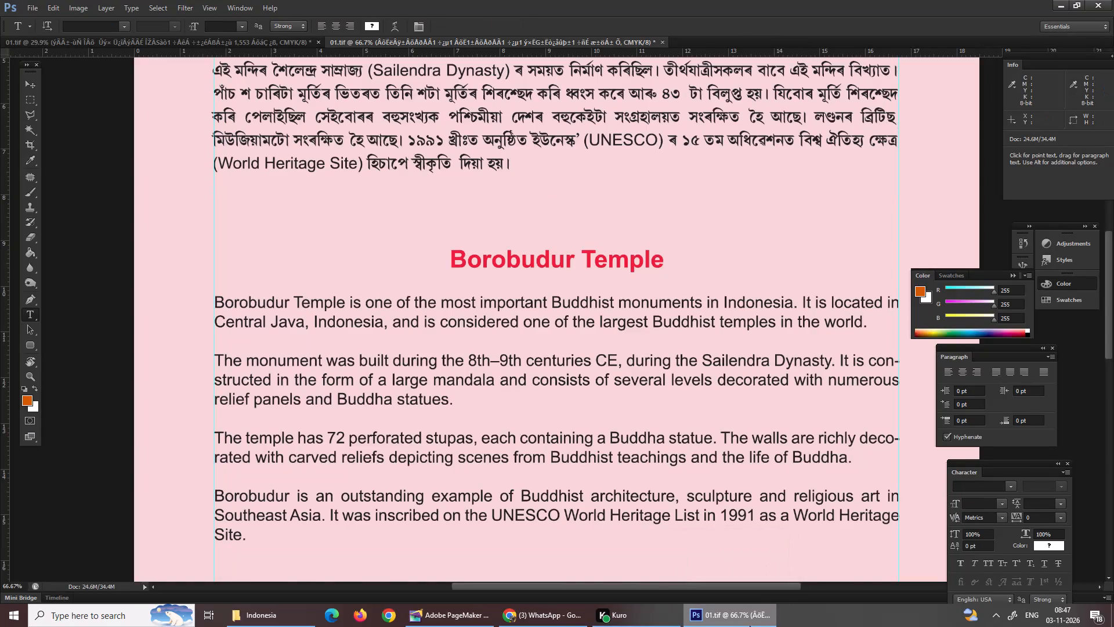
Move the Assamese Borobudur heading and paragraph block down just over 0.5 cm, keeping its sides aligned with the vertical guides.
key(ctrl+0)
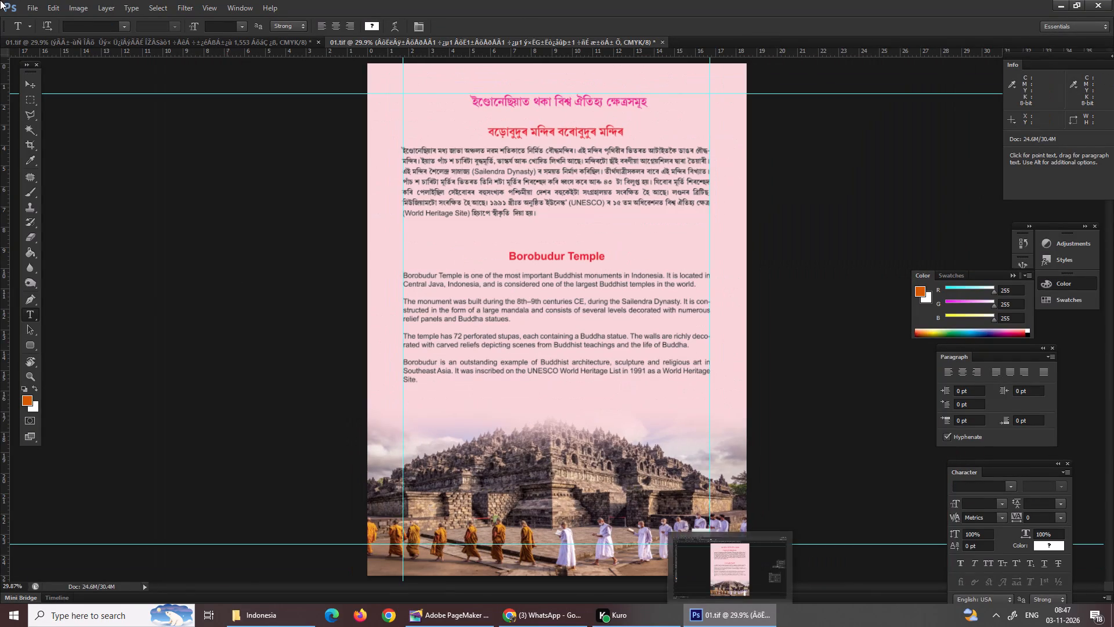
click(28, 89)
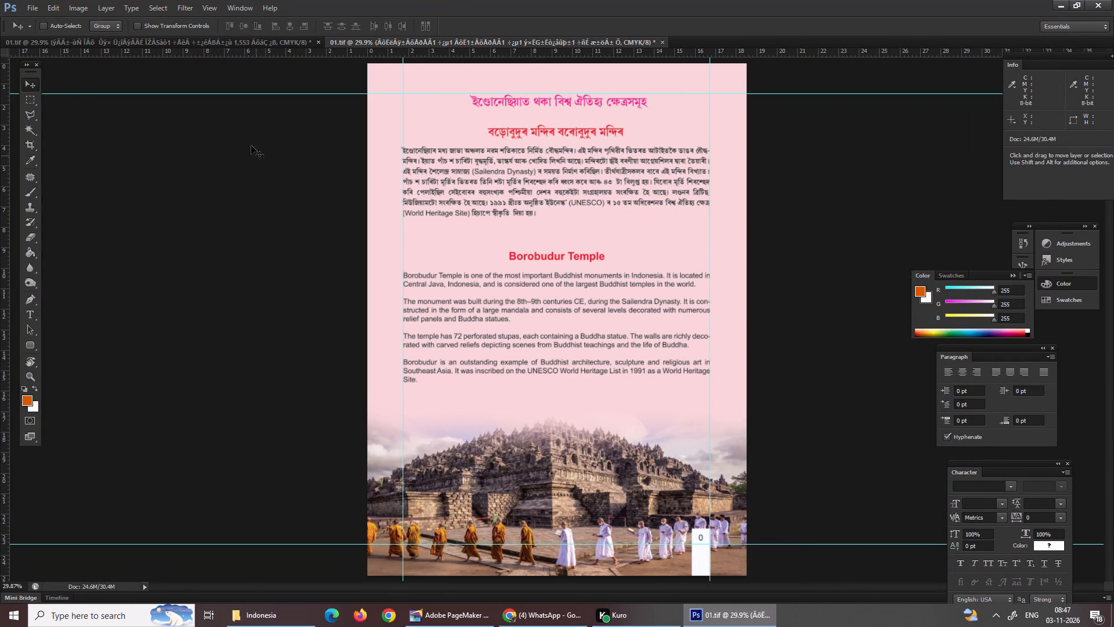
right_click(565, 185)
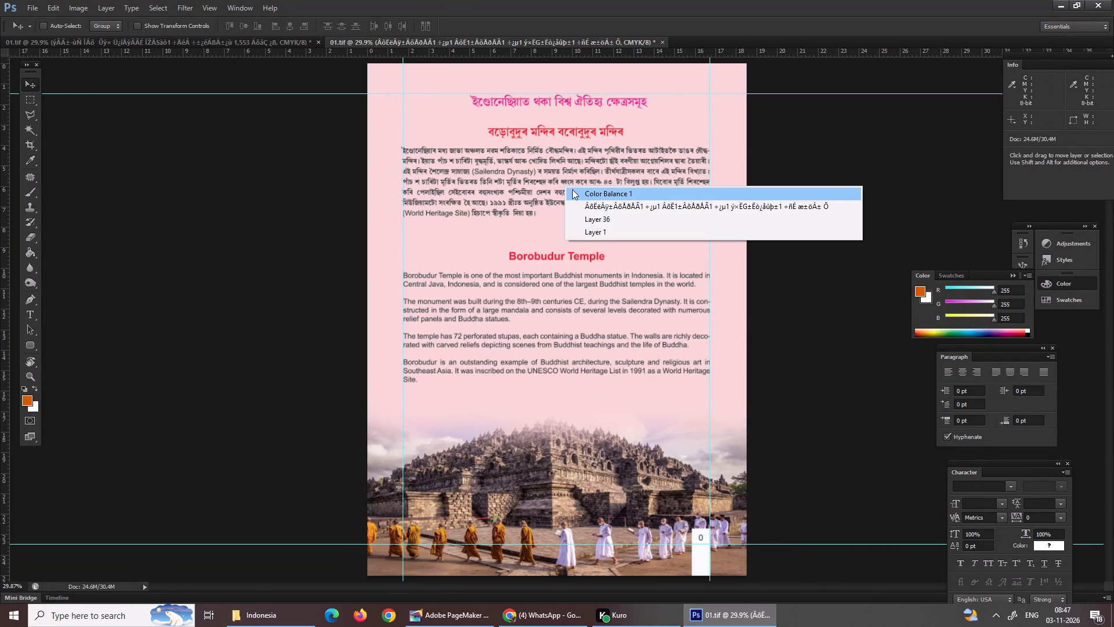
click(593, 203)
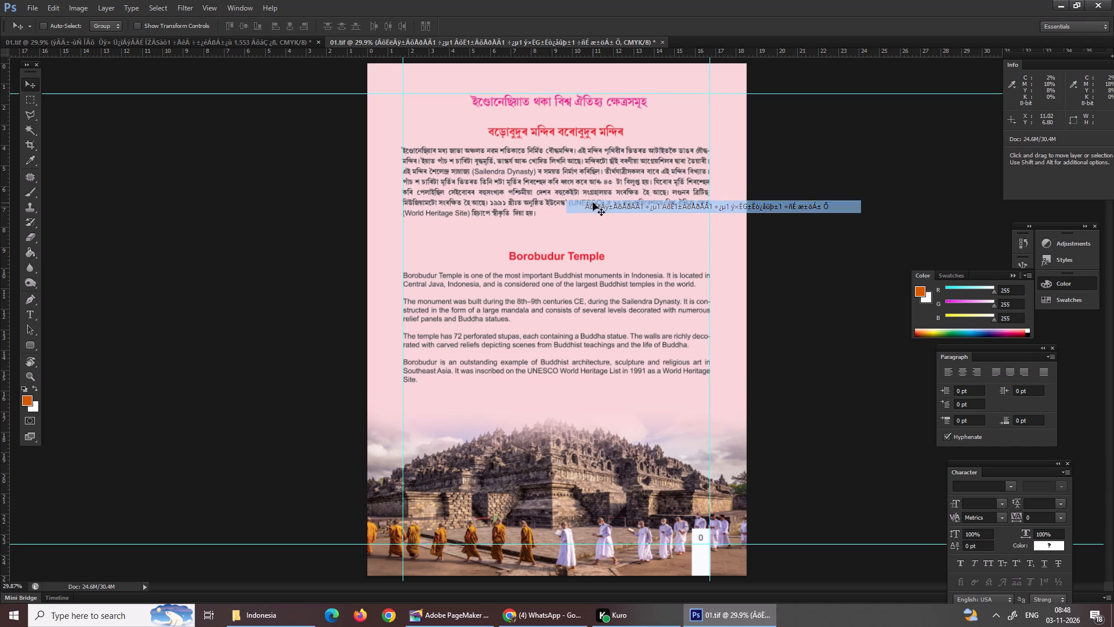
drag(583, 193, 583, 204)
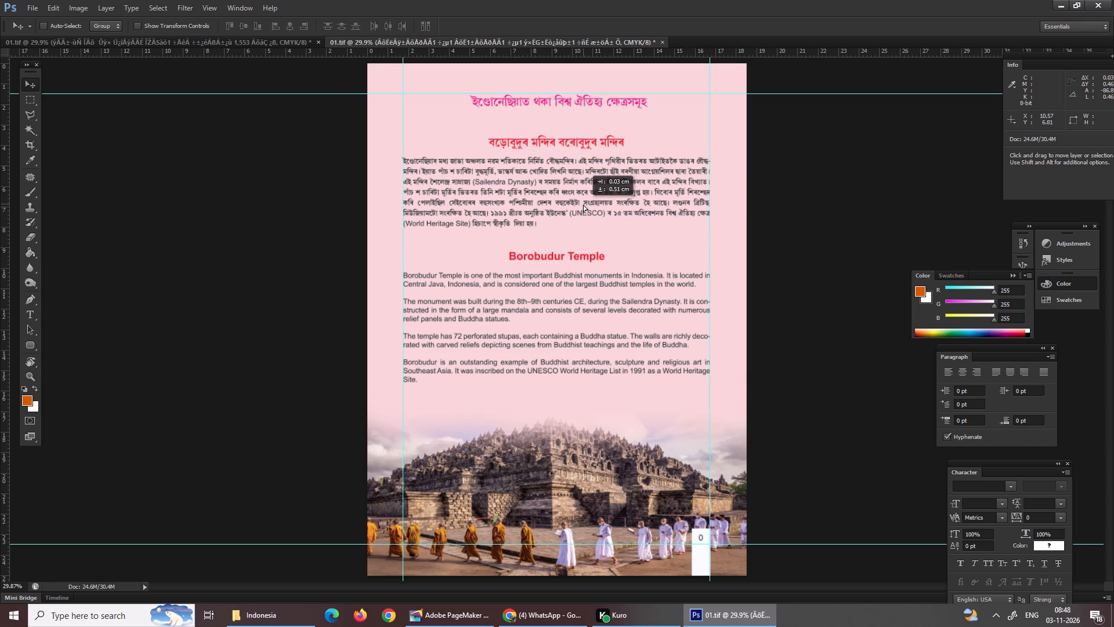
drag(583, 204, 583, 204)
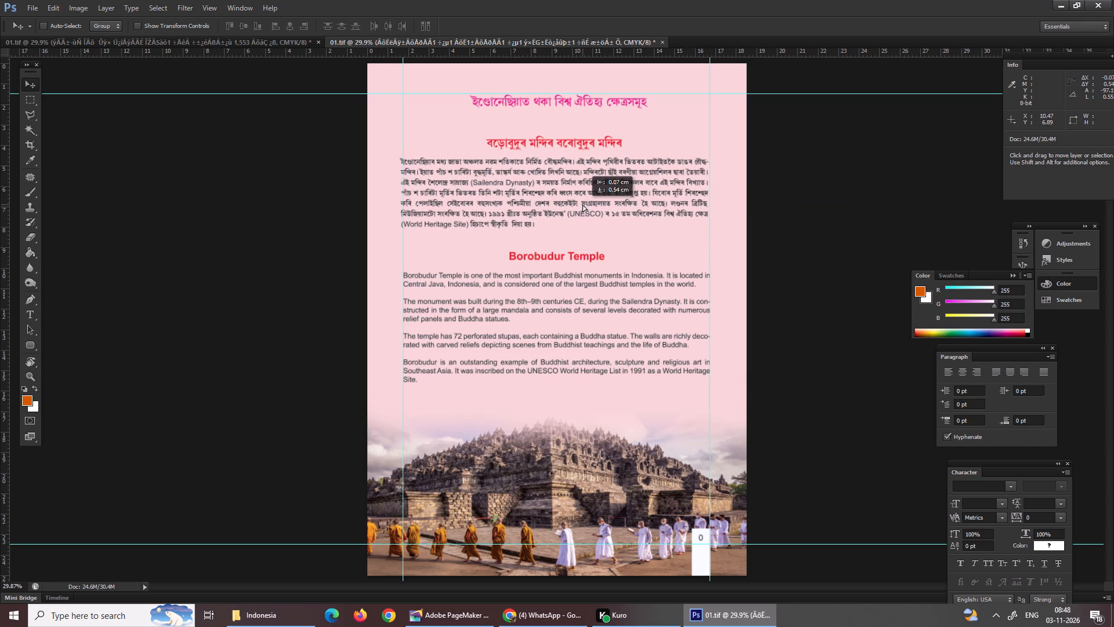
drag(583, 204, 583, 206)
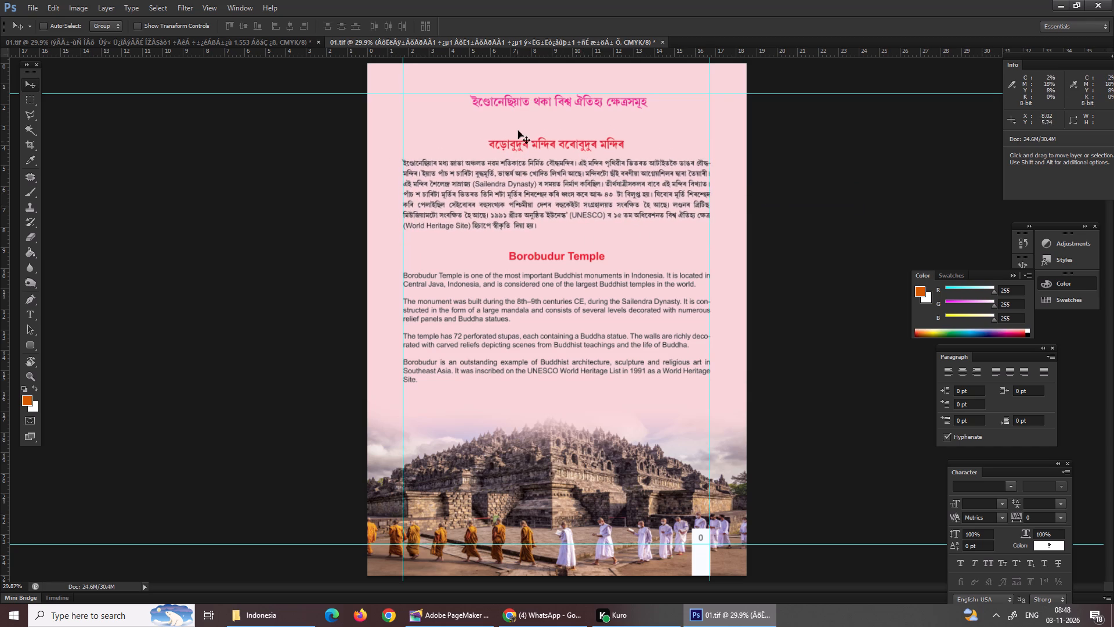
Move the pink Assamese page title down so it sits just below the top horizontal guide, closer to the red heading.
right_click(524, 102)
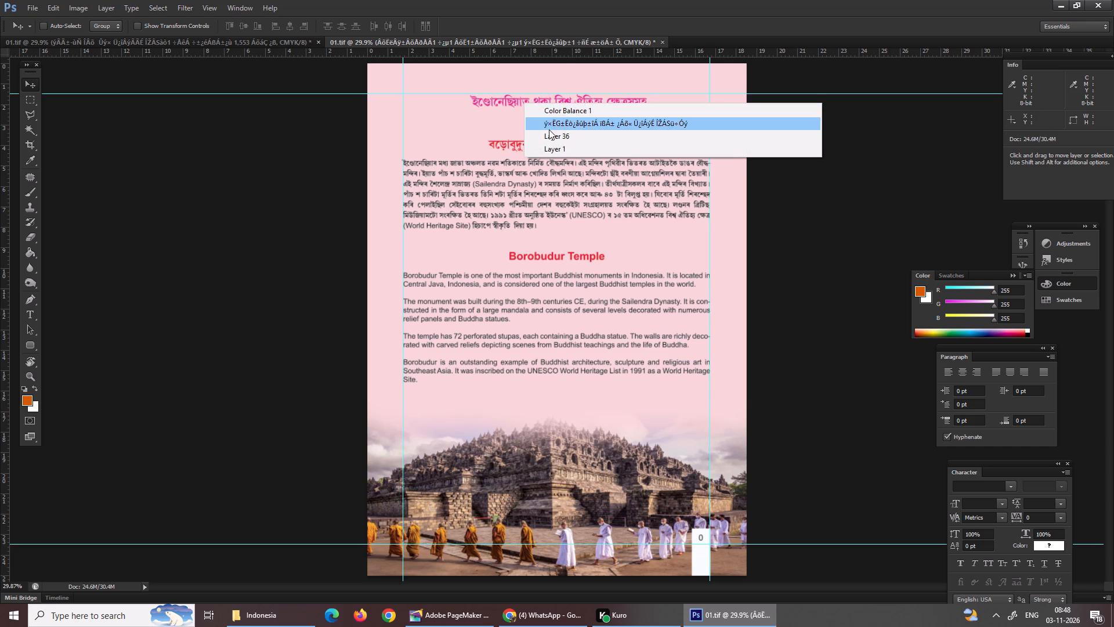
click(550, 127)
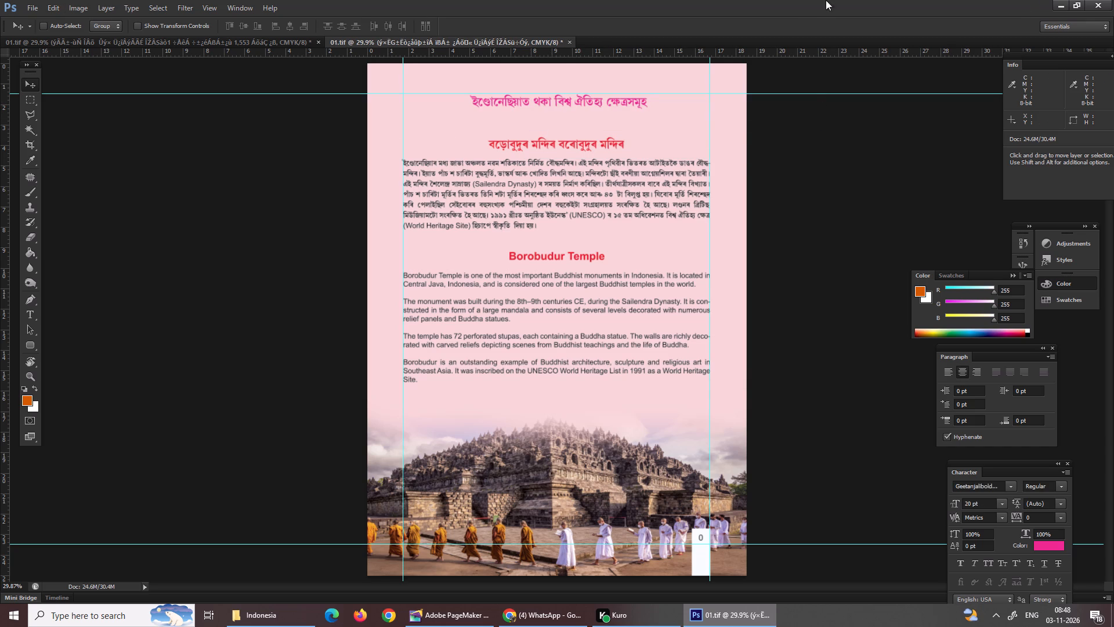
drag(625, 96, 625, 103)
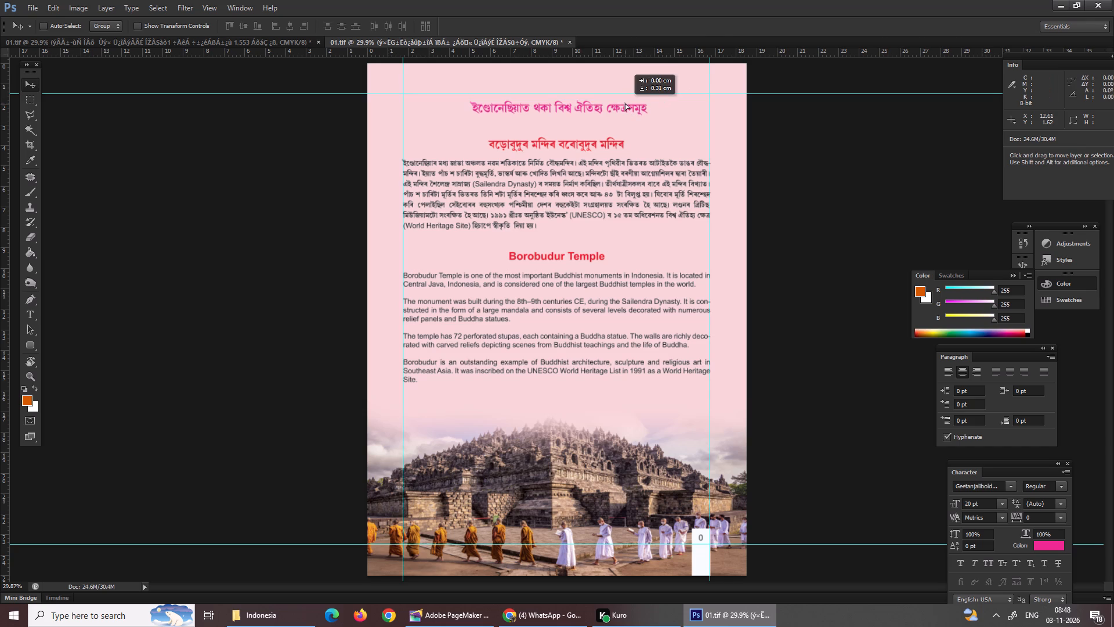
drag(625, 103, 621, 108)
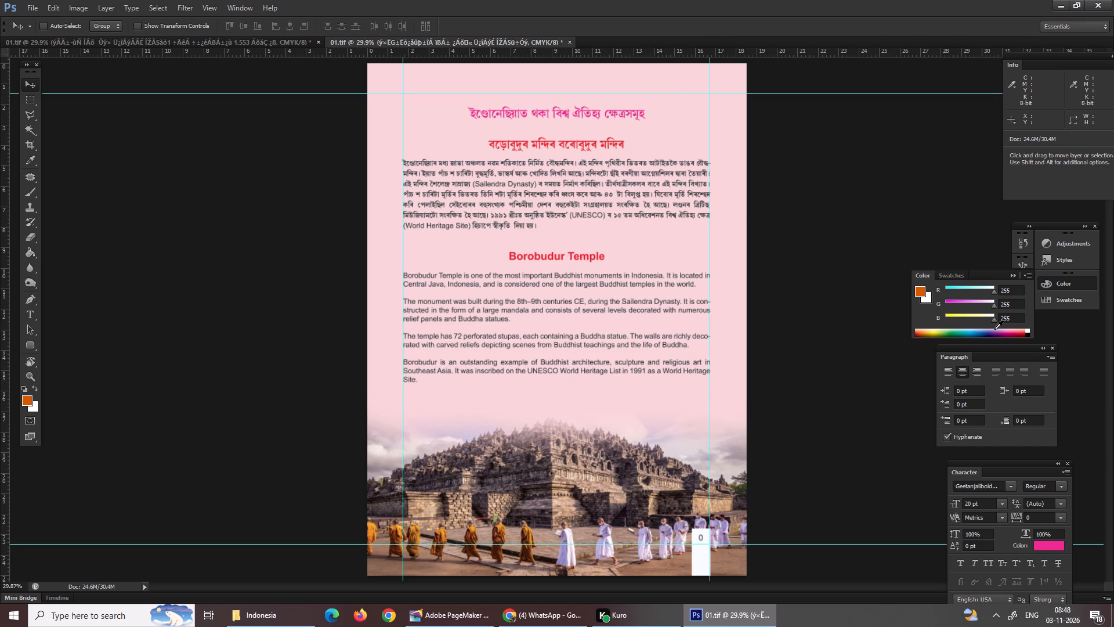
key(Return)
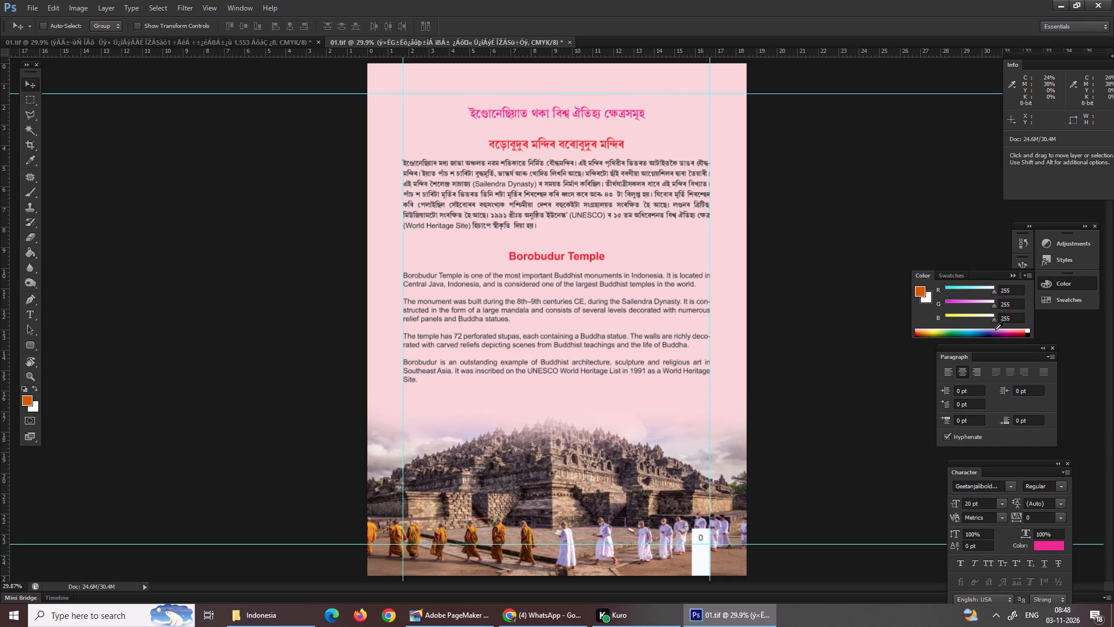
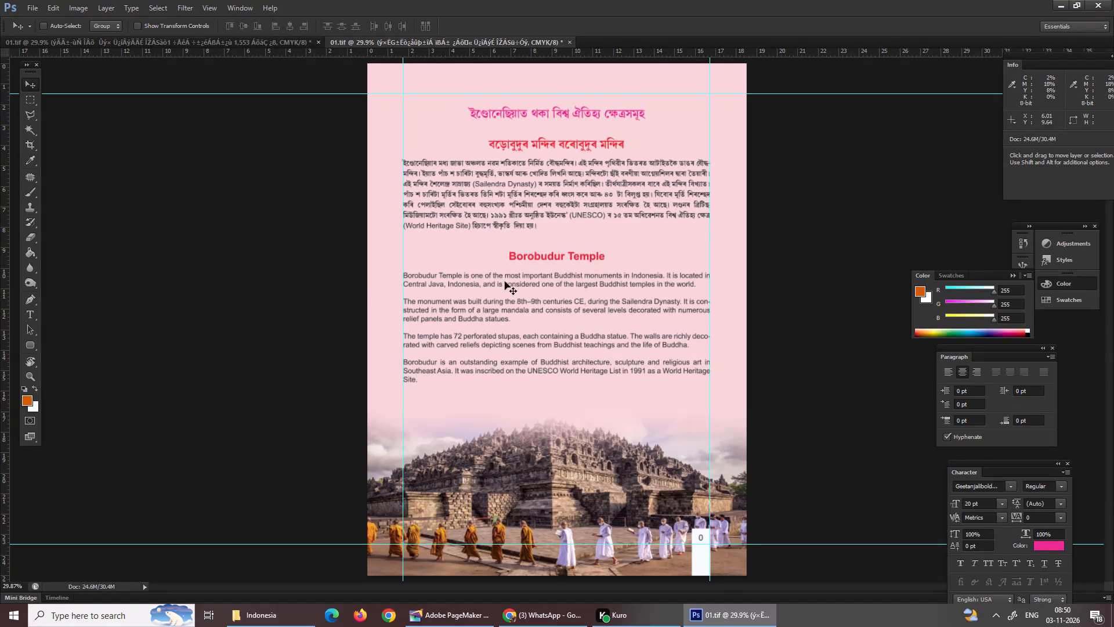
Save the changes to the Borobudur Temple page 01.tif.
key(ctrl+s)
key(ctrl+s)
Select the entire canvas of the Borobudur Temple page.
key(ctrl+a)
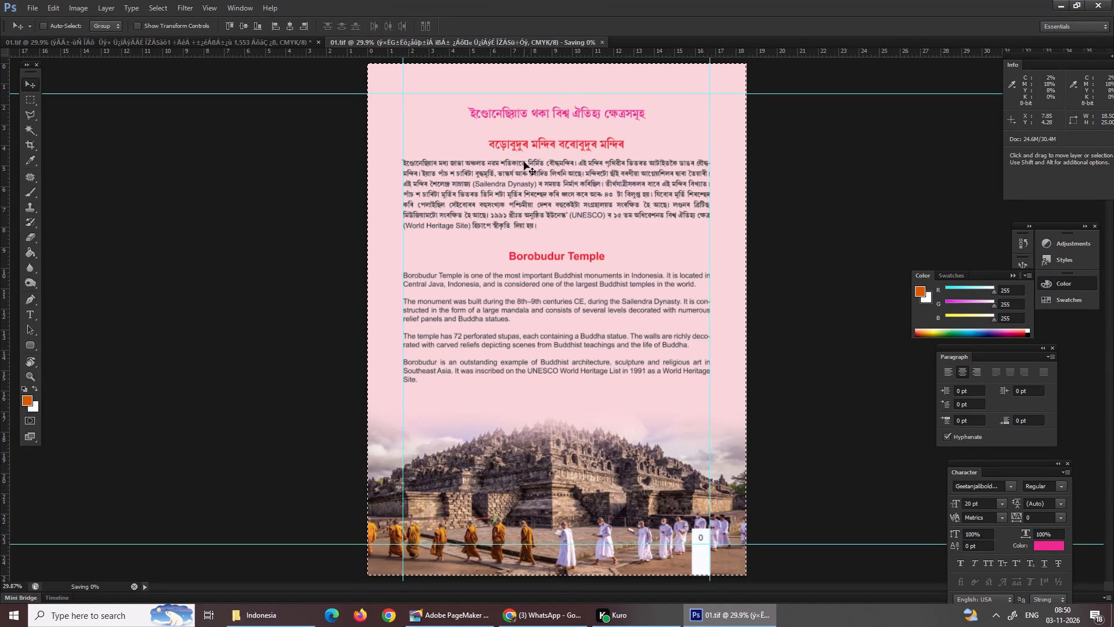
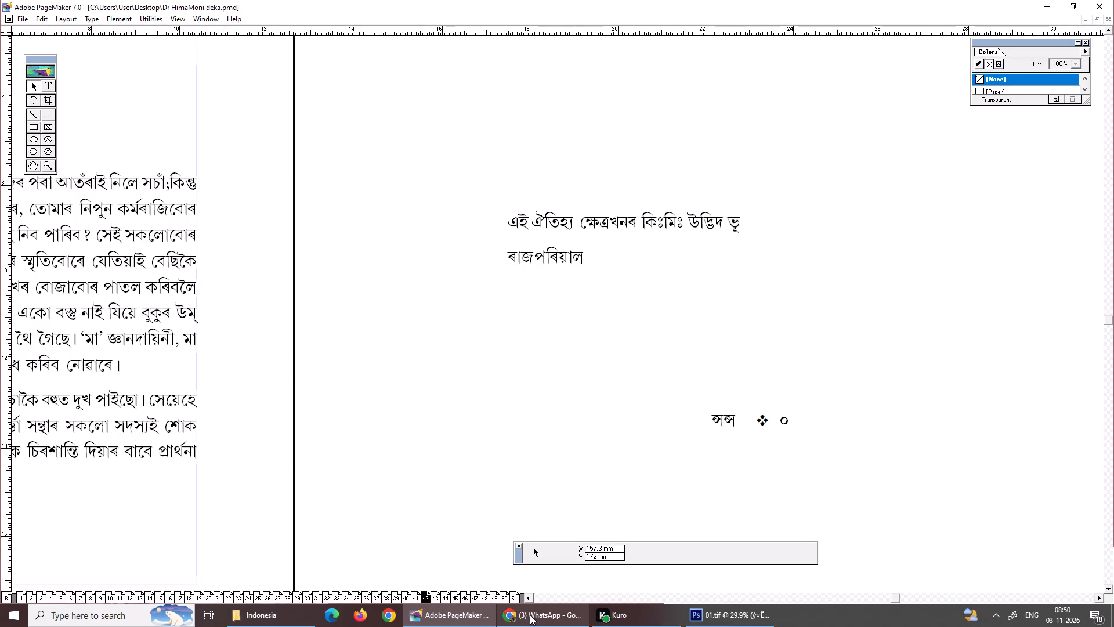
Switch to Photoshop and clear the canvas selection on the Borobudur Temple page.
click(716, 608)
click(449, 265)
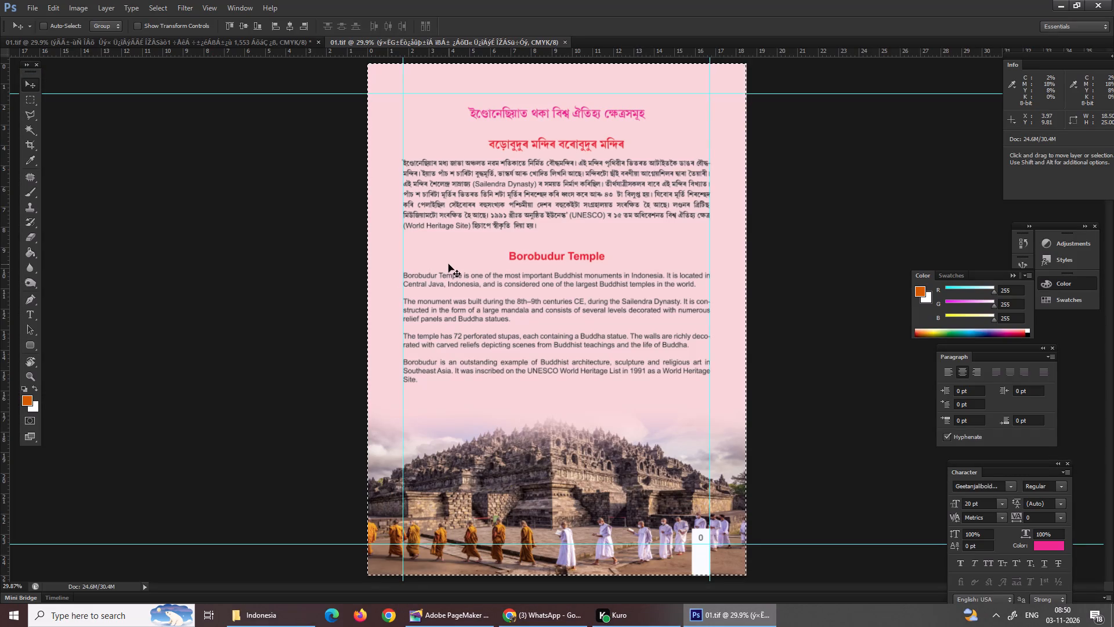
key(ctrl+d)
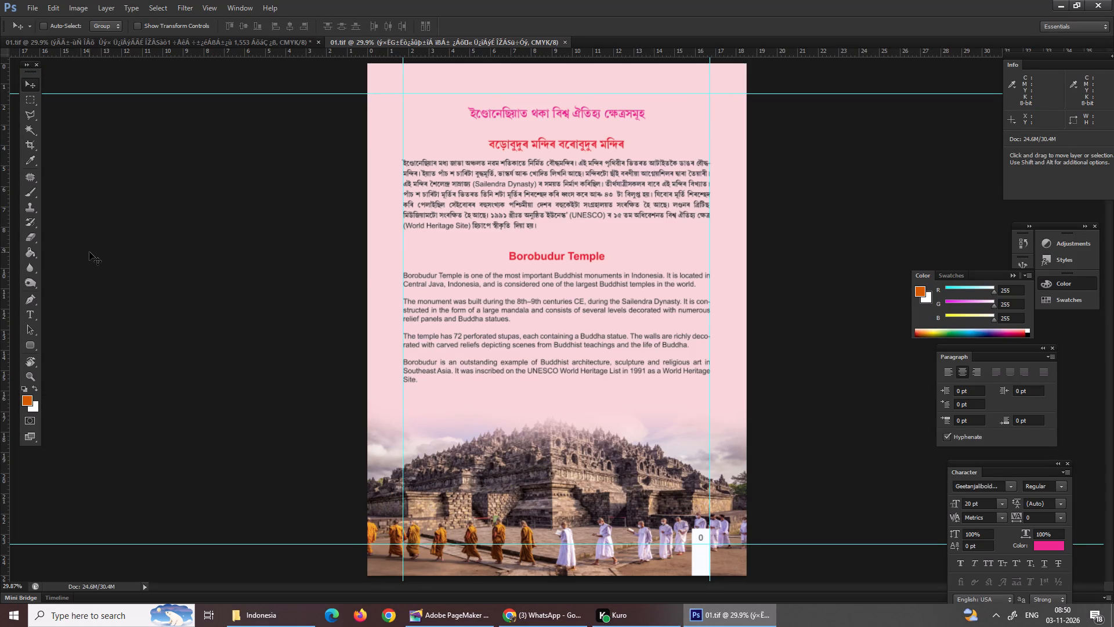
Open 02.tif from the Indonesia folder in Photoshop.
click(271, 625)
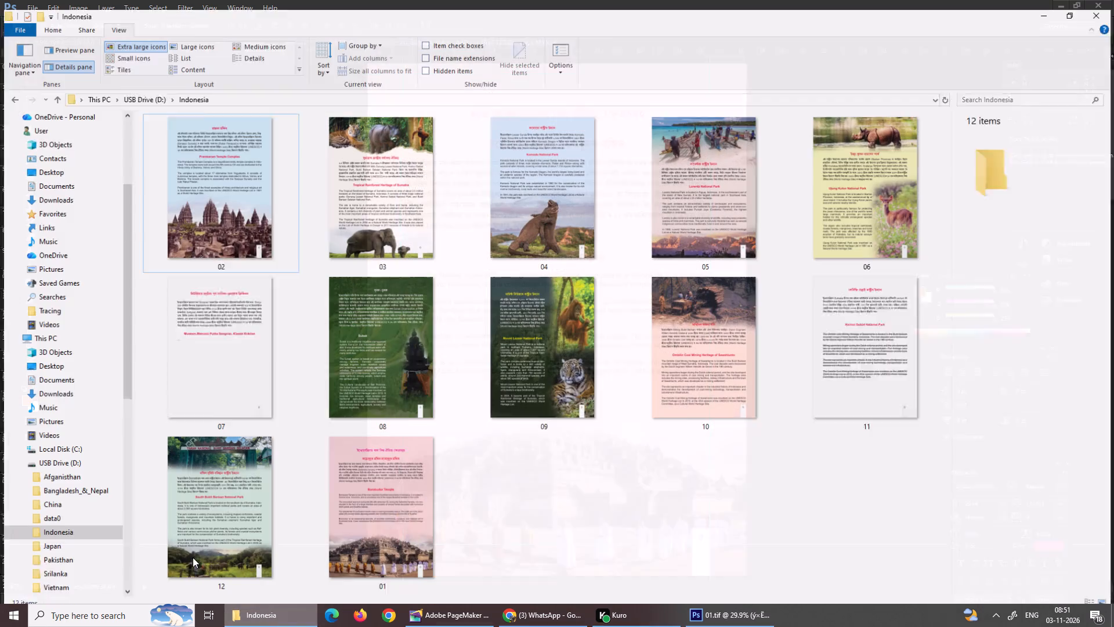
right_click(211, 154)
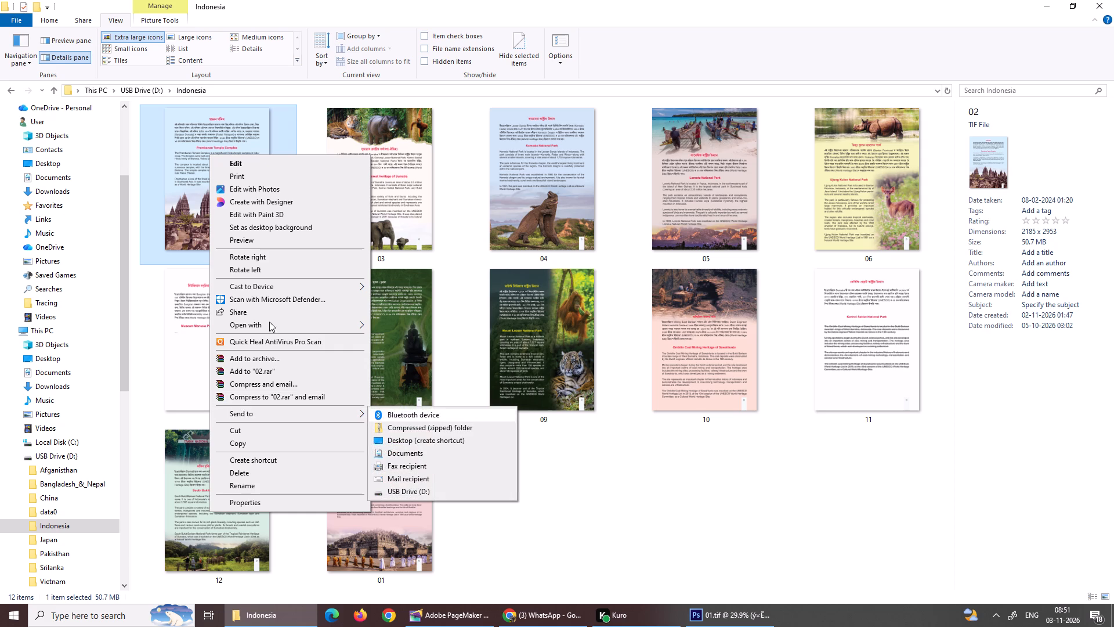
click(424, 326)
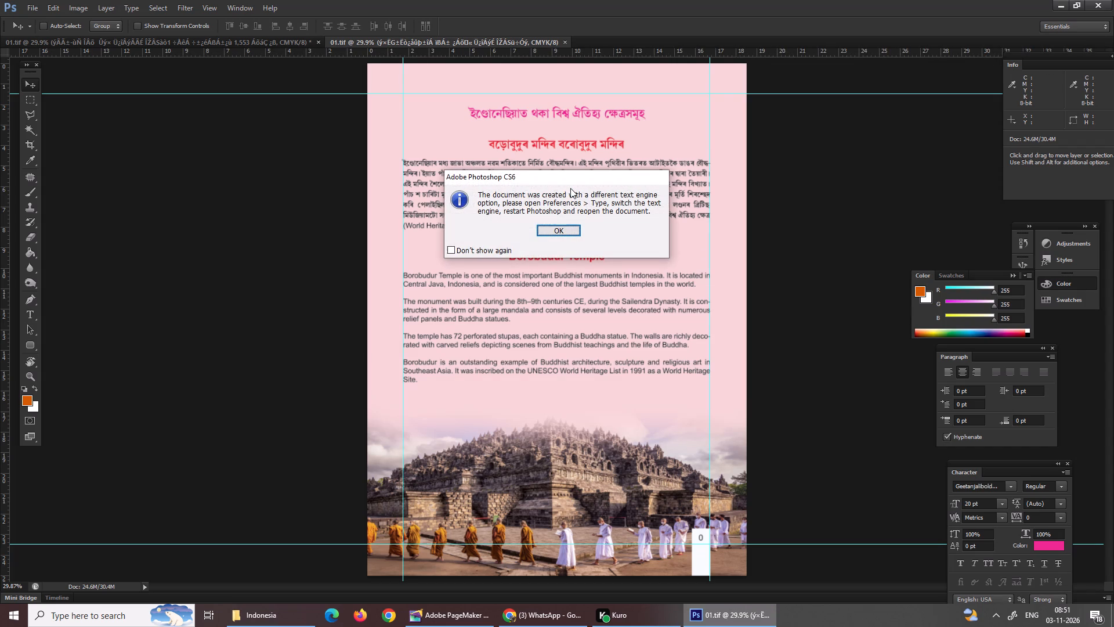
key(Return)
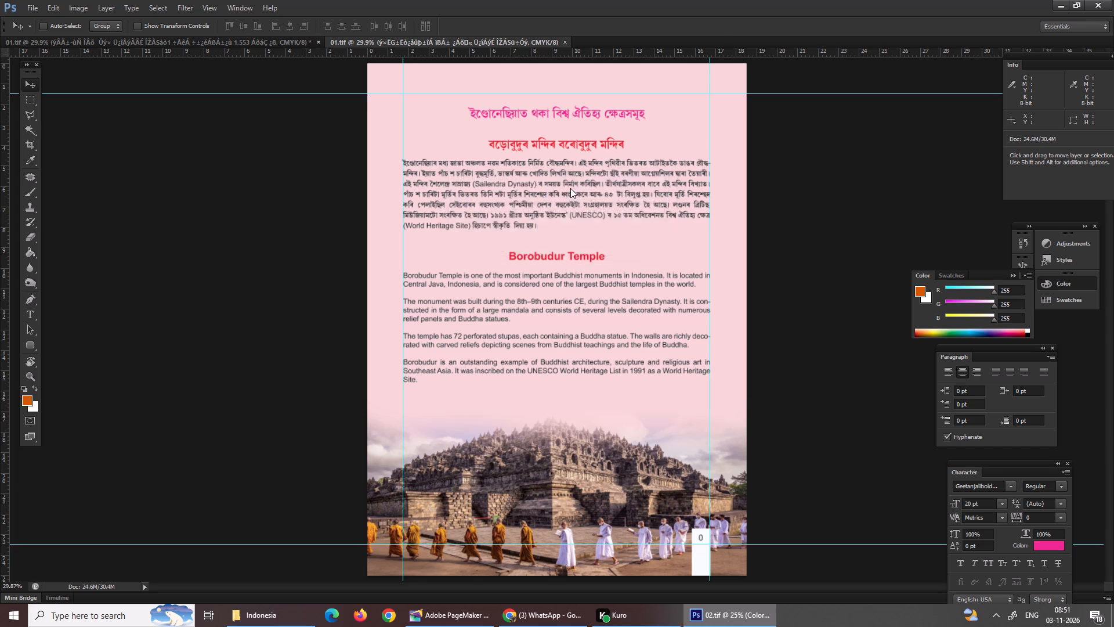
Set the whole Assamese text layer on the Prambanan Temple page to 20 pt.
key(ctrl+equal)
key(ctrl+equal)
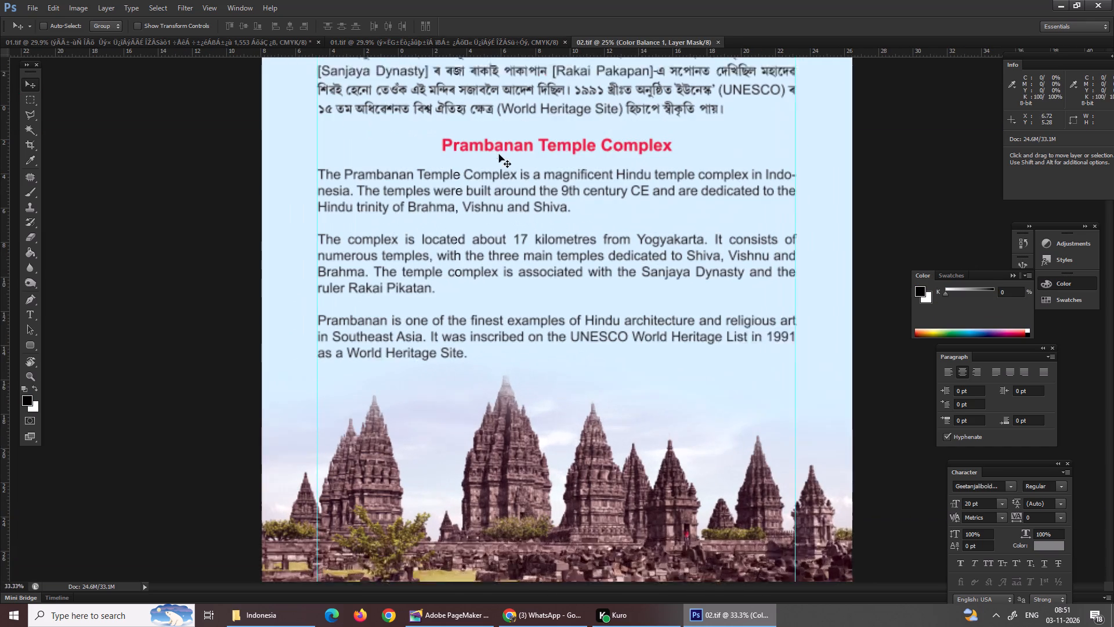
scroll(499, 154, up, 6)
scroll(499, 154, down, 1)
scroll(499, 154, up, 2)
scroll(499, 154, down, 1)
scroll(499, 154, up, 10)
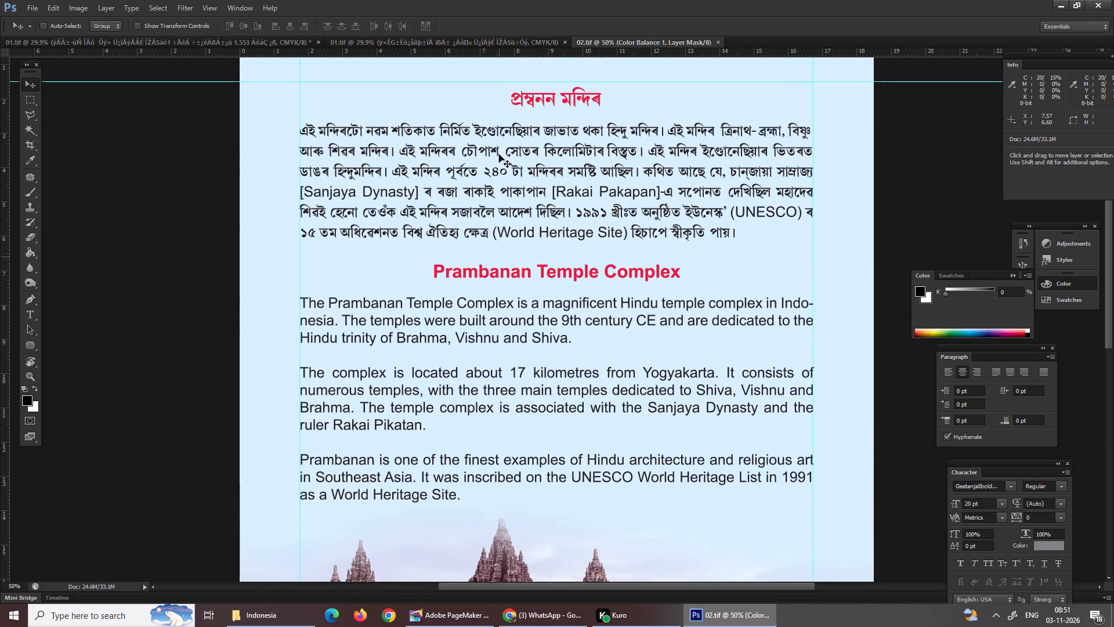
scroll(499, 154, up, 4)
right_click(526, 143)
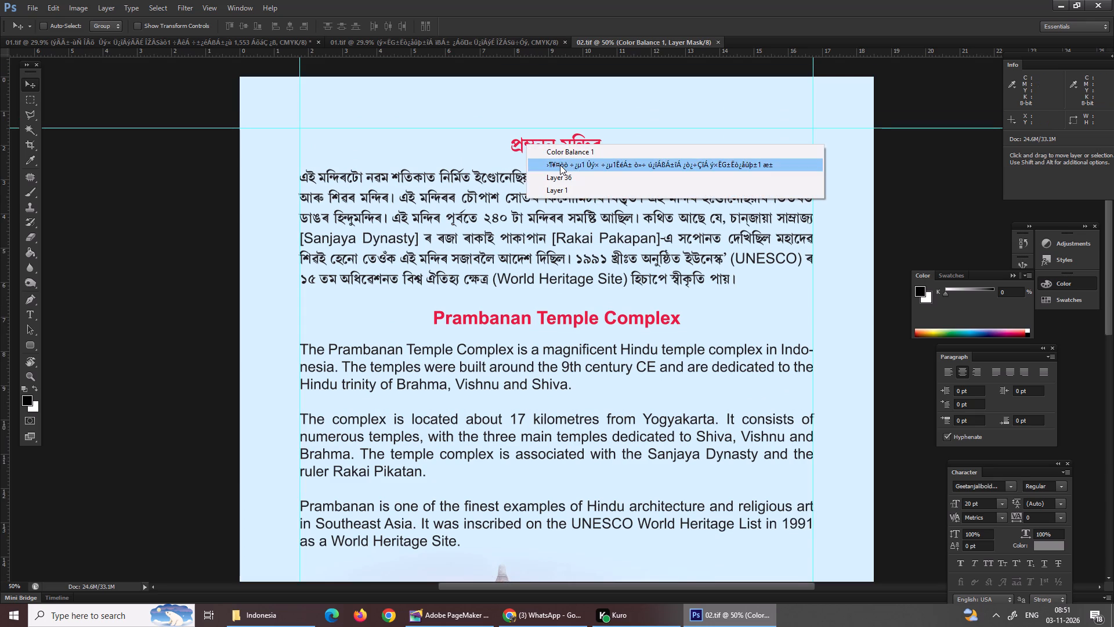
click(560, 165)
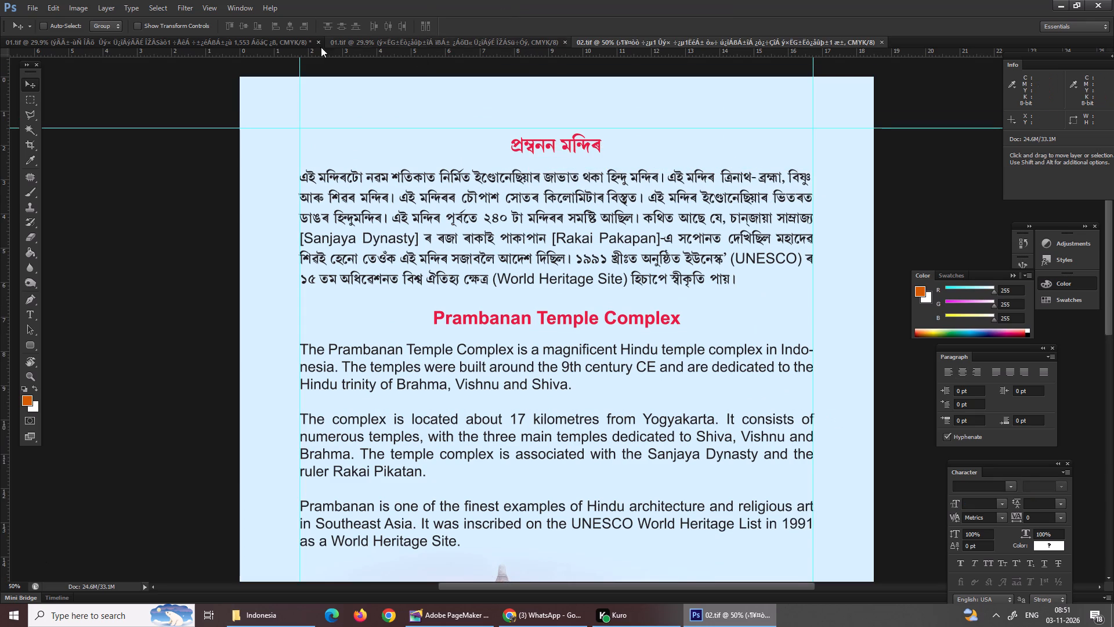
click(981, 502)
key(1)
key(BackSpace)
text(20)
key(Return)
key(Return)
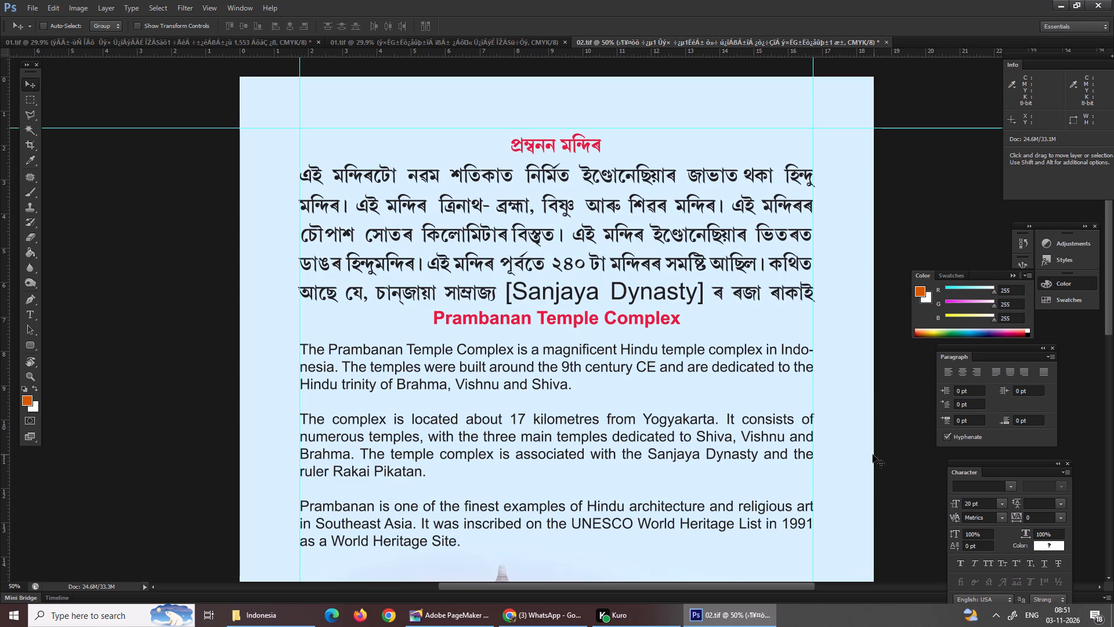
Set the entire Assamese body paragraph below the Prambanan heading to 12 pt and commit the text edit.
click(374, 185)
key(t)
drag(302, 175, 621, 307)
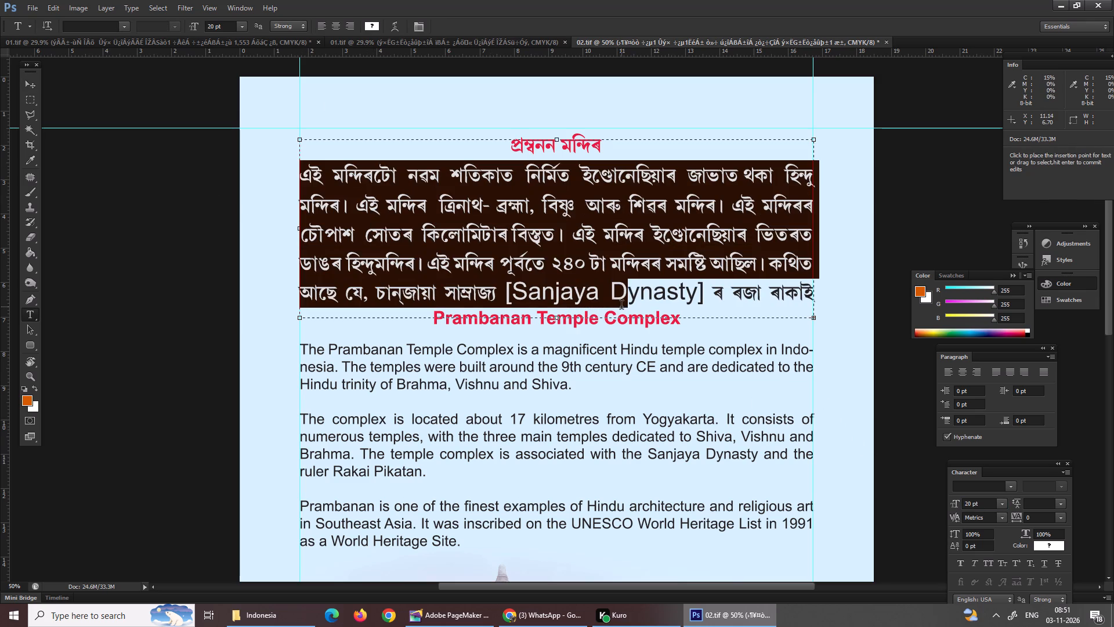
drag(621, 307, 888, 326)
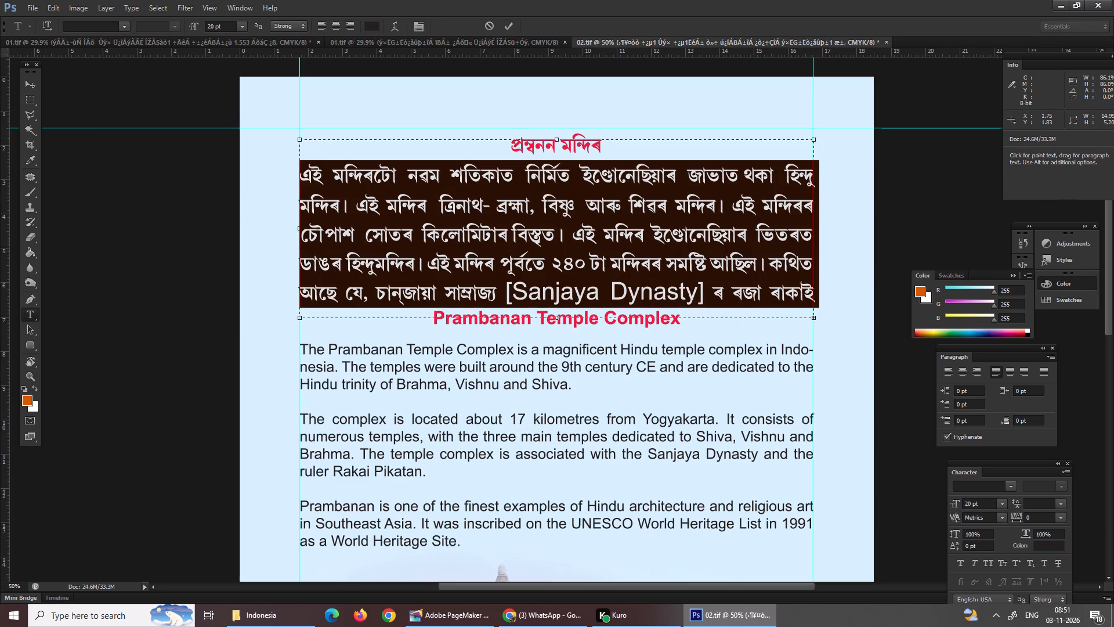
drag(988, 501, 943, 511)
text(12)
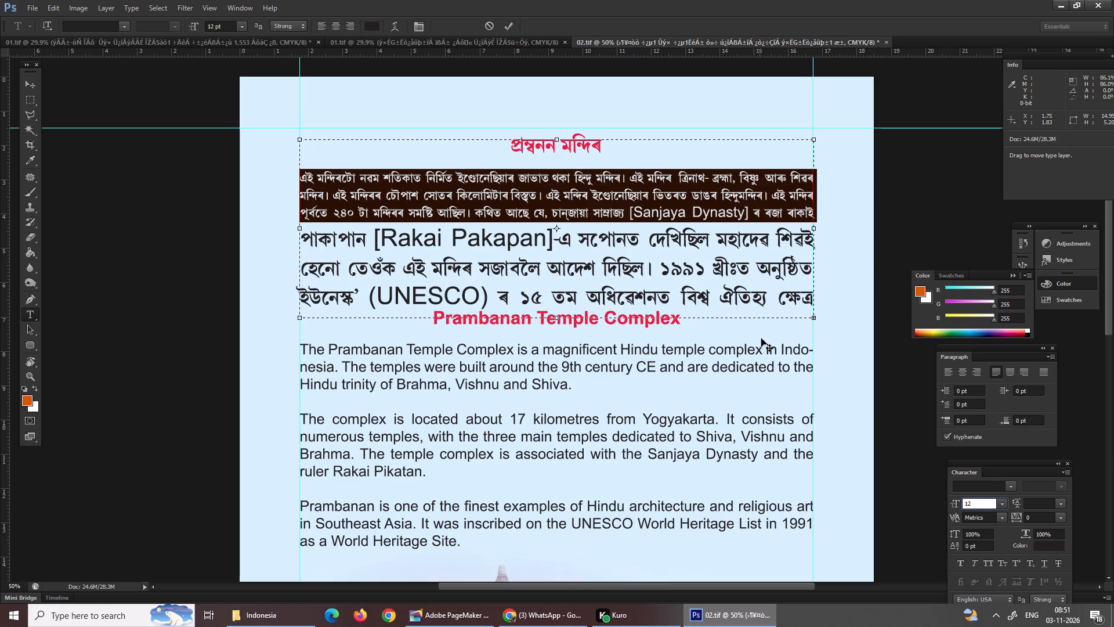
shift+click(811, 298)
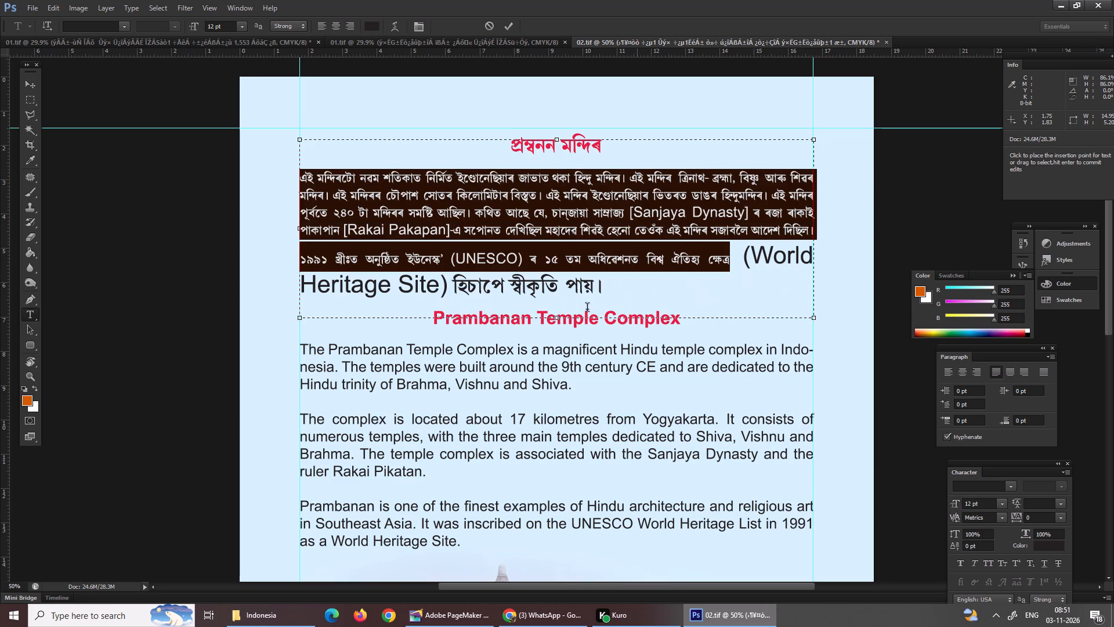
shift+click(596, 290)
shift+click(613, 287)
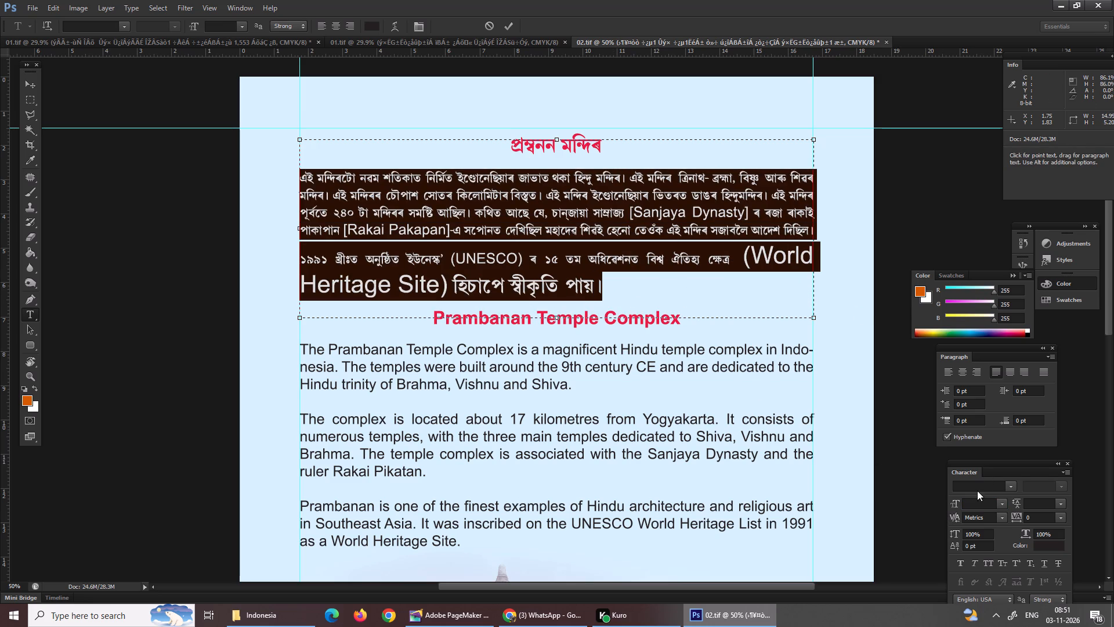
click(974, 506)
key(2)
key(0)
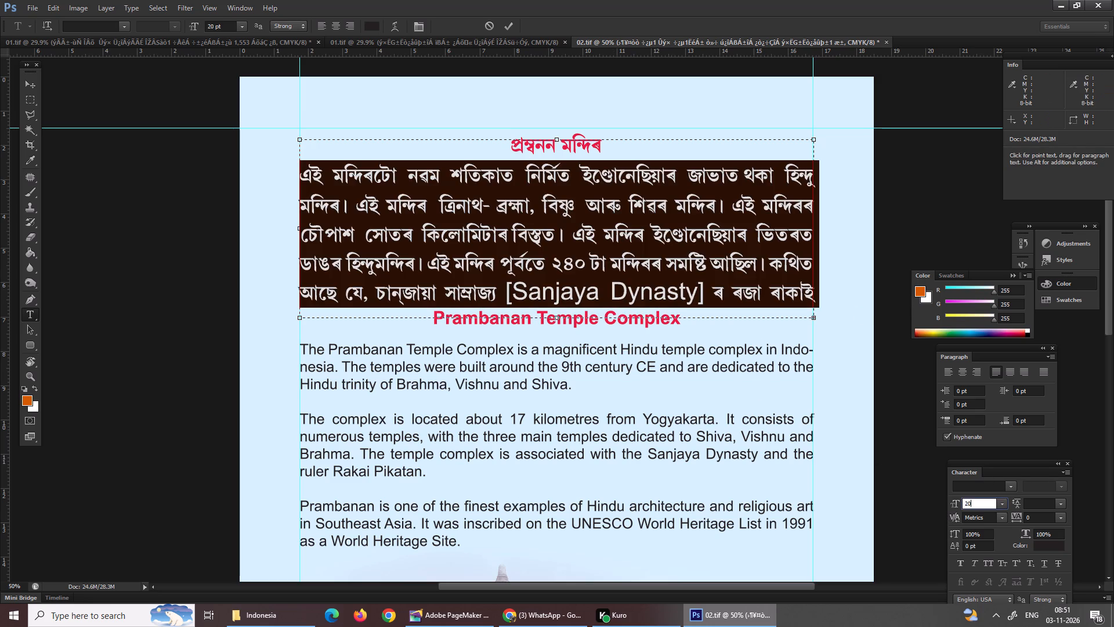
key(BackSpace)
key(BackSpace)
text(12)
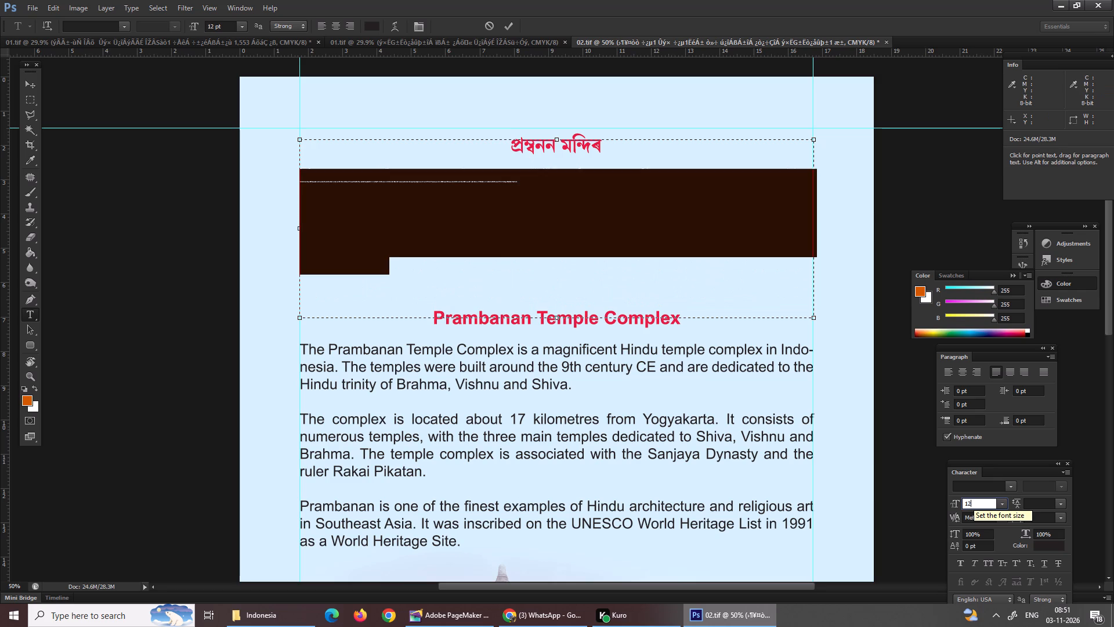
key(Return)
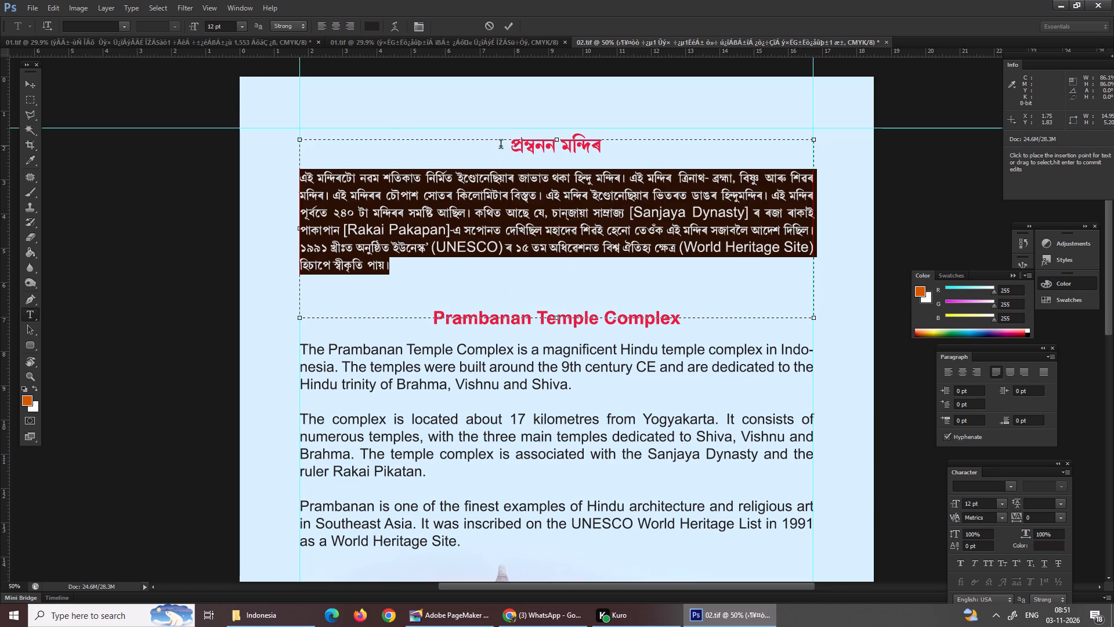
drag(501, 146, 649, 146)
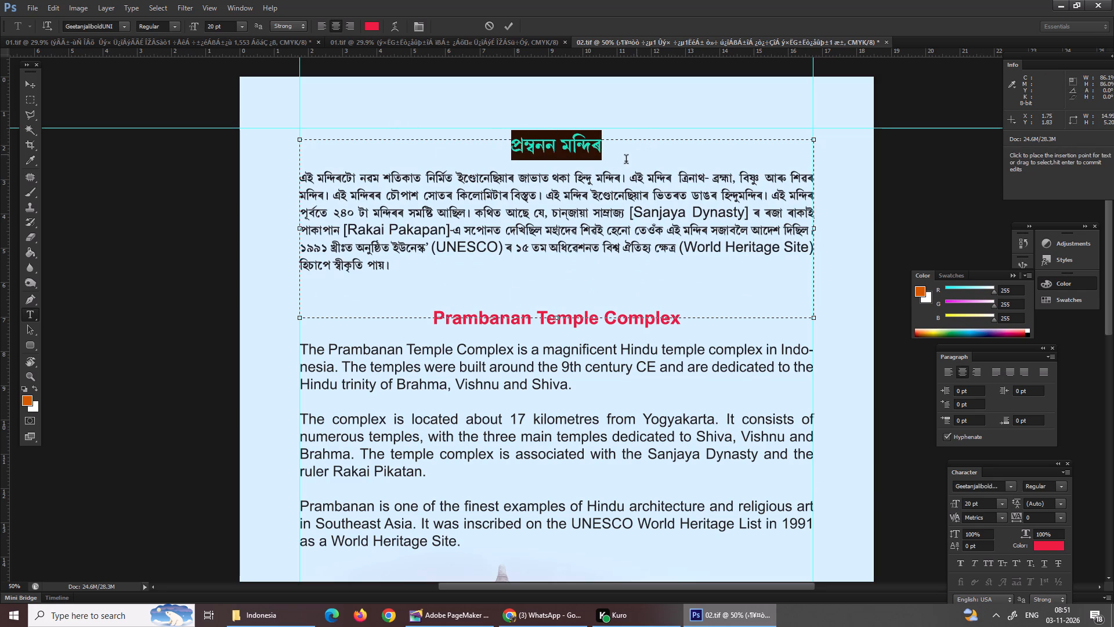
key(Return)
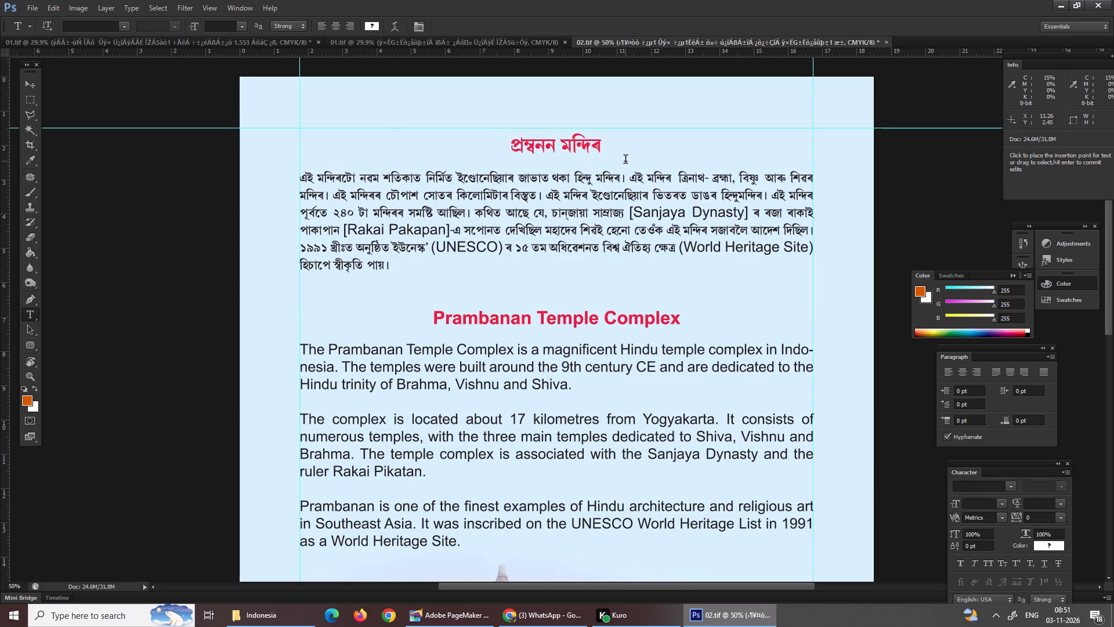
Set the English terms "[Sanjaya Dynasty]" and "[Rakai Pakapan]" in the Assamese paragraph to 10 pt.
click(638, 182)
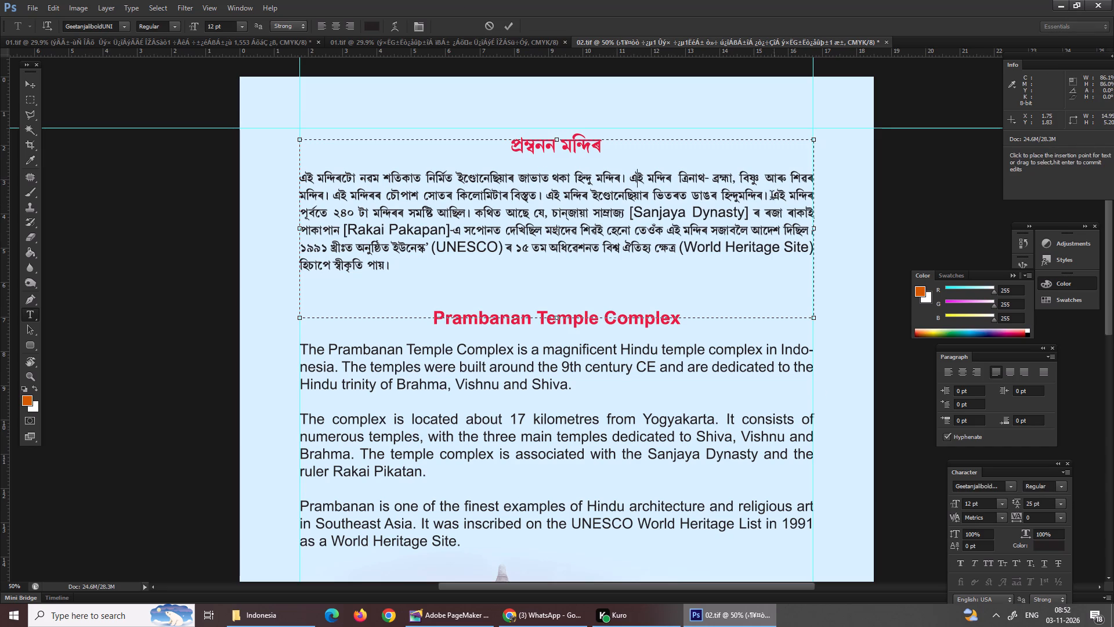
drag(628, 216, 742, 209)
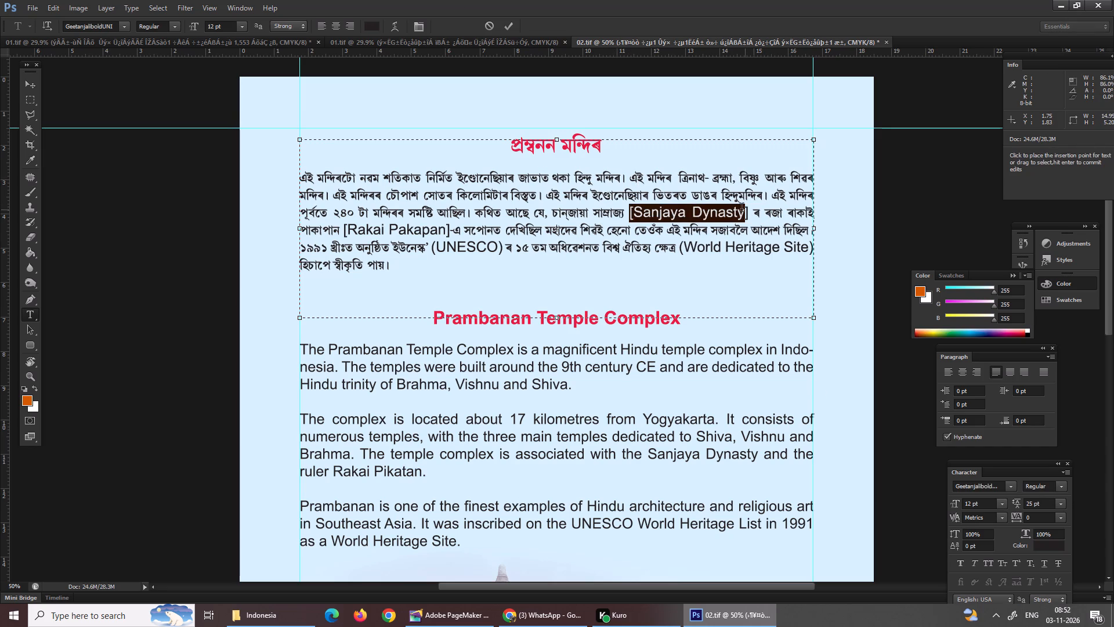
drag(742, 209, 751, 213)
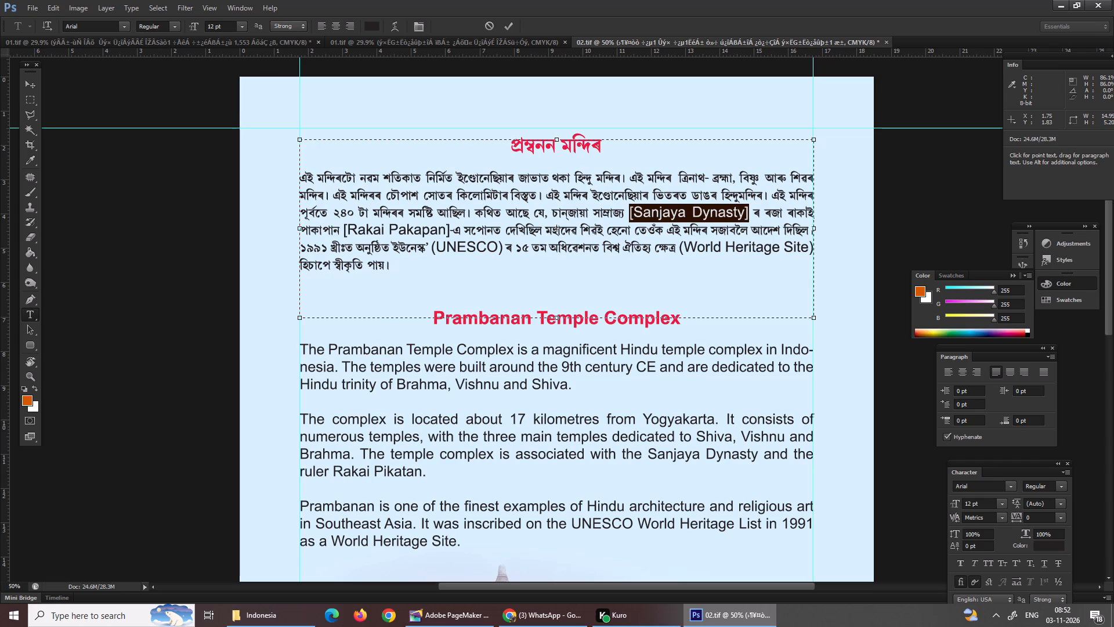
drag(990, 507, 935, 509)
text(10)
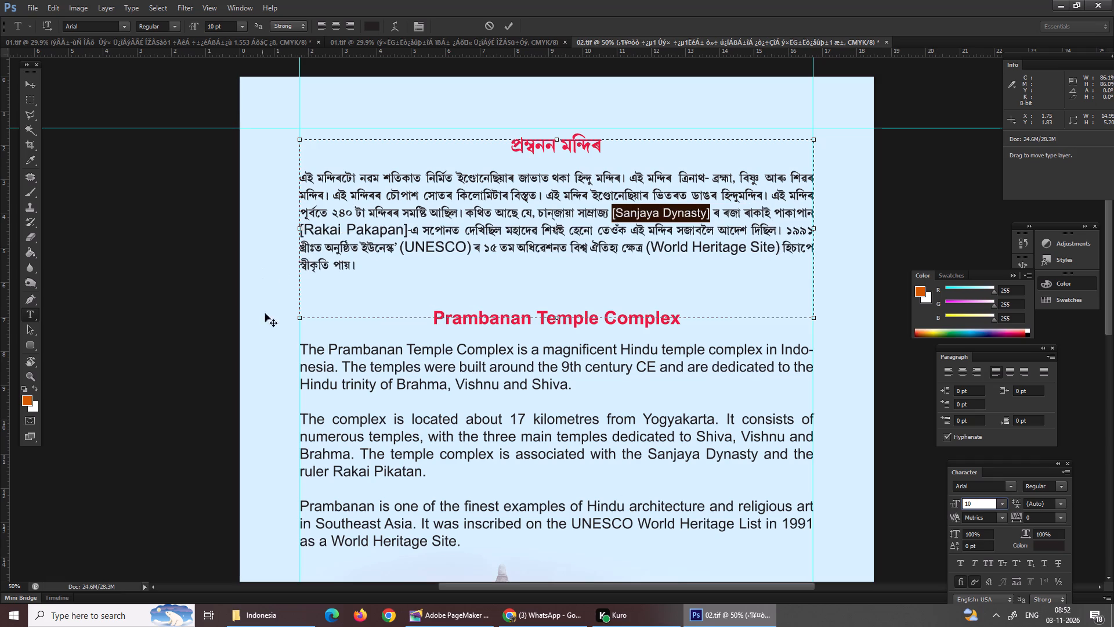
drag(408, 229, 315, 233)
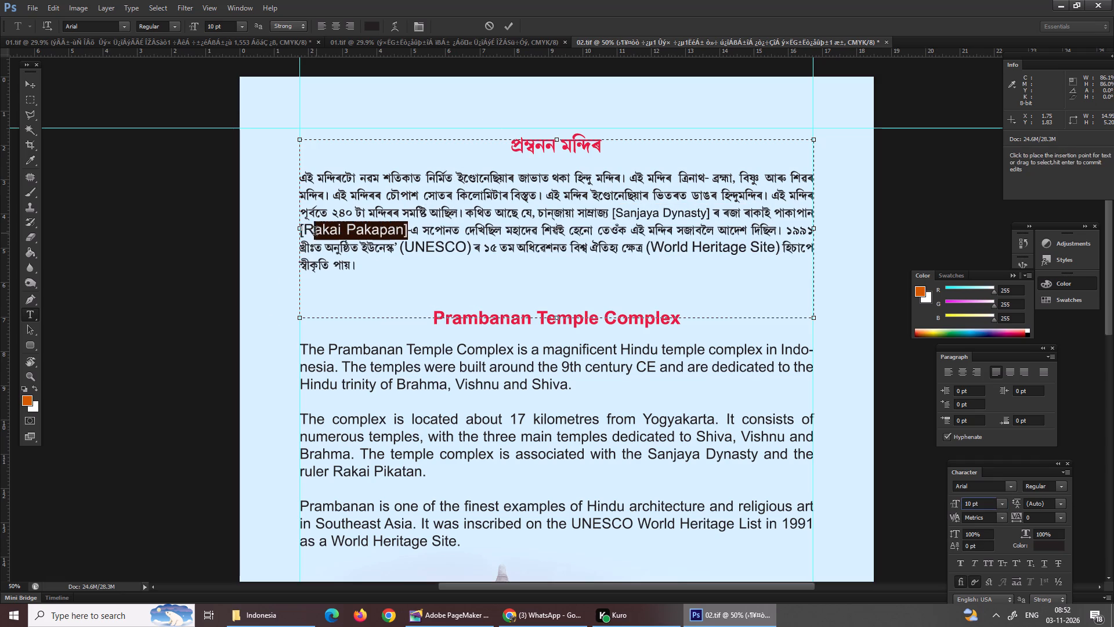
drag(315, 233, 296, 233)
Set the English terms "(UNESCO)" and "(World Heritage Site)" in the Assamese paragraph to 10 pt.
drag(377, 247, 421, 254)
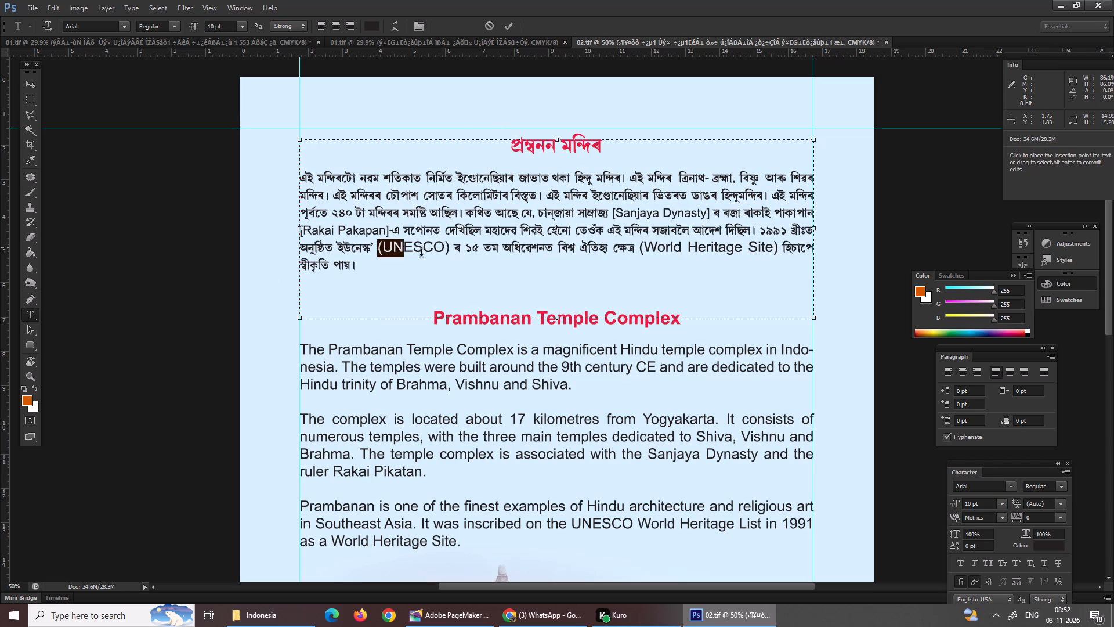
drag(421, 254, 450, 255)
drag(979, 503, 947, 503)
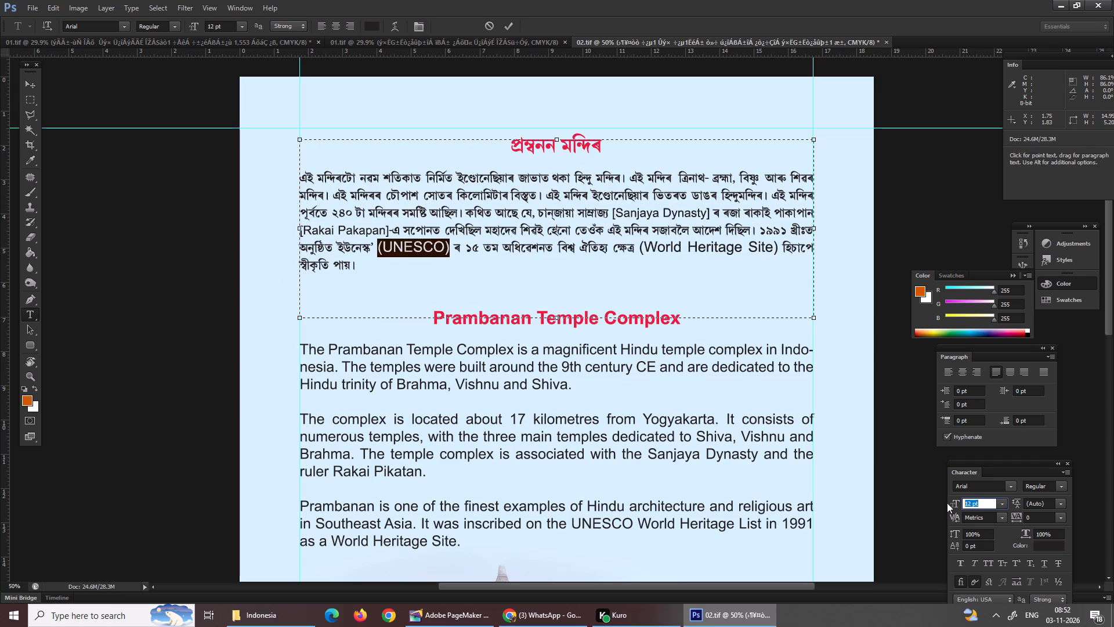
drag(947, 503, 943, 503)
key(1)
key(0)
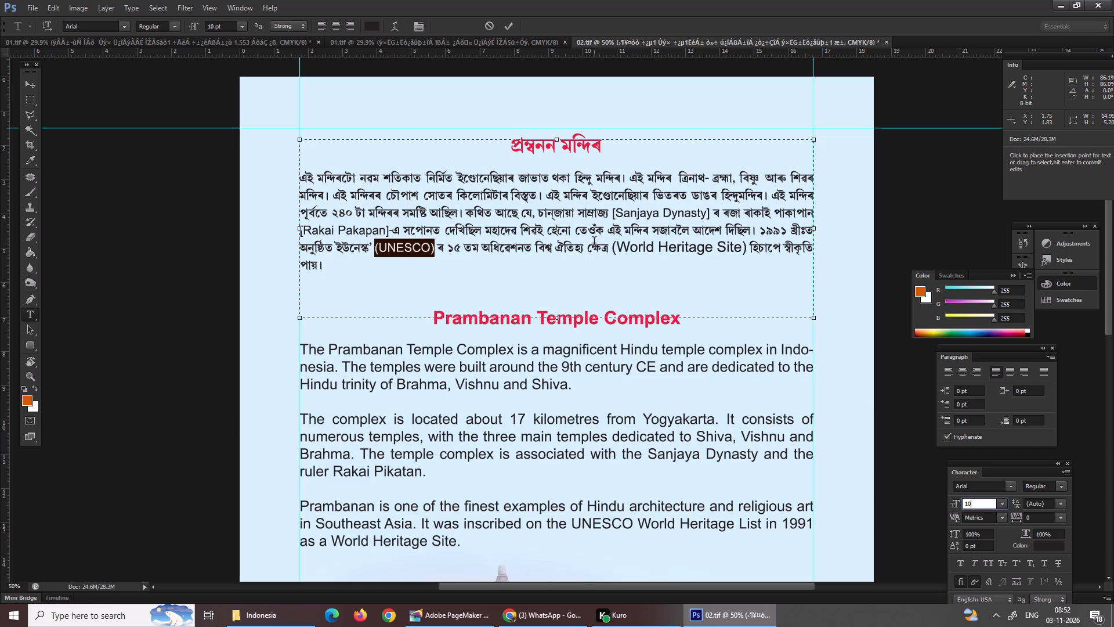
drag(612, 244, 757, 246)
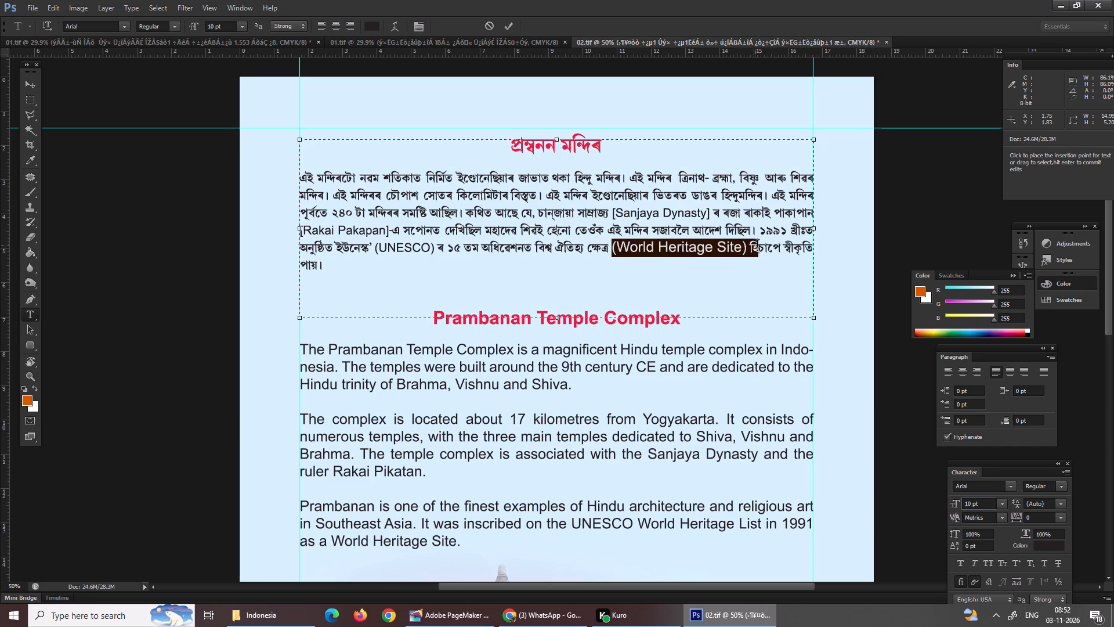
drag(757, 246, 746, 246)
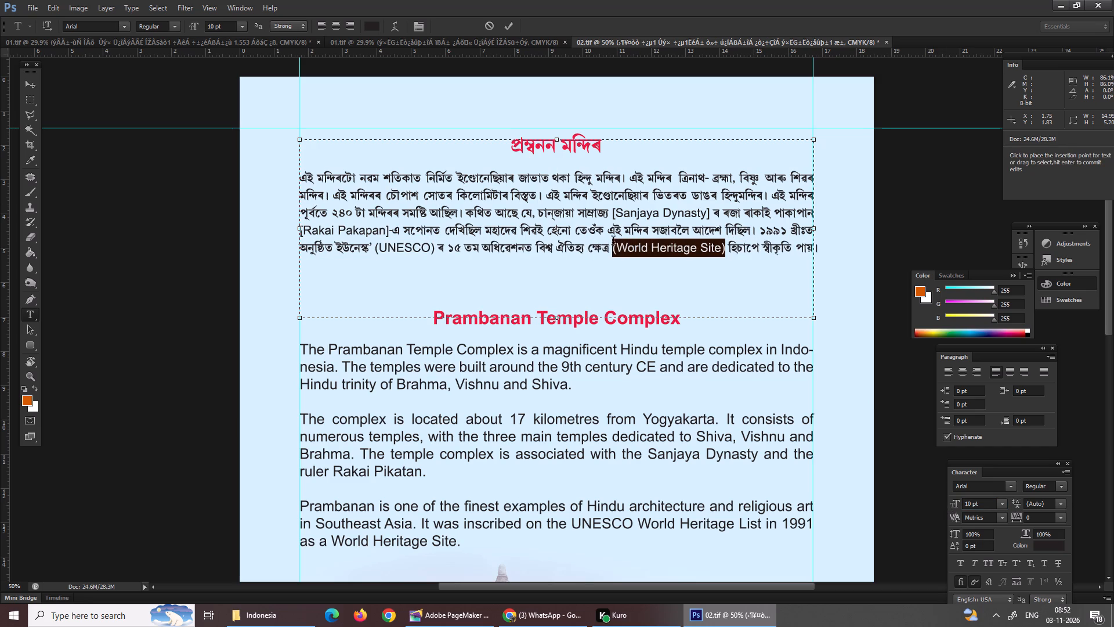
Replace the square brackets around "Sanjaya Dynasty" in the Assamese paragraph with round parentheses copied from "(World Heritage Site)".
click(614, 250)
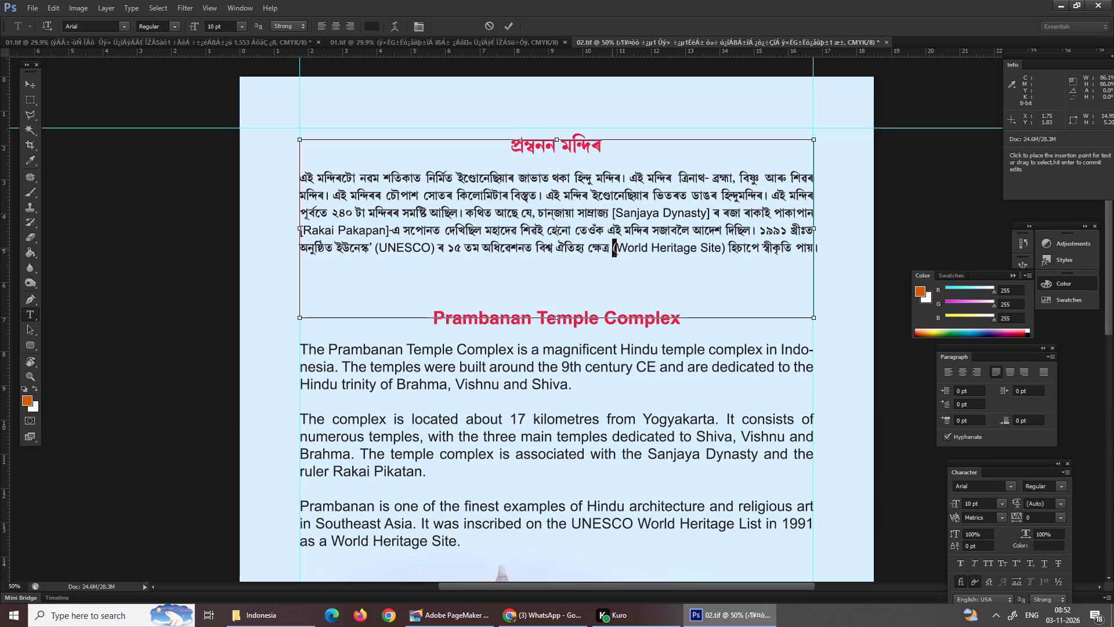
key(ctrl+c)
key(ctrl+c)
click(617, 212)
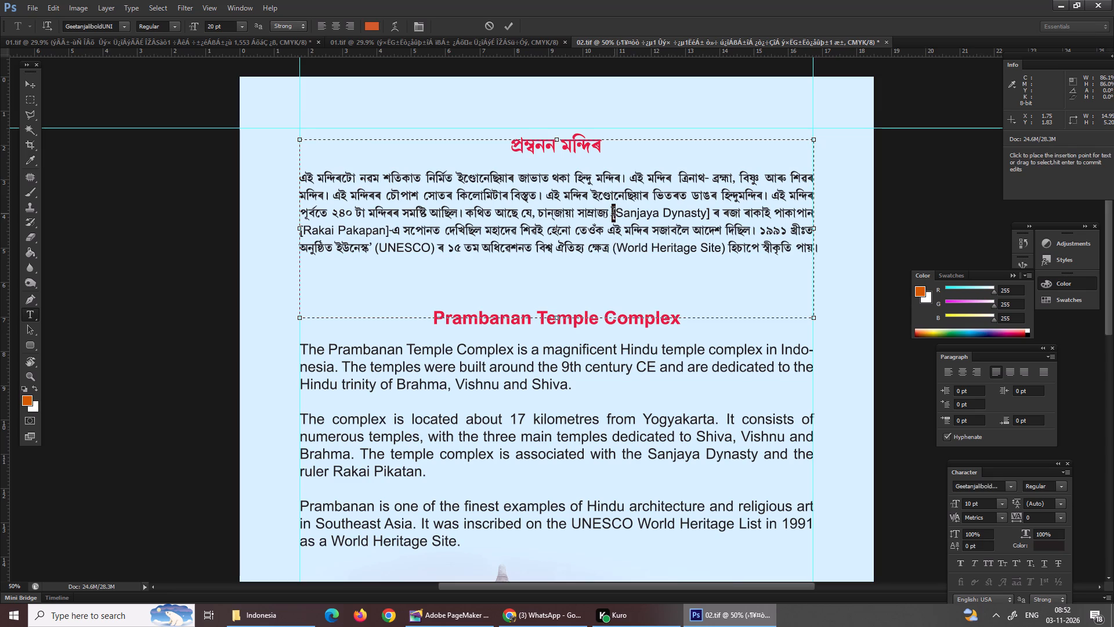
key(ctrl+v)
click(724, 251)
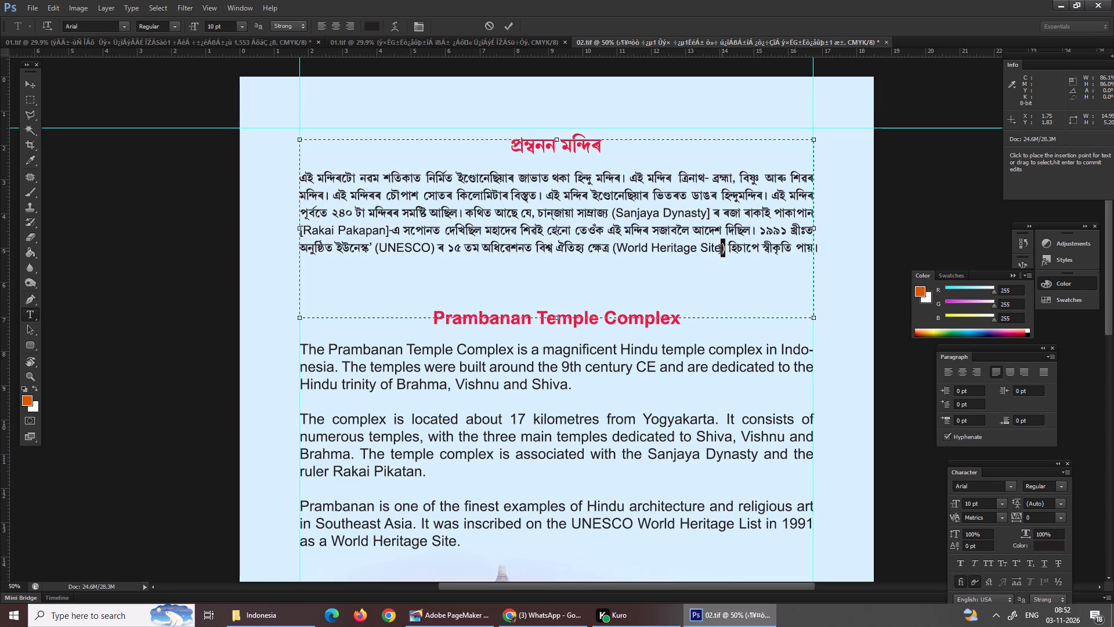
key(ctrl+c)
drag(711, 207, 711, 207)
drag(711, 207, 707, 212)
key(ctrl+v)
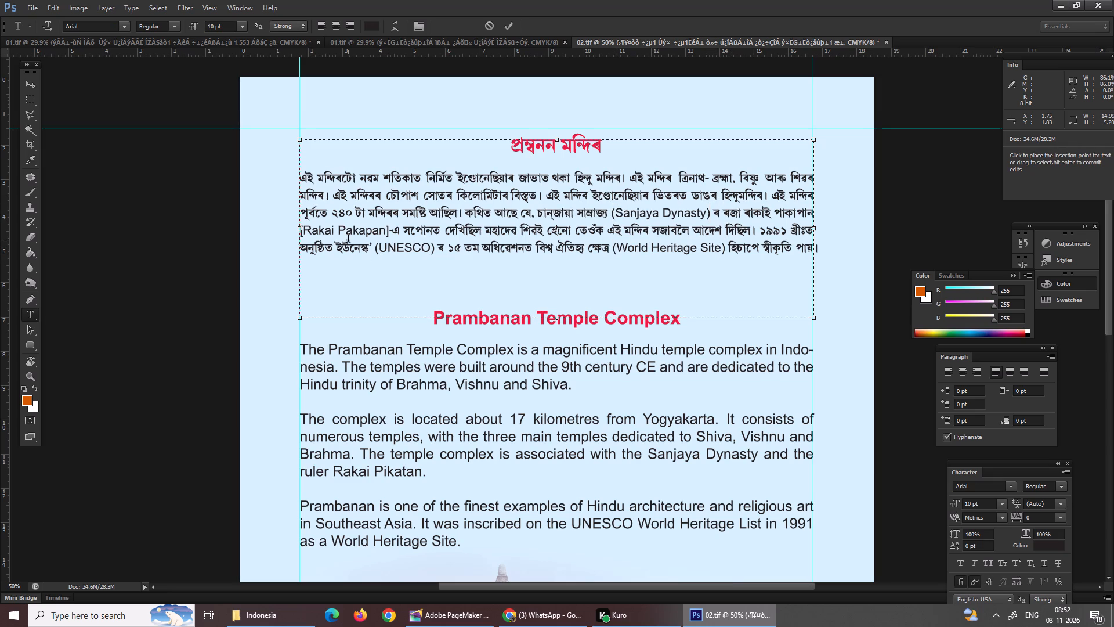
Replace the square brackets around "Rakai Pakapan" in the Assamese paragraph with round parentheses copied from "(UNESCO)".
click(380, 255)
key(ctrl+c)
drag(306, 232, 280, 232)
key(ctrl+v)
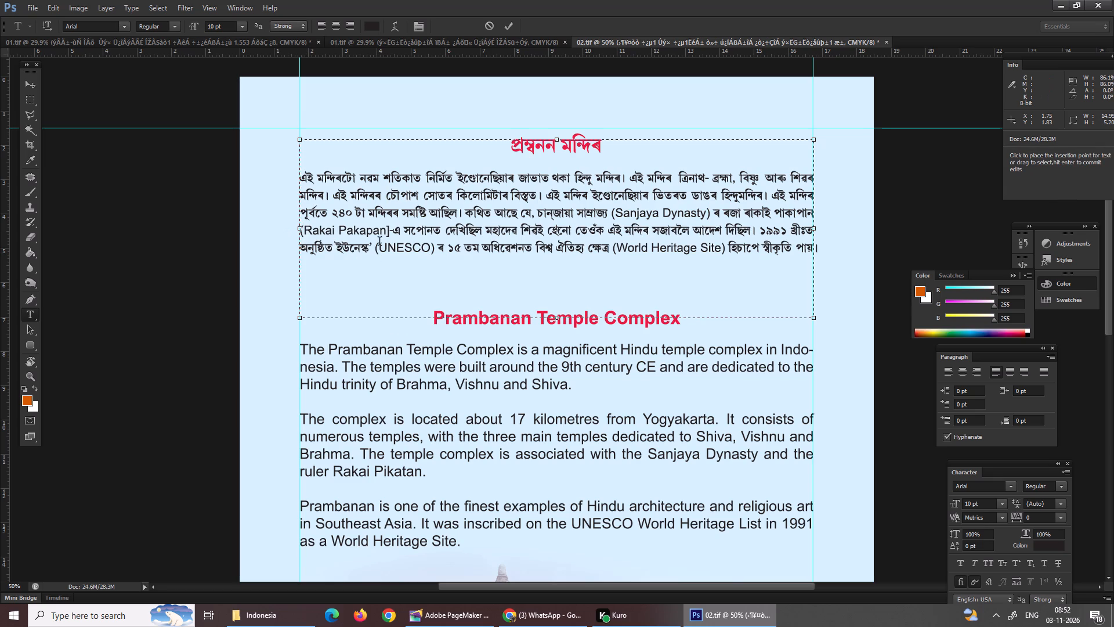
click(435, 249)
key(ctrl+c)
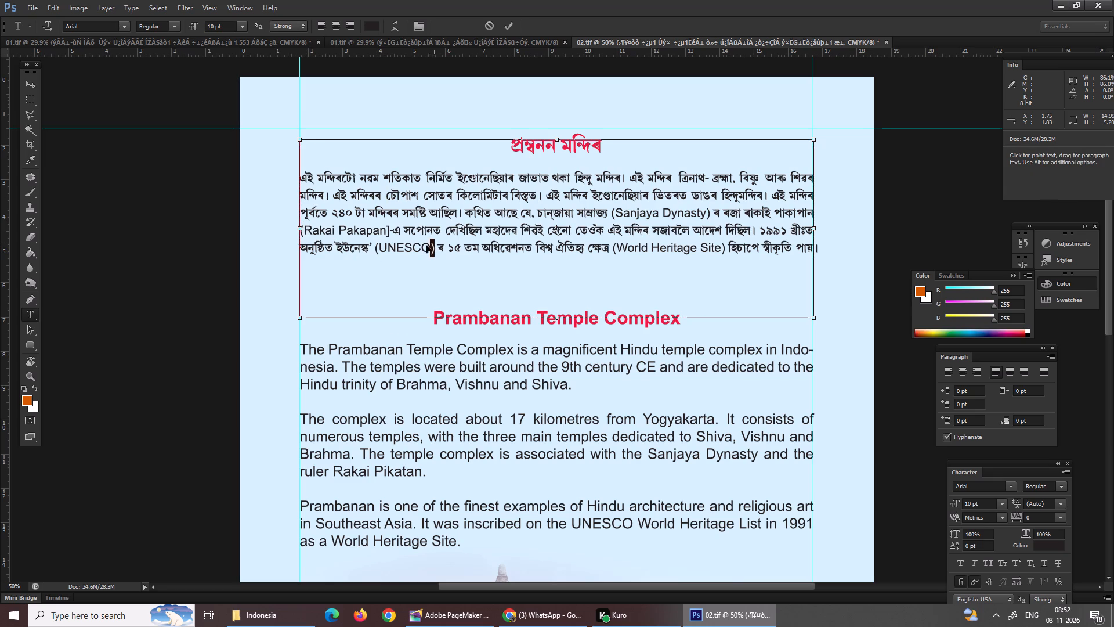
click(388, 226)
key(ctrl+v)
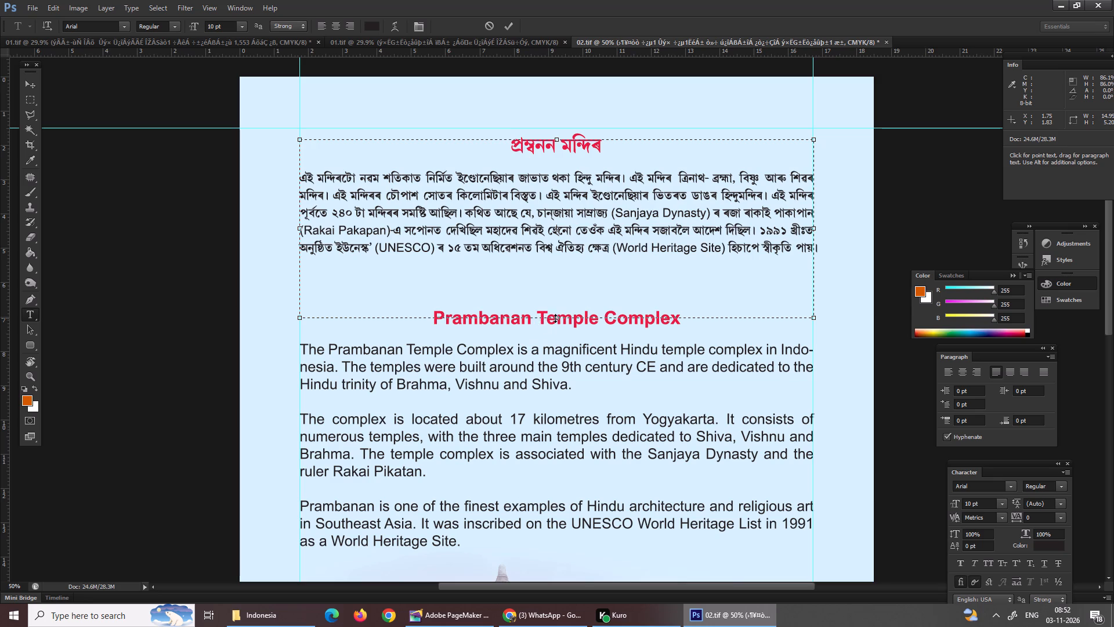
Shorten the Assamese text frame from its bottom edge to clear the English heading, and commit the text edit.
drag(555, 318, 551, 281)
key(Return)
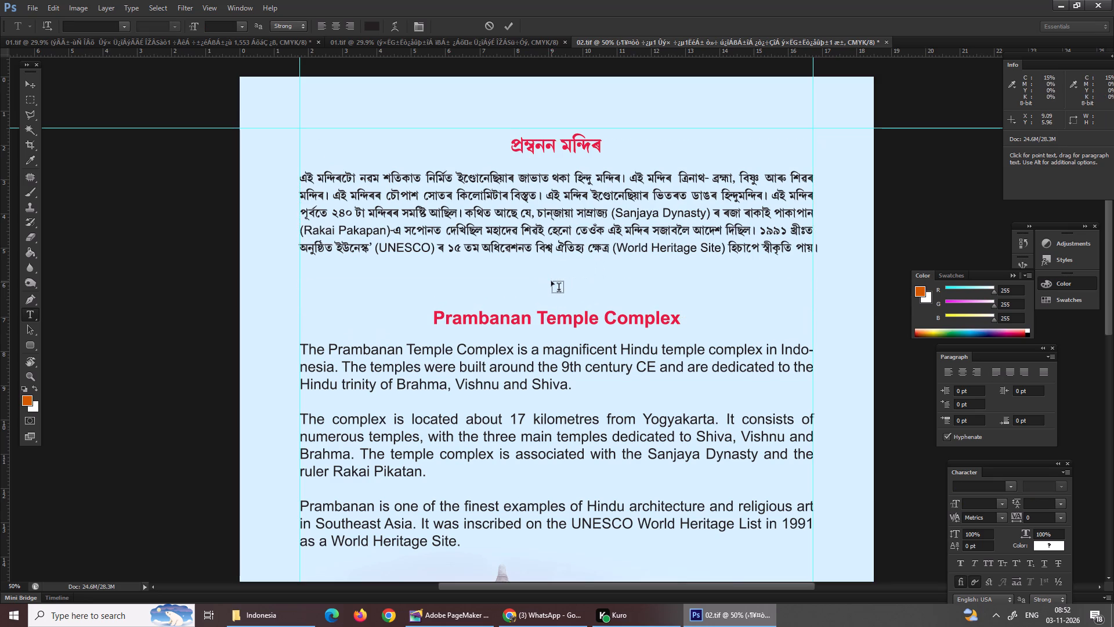
Set the three English body paragraphs below the "Prambanan Temple Complex" heading to 10 pt.
scroll(524, 317, down, 1)
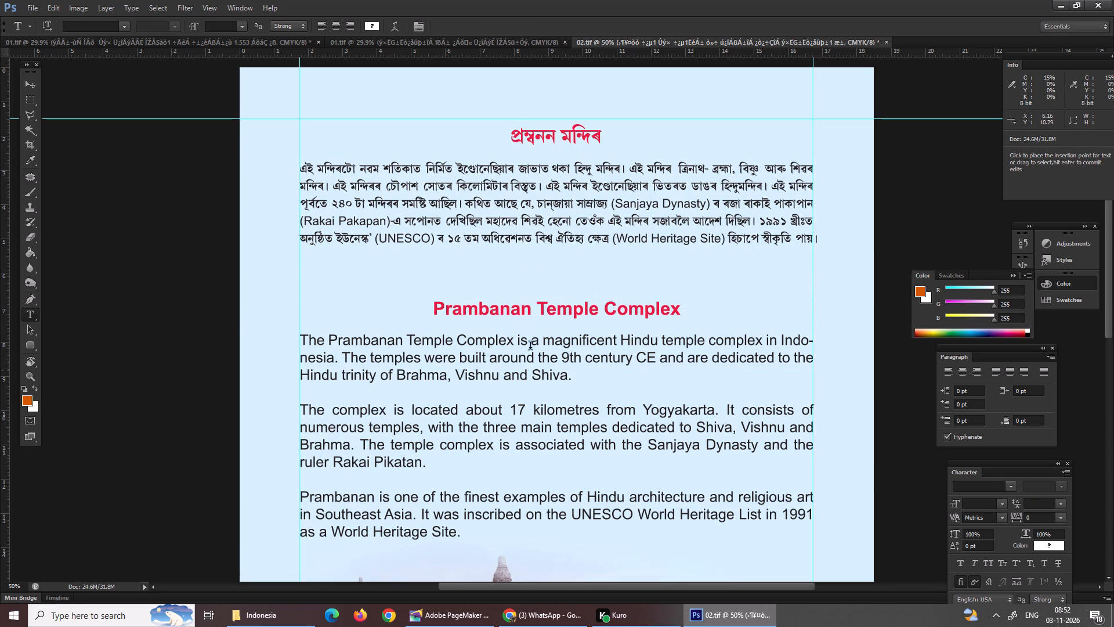
click(462, 305)
drag(435, 306, 764, 303)
click(545, 397)
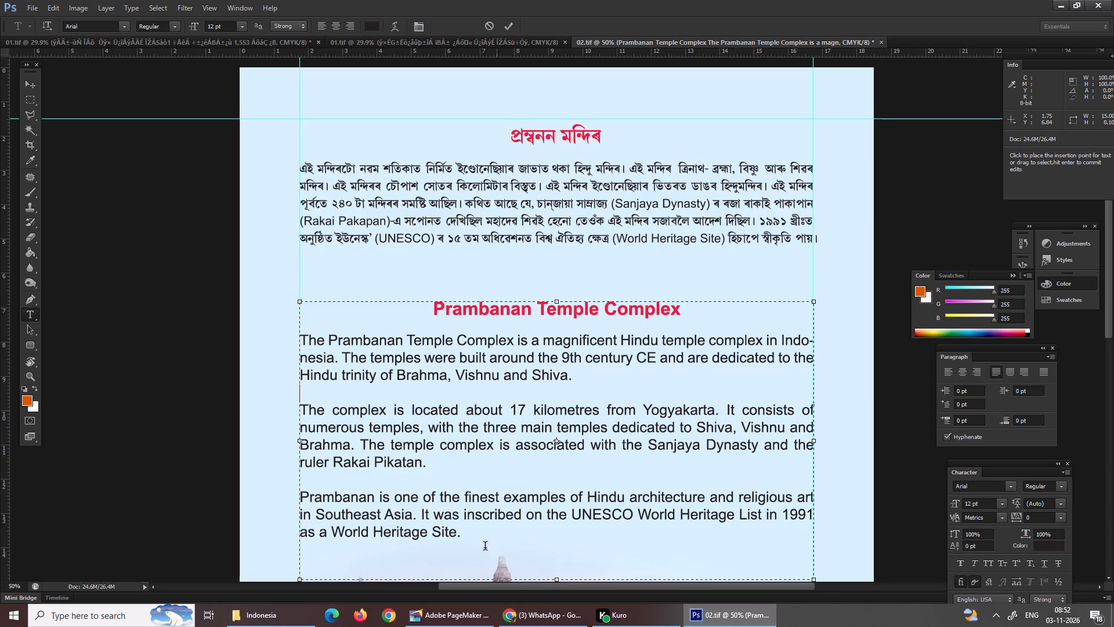
drag(477, 542, 272, 340)
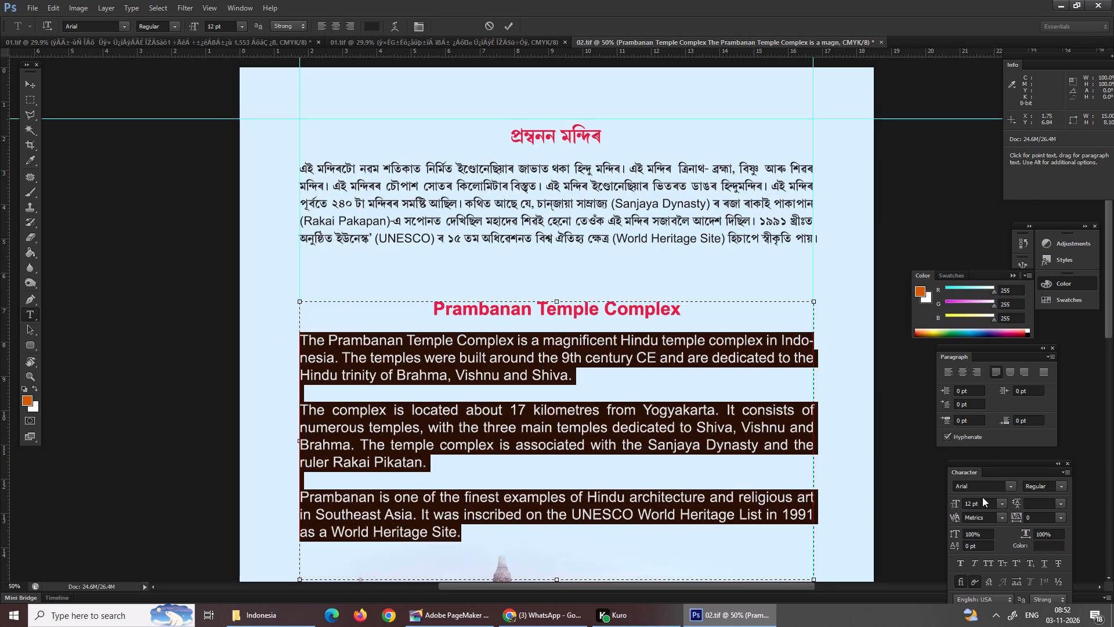
drag(979, 502, 918, 509)
key(1)
key(0)
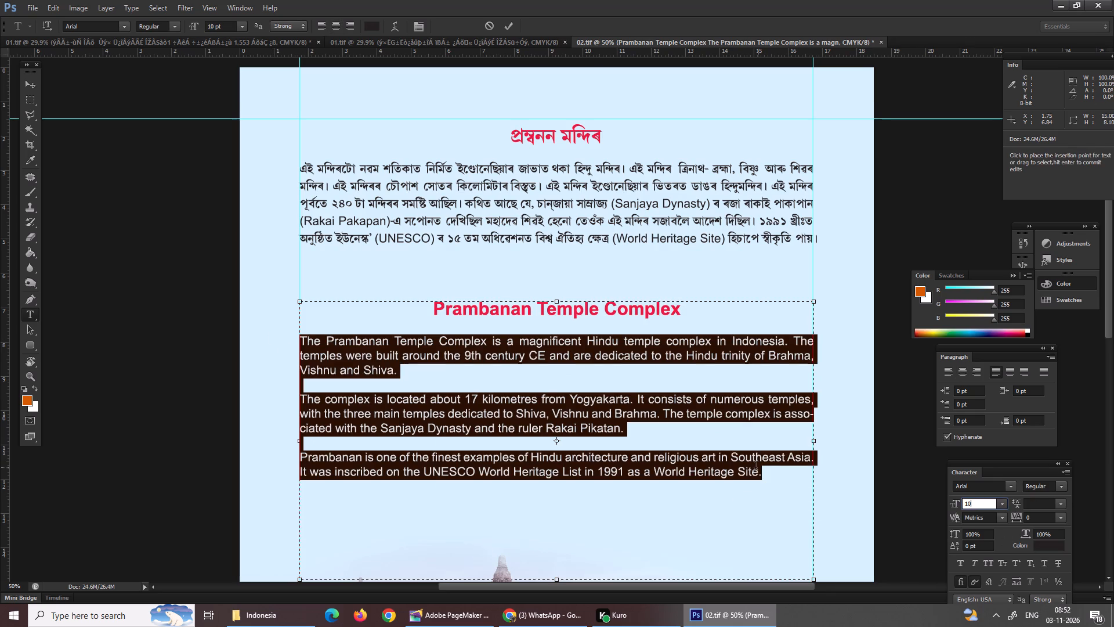
Shorten the English text frame to end just below its last paragraph, above the temple spires, and commit the edit.
scroll(397, 154, down, 6)
scroll(416, 235, up, 3)
scroll(416, 235, down, 2)
scroll(416, 237, up, 1)
scroll(416, 237, down, 4)
scroll(645, 344, down, 6)
scroll(704, 428, up, 1)
scroll(742, 417, down, 5)
scroll(762, 402, up, 6)
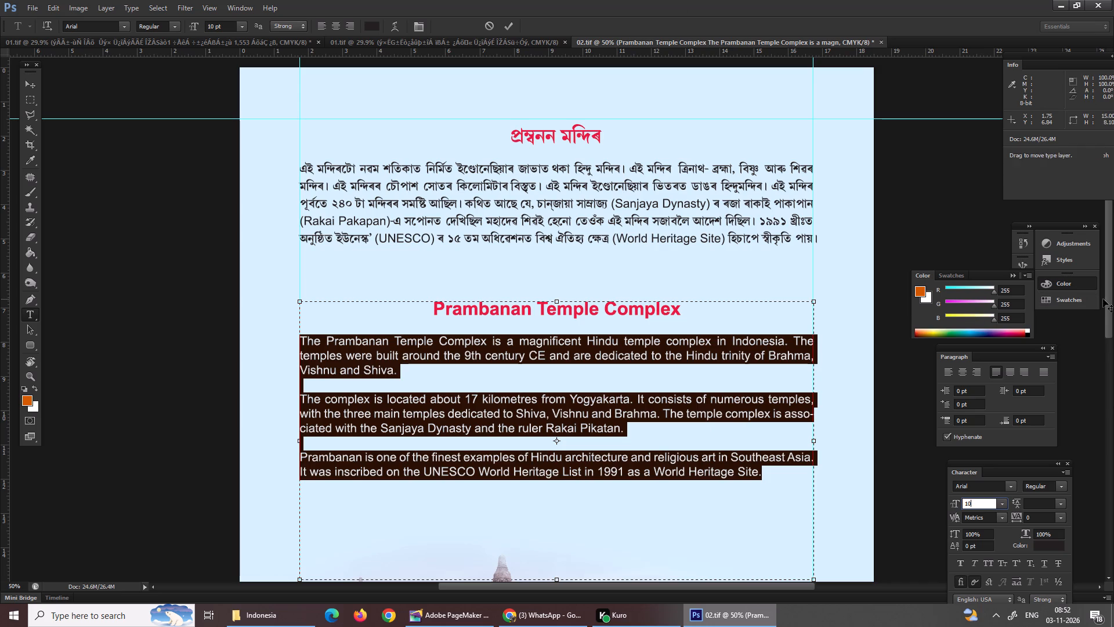
drag(1108, 302, 776, 326)
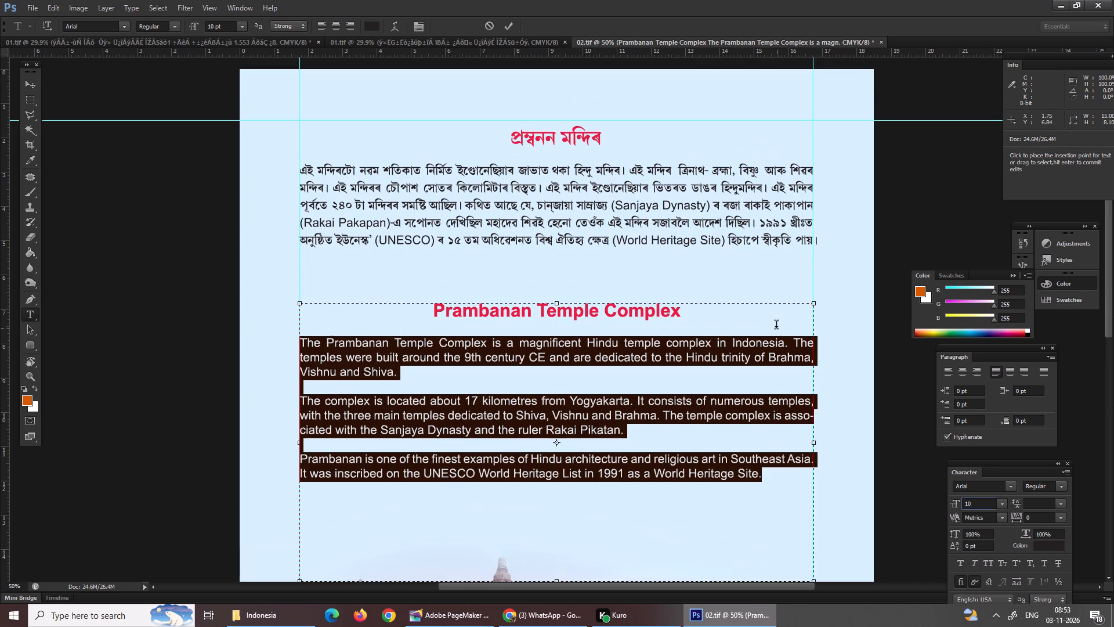
drag(776, 326, 773, 326)
scroll(736, 318, down, 1)
scroll(736, 318, up, 1)
scroll(736, 318, down, 8)
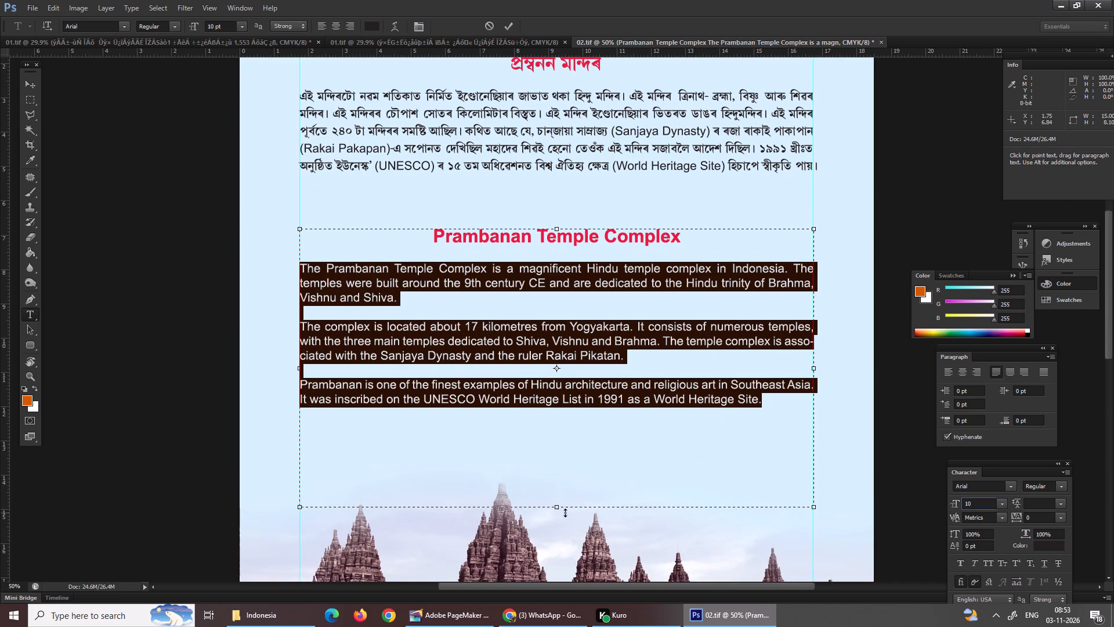
drag(556, 512, 557, 456)
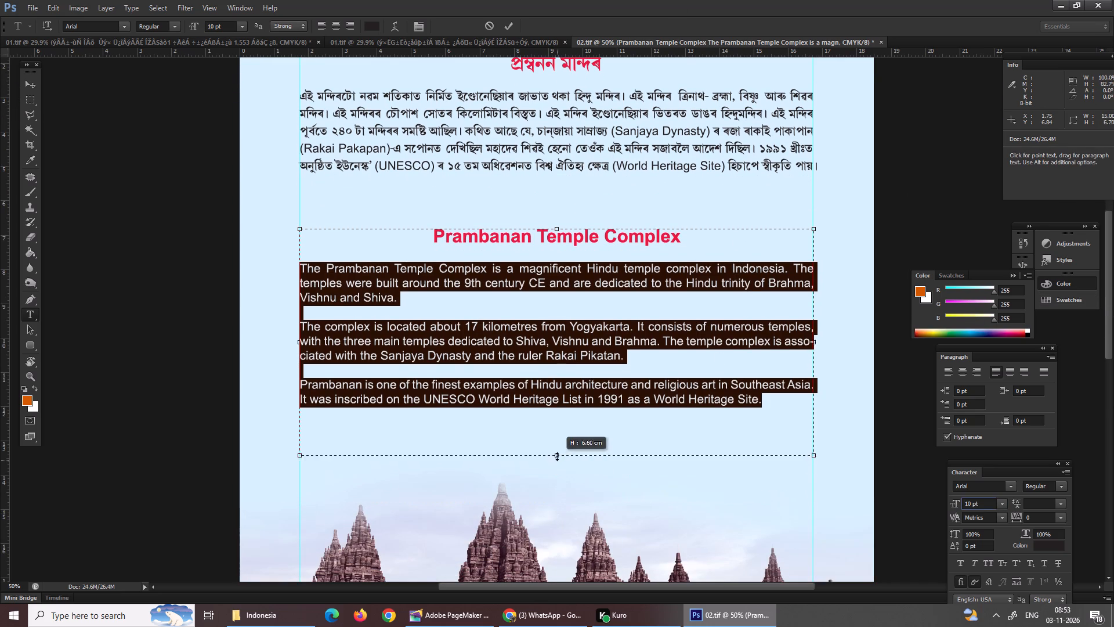
drag(557, 456, 559, 438)
key(Return)
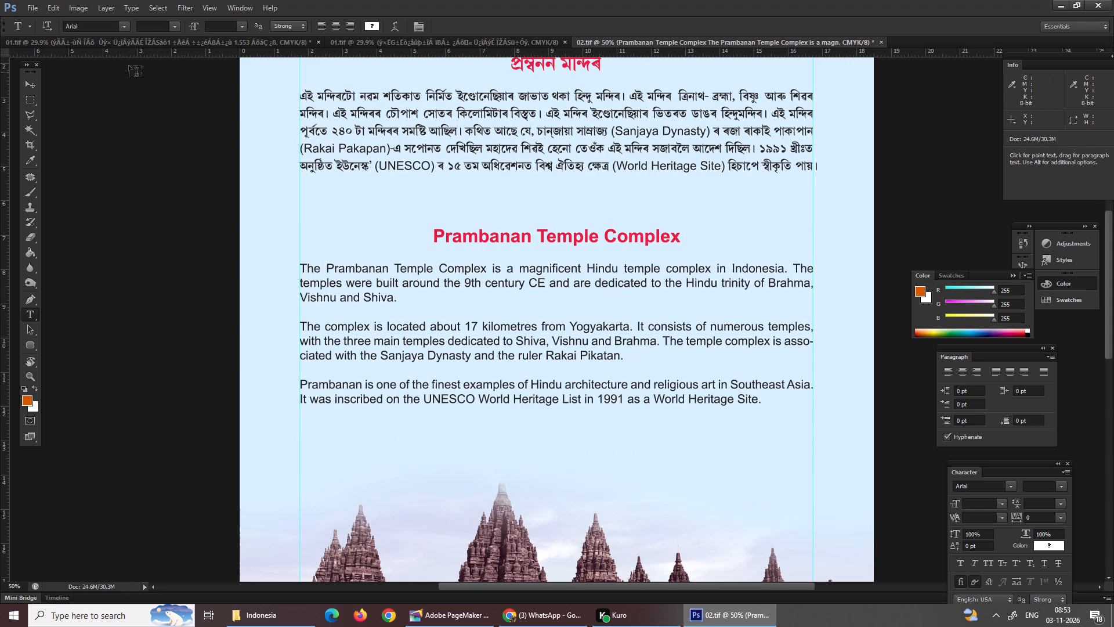
Move the "Prambanan Temple Complex" English text layer slightly down towards the temple photo.
double_click(26, 87)
right_click(454, 311)
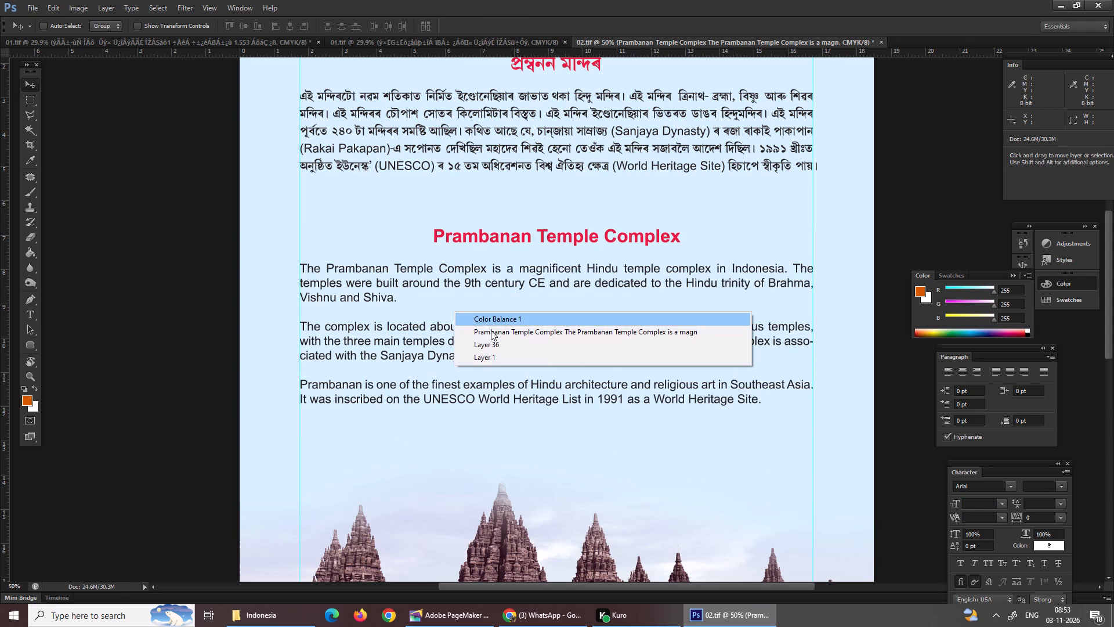
click(491, 330)
drag(501, 326, 500, 355)
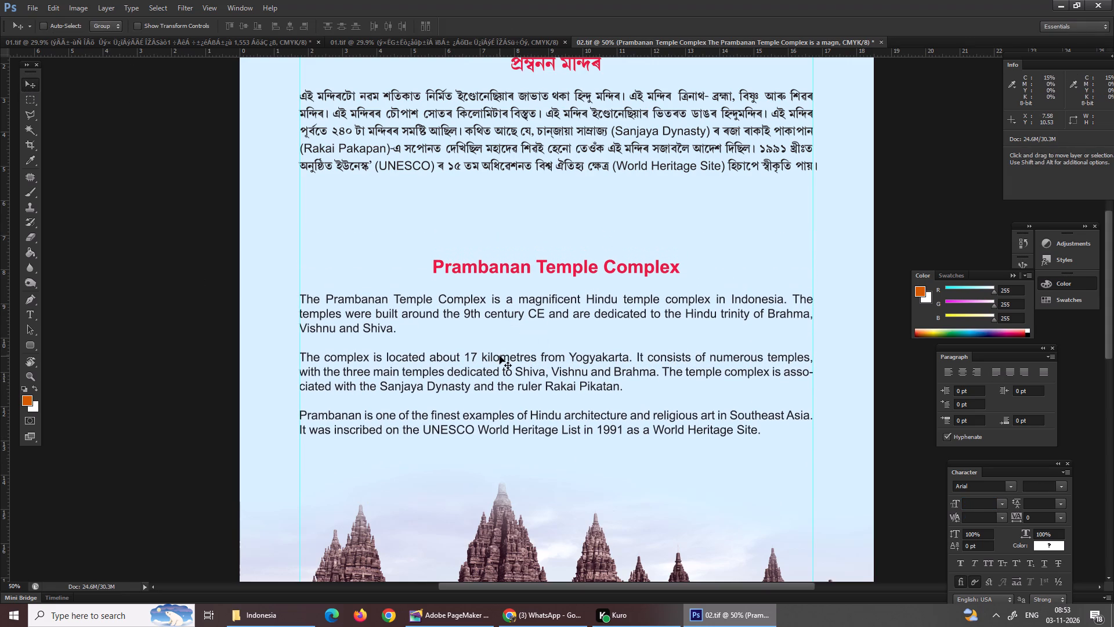
Move the Assamese text layer straight down, closer to the English heading, to even out the page spacing.
key(ctrl+0)
right_click(547, 134)
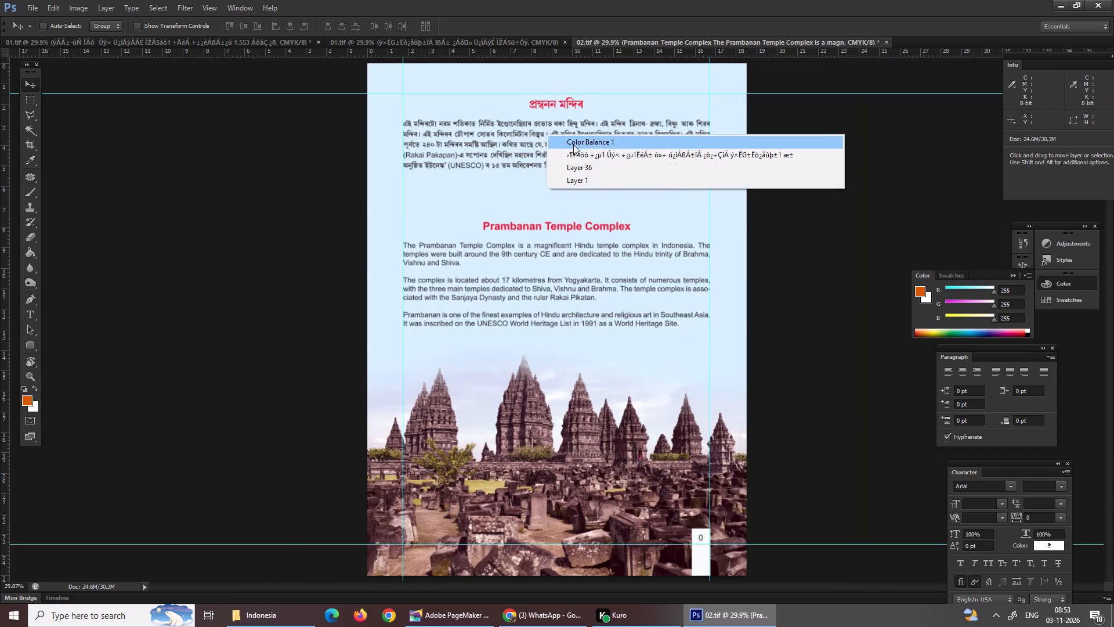
click(573, 145)
right_click(566, 129)
click(604, 150)
drag(583, 135, 583, 149)
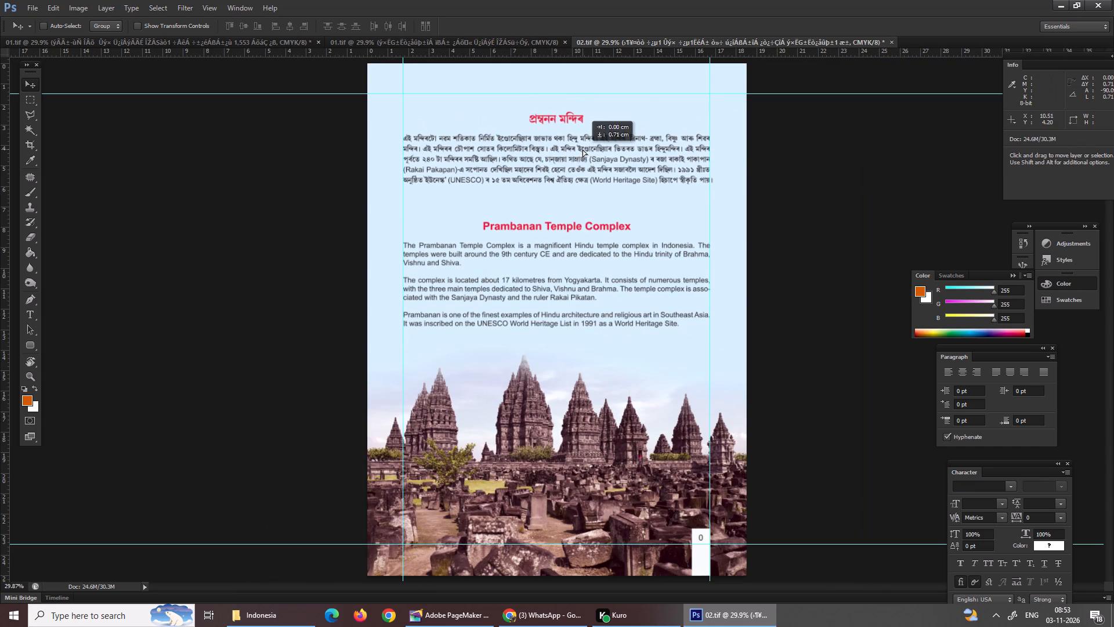
drag(583, 149, 583, 154)
Examine the spacing and wording of the repositioned Assamese and English text blocks, first whole-page and then close up.
key(ctrl+minus)
key(ctrl+equal)
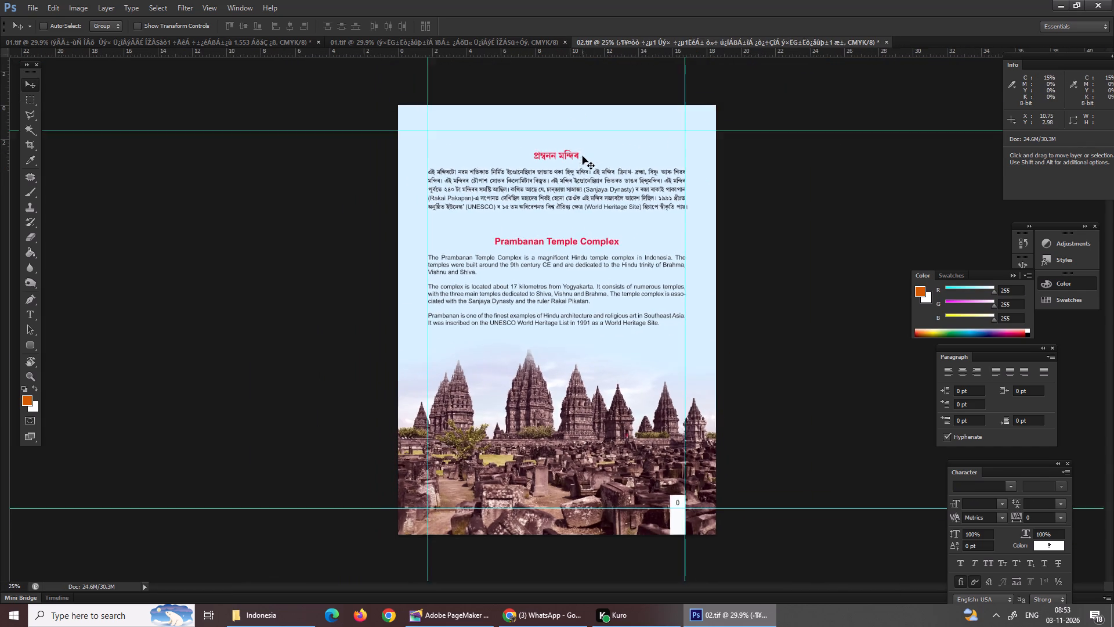
key(ctrl+equal)
key(ctrl+equal)
scroll(583, 156, up, 4)
scroll(583, 156, down, 1)
scroll(583, 156, up, 1)
scroll(583, 156, down, 1)
scroll(583, 156, up, 11)
scroll(583, 156, down, 1)
scroll(583, 156, up, 2)
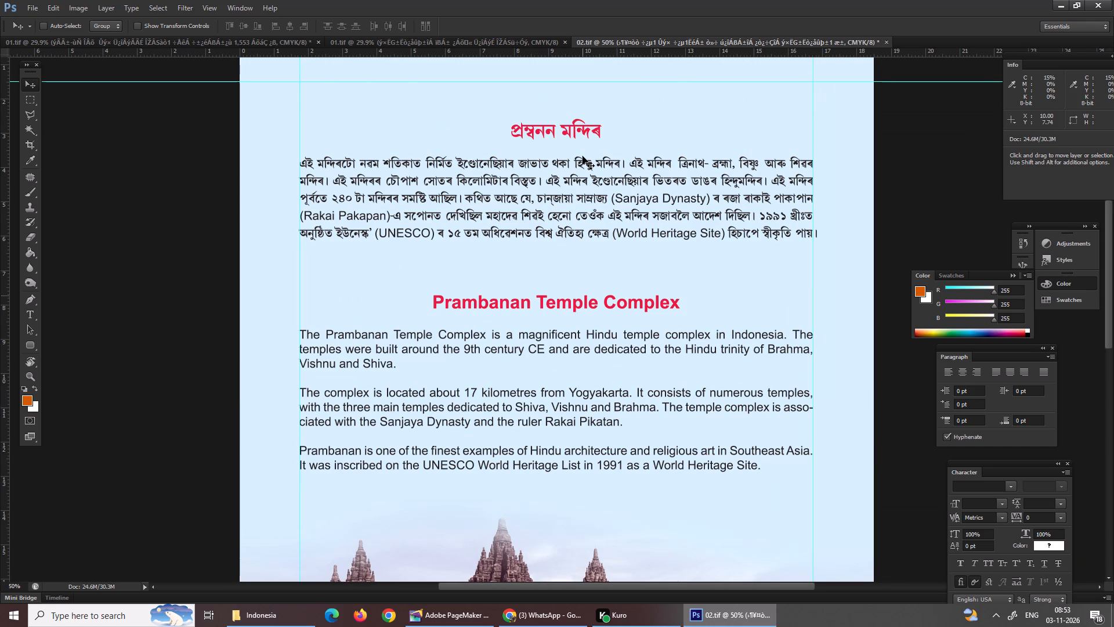
Switch to PageMaker and copy the abbreviation "কিঃমিঃ" from the line beginning "এই ঐতিহ্য".
click(455, 615)
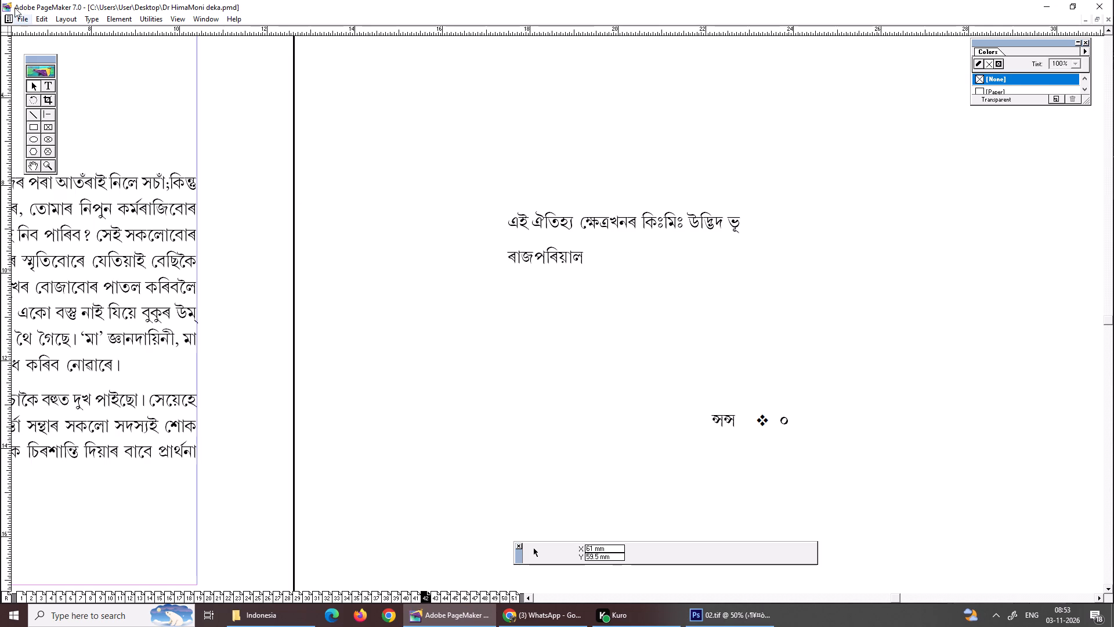
click(46, 89)
drag(643, 225, 643, 225)
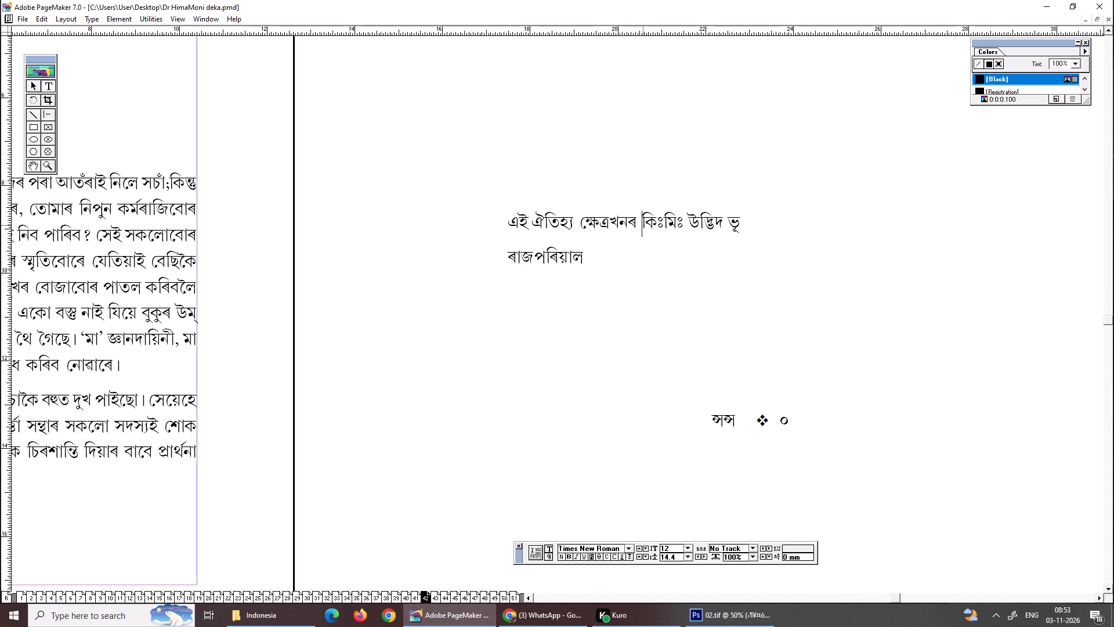
drag(643, 225, 691, 226)
key(ctrl+c)
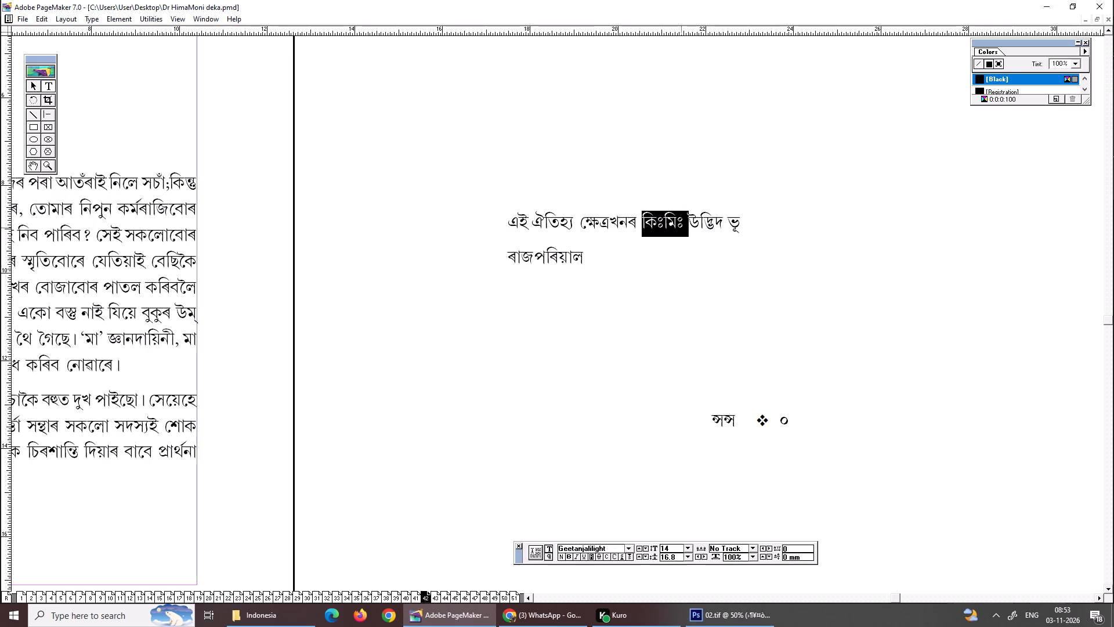
shift+click(683, 228)
key(ctrl+c)
key(ctrl+c)
Switch back to Photoshop and replace "কিলোমিটাৰ" in the Assamese paragraph's second line with the copied abbreviation "কিঃমিঃ".
click(740, 623)
click(342, 175)
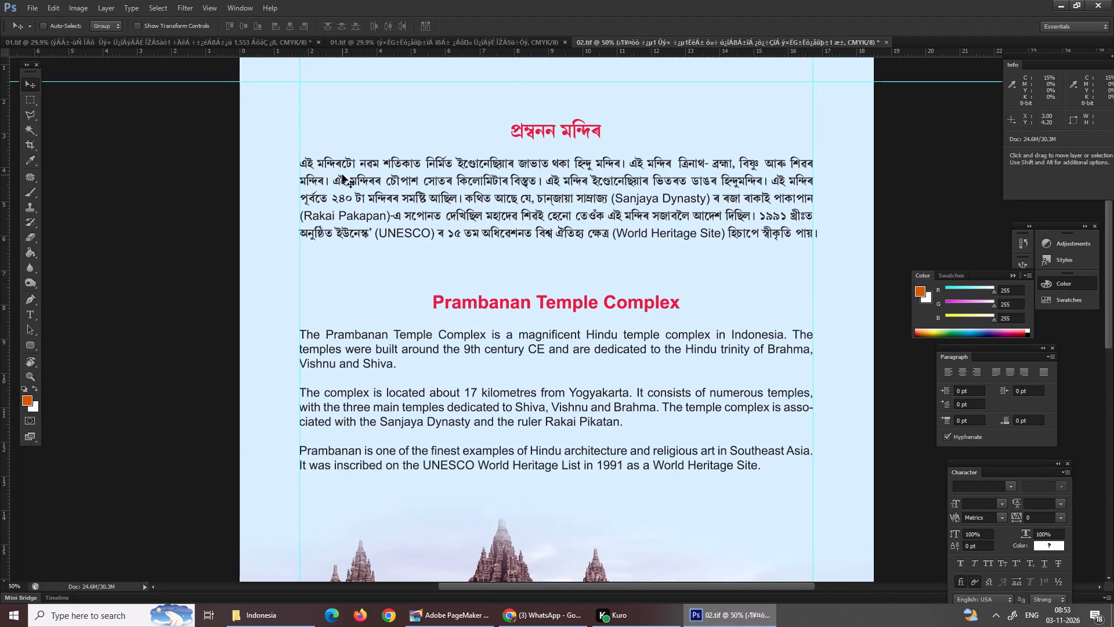
key(t)
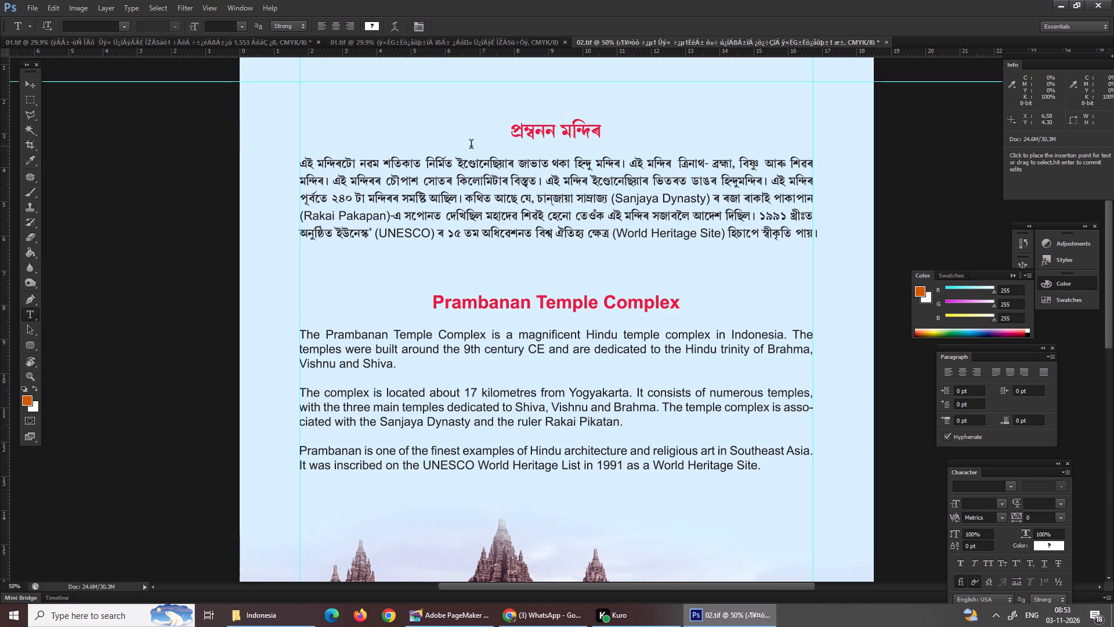
drag(459, 186, 505, 179)
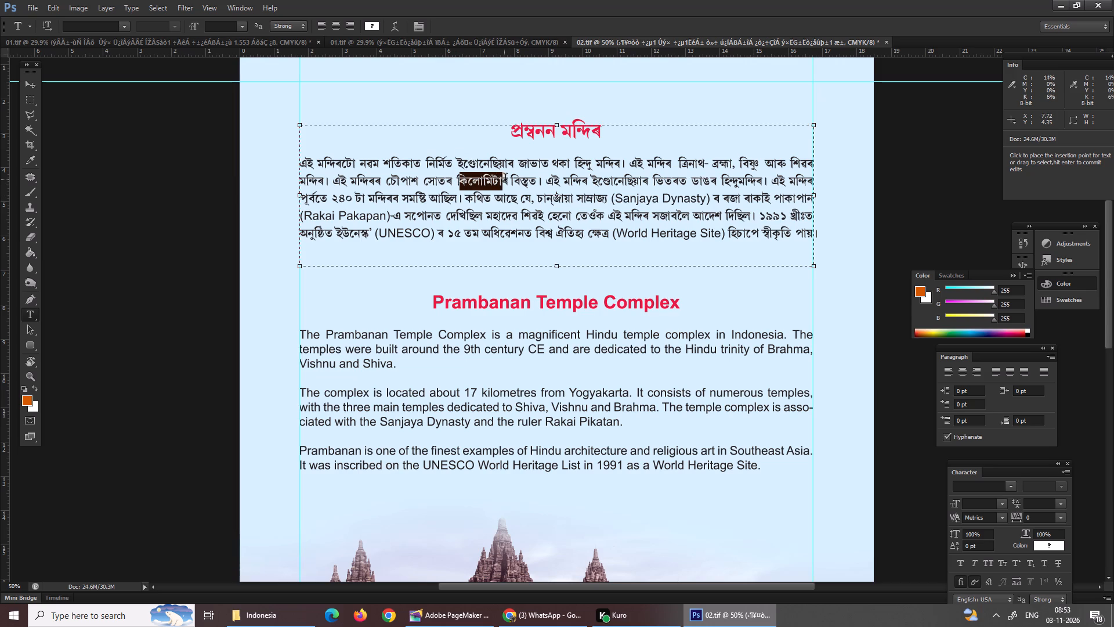
drag(505, 179, 511, 182)
click(465, 179)
drag(456, 181, 490, 183)
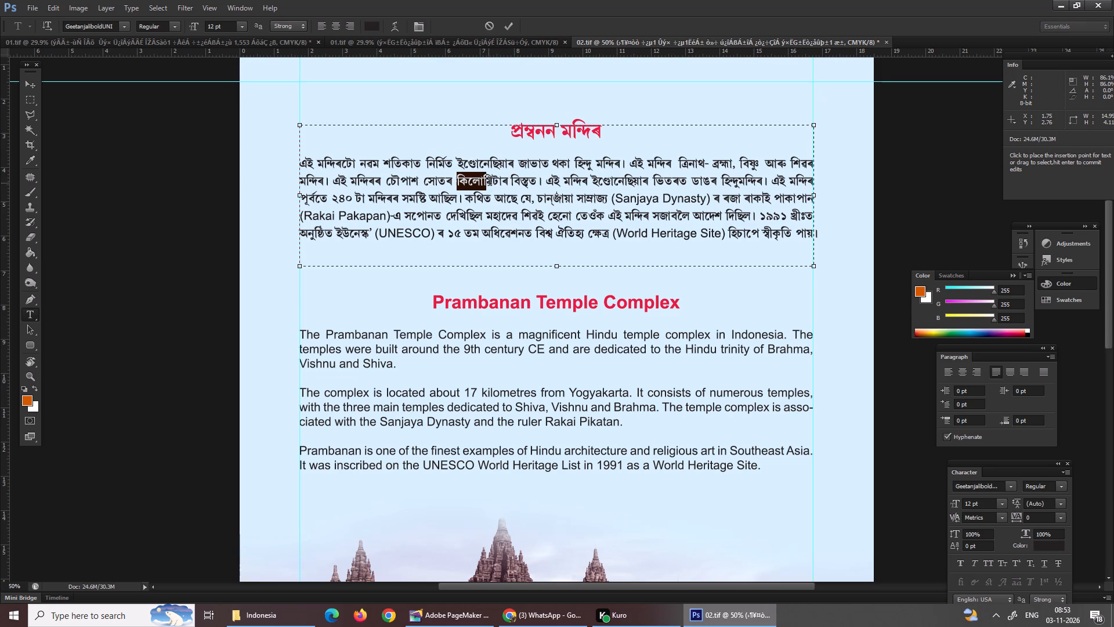
drag(490, 183, 508, 185)
key(ctrl+v)
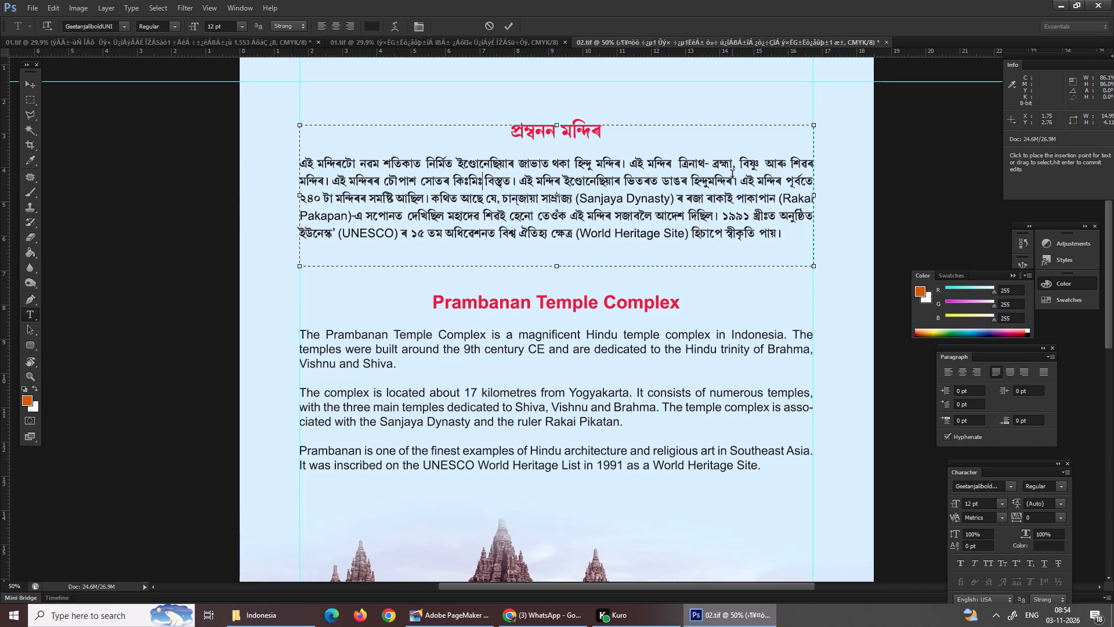
Insert a space between "হিন্দু" and "মন্দিৰ" in the Assamese paragraph's second line and finish the text edit.
click(711, 178)
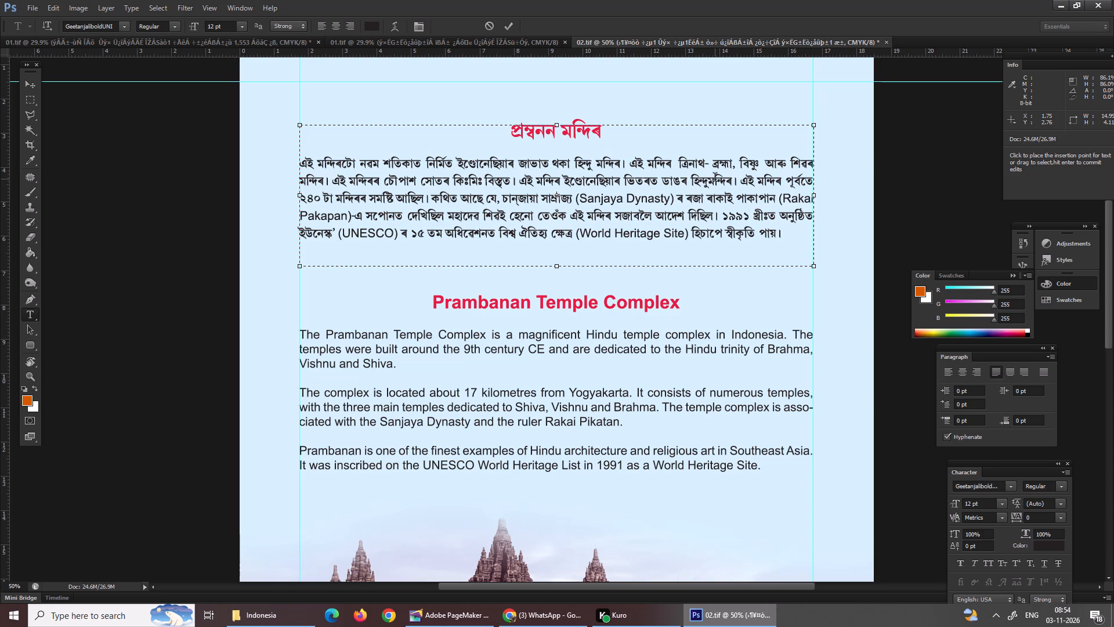
click(710, 182)
key(space)
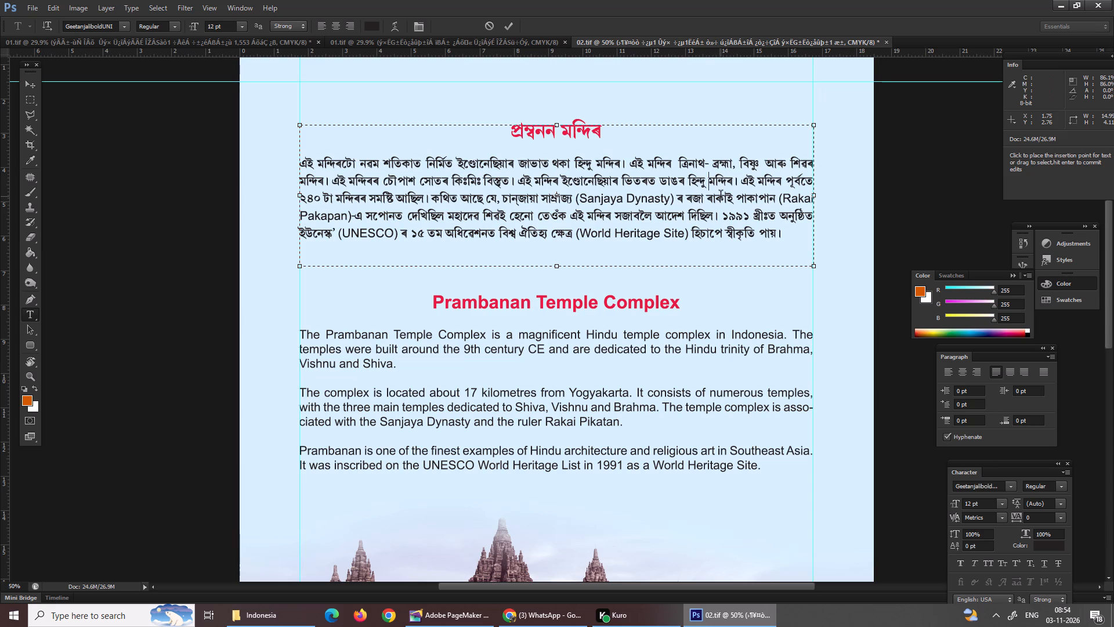
key(Return)
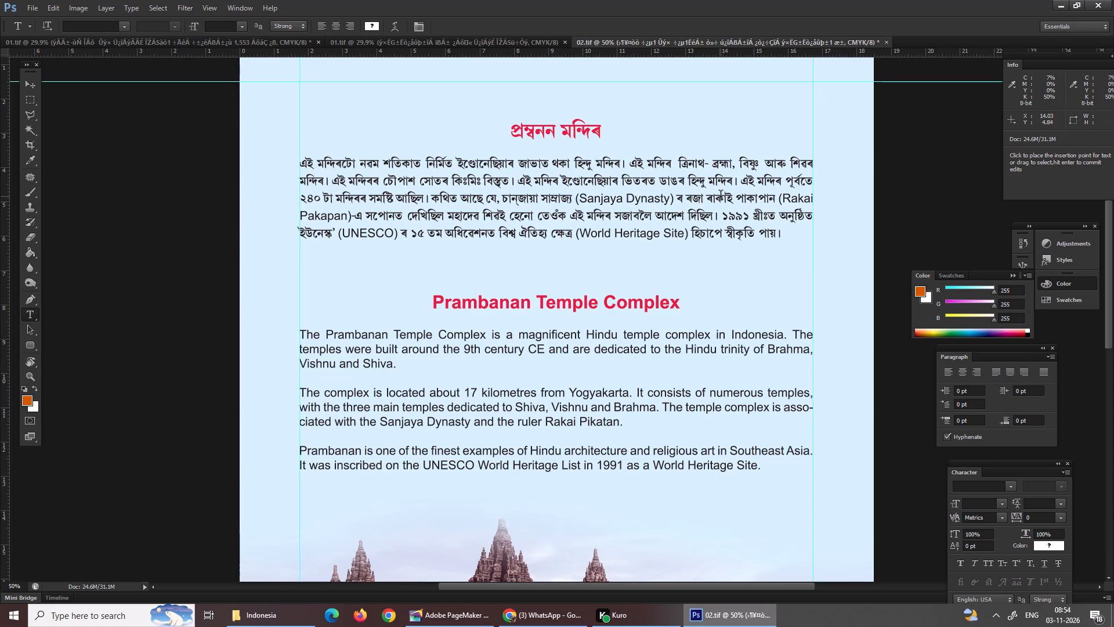
Save the corrected Prambanan Temple page, 02.tif, with the whole page in view.
key(ctrl+0)
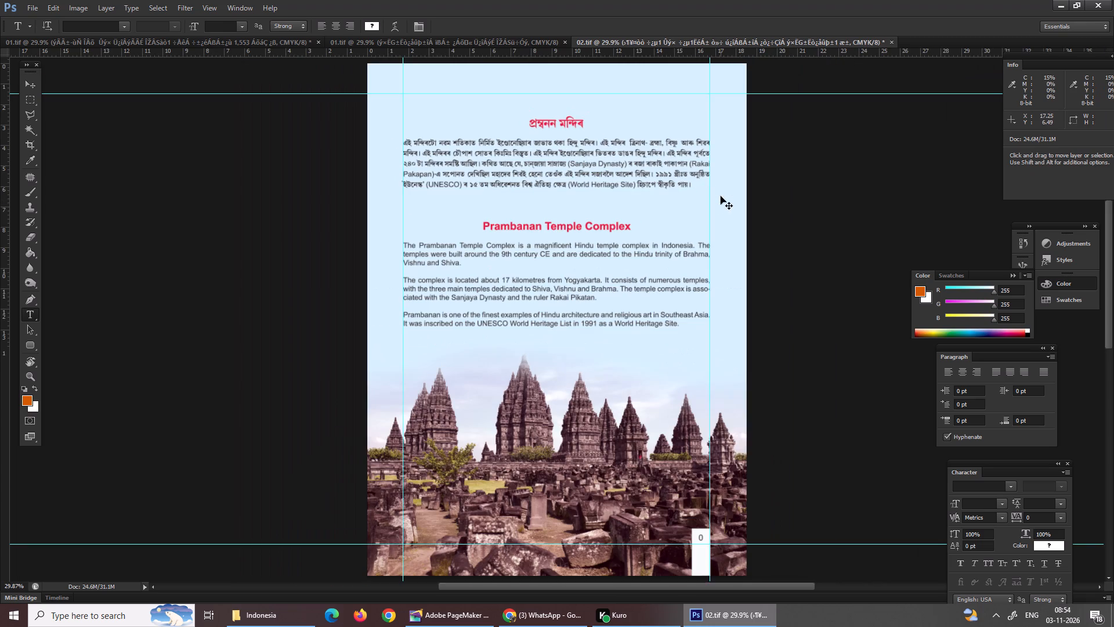
key(ctrl+s)
key(ctrl+s)
key(ctrl+s)
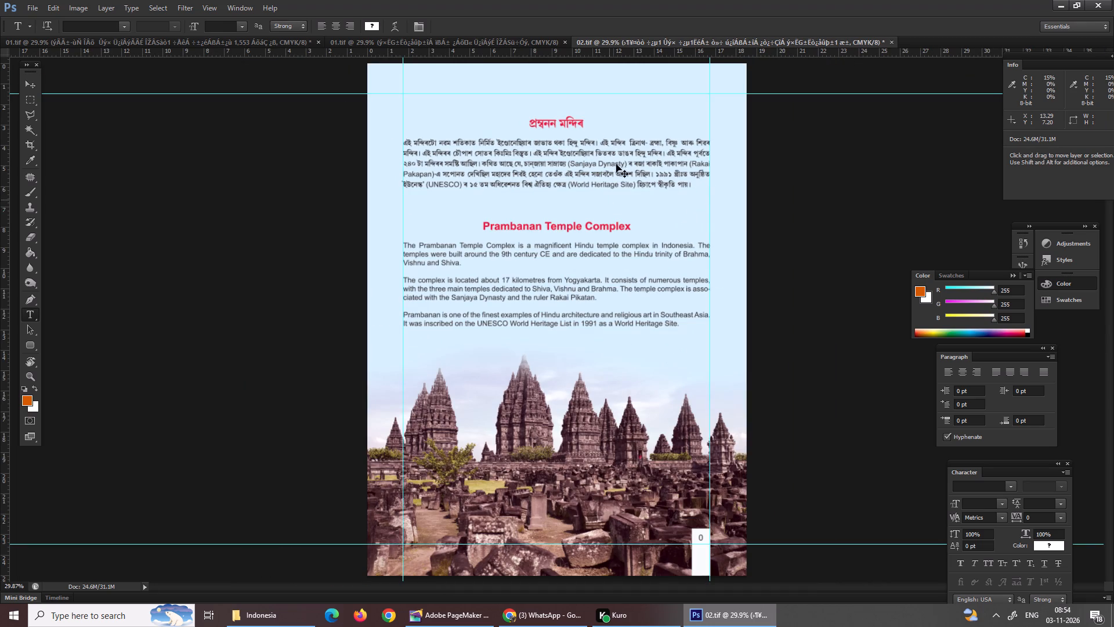
key(ctrl+s)
Select the entire Prambanan page canvas and copy all its visible layers merged.
click(24, 81)
key(ctrl+a)
key(ctrl+shift+c)
key(ctrl+shift+c)
key(ctrl+shift+c)
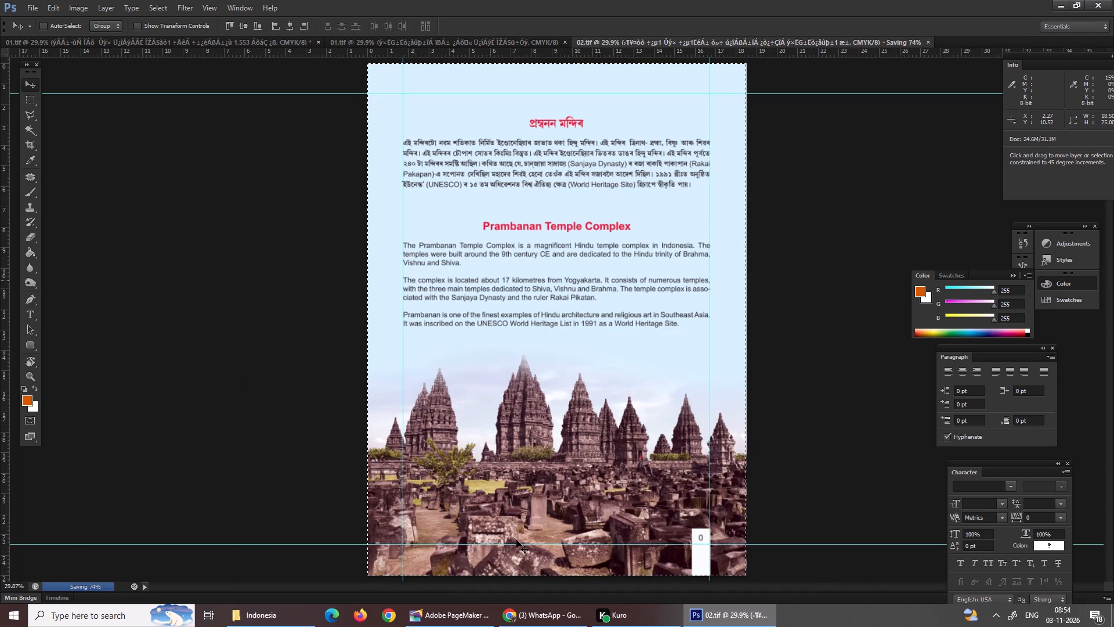
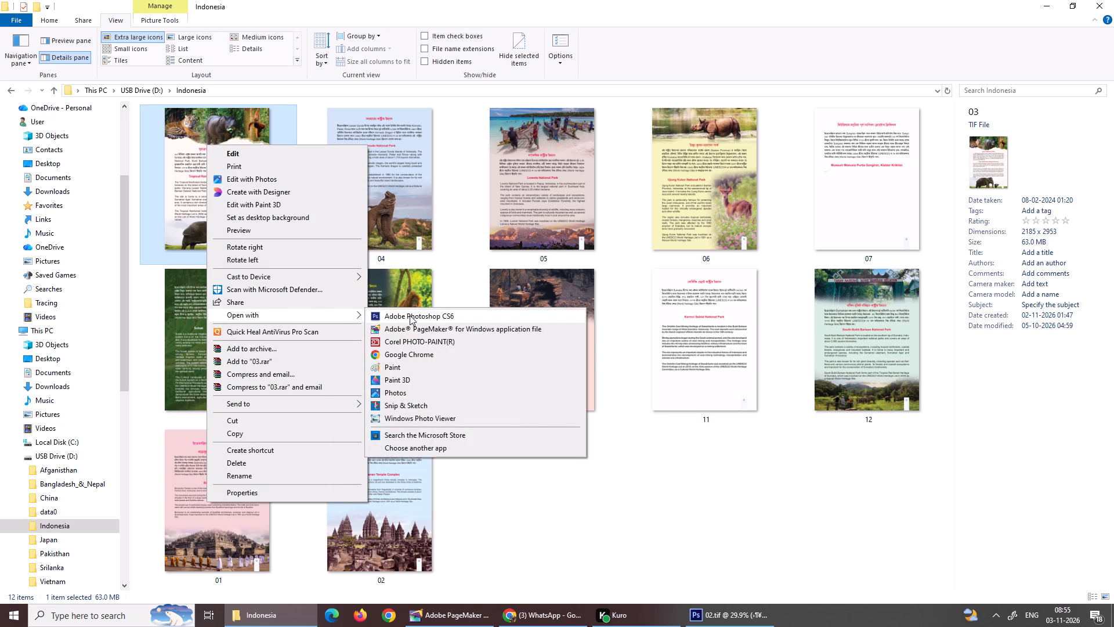
Open 03.tif from the Indonesia folder in Photoshop CS6.
click(410, 315)
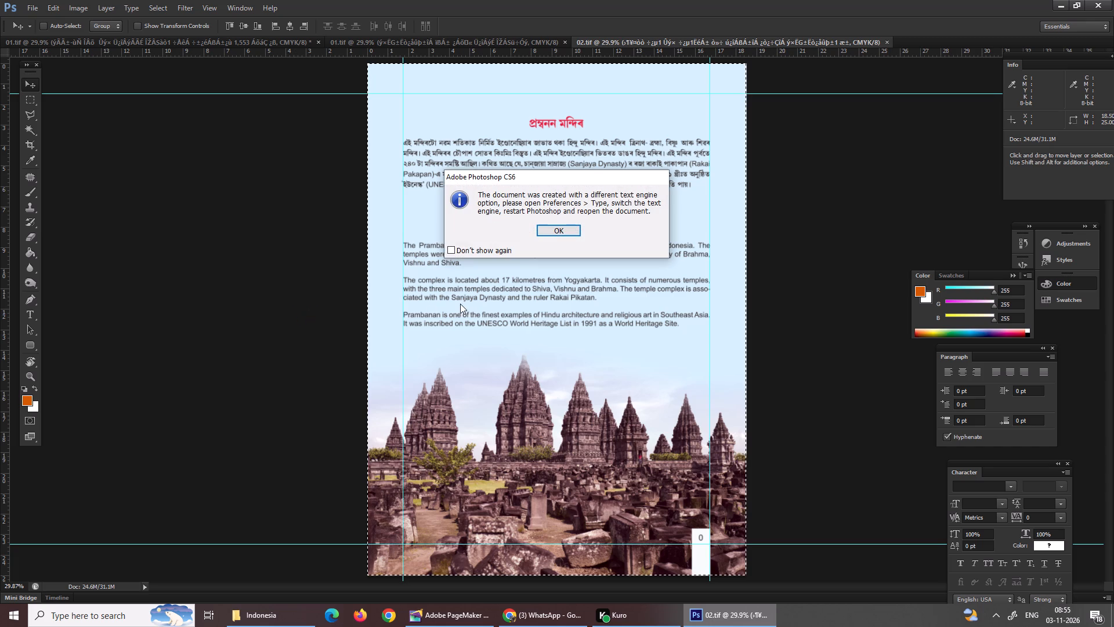
key(Return)
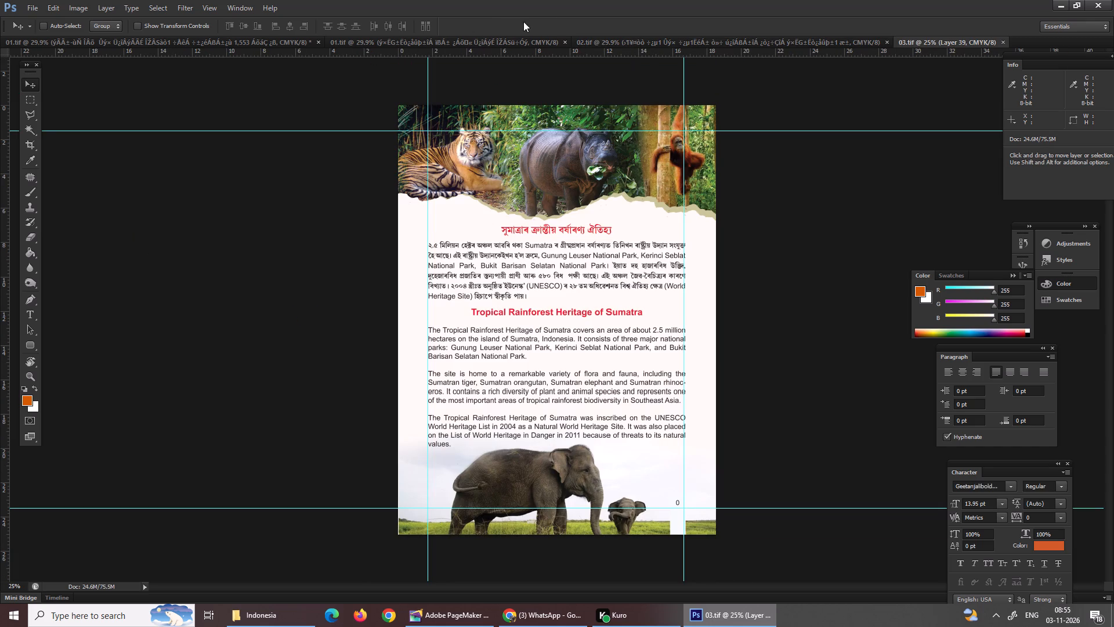
Return to the Prambanan page, 02.tif, save it and clear the canvas selection.
click(759, 37)
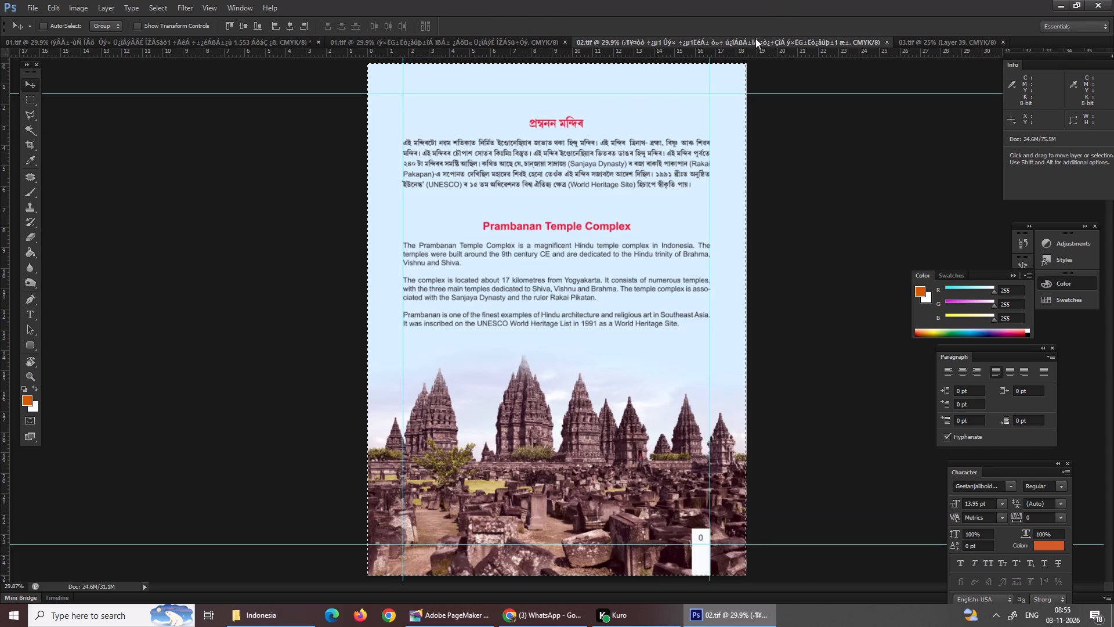
key(ctrl+s)
key(ctrl+d)
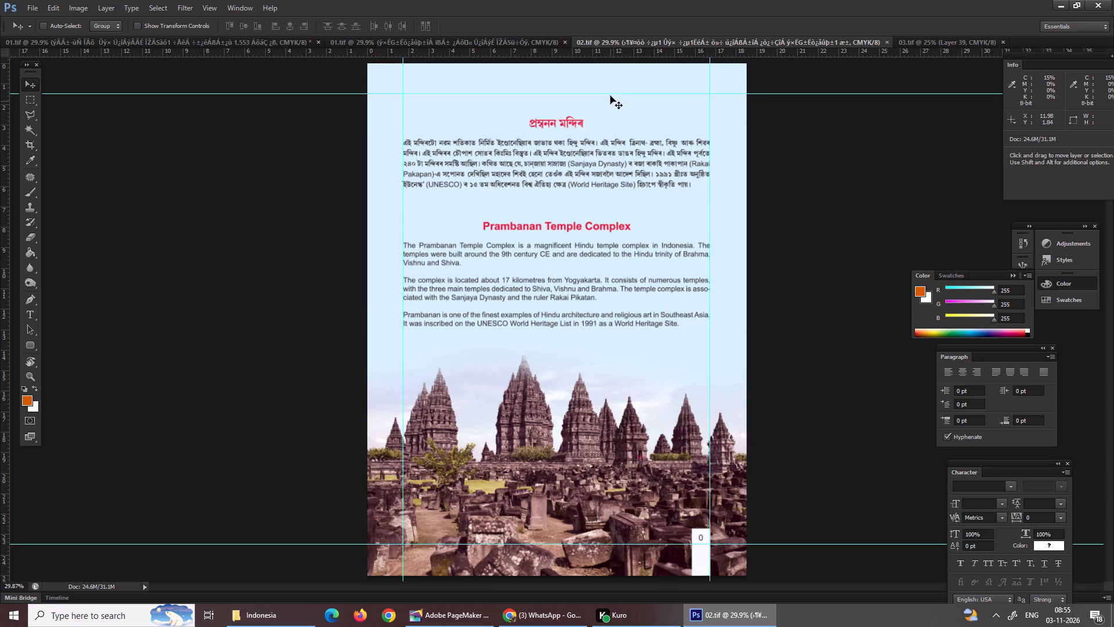
Save the Vietnam Ha Long Bay page, 01.tif, and close it.
click(421, 39)
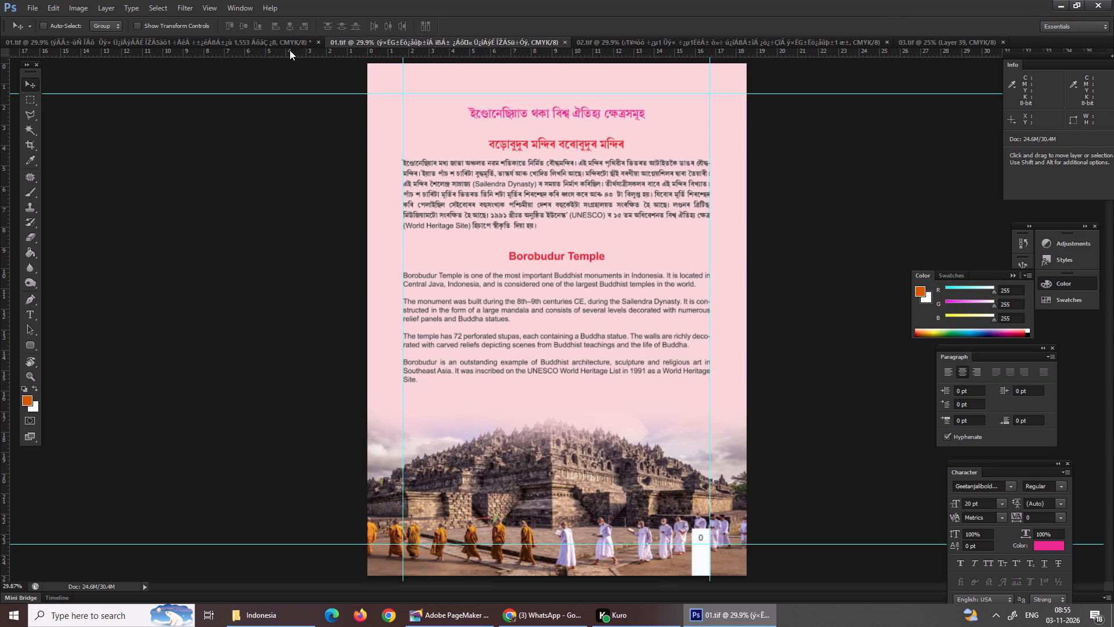
click(314, 41)
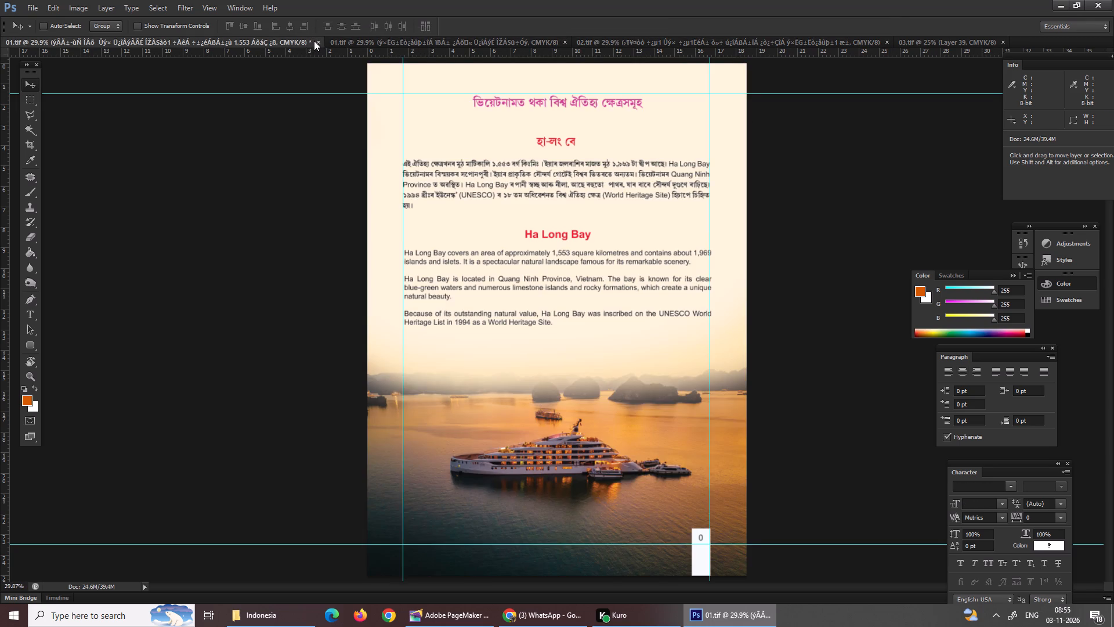
click(315, 39)
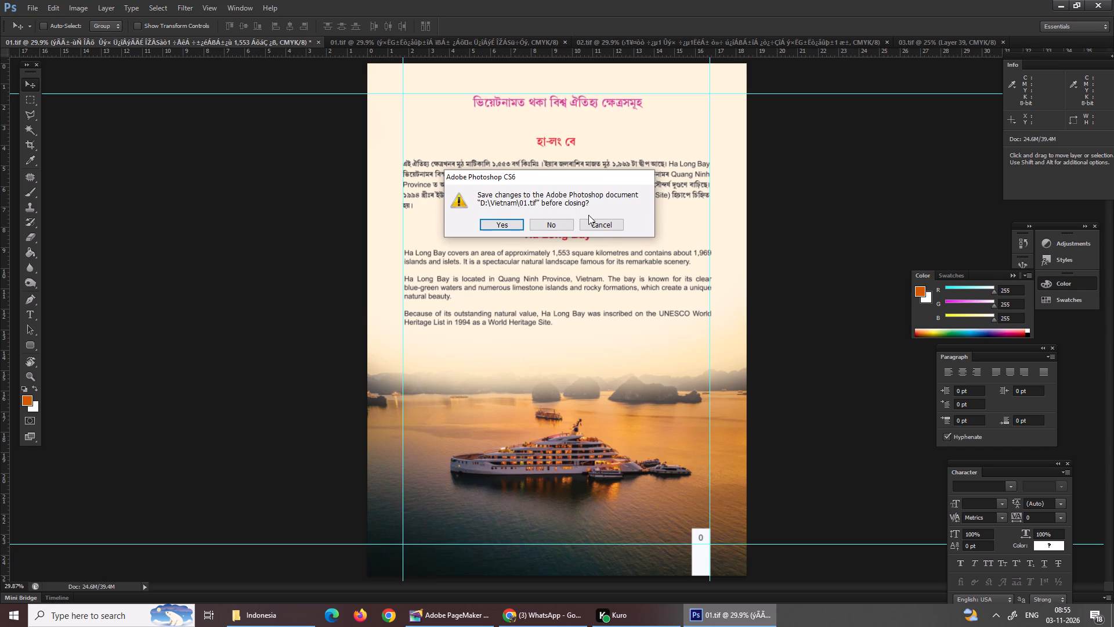
click(605, 225)
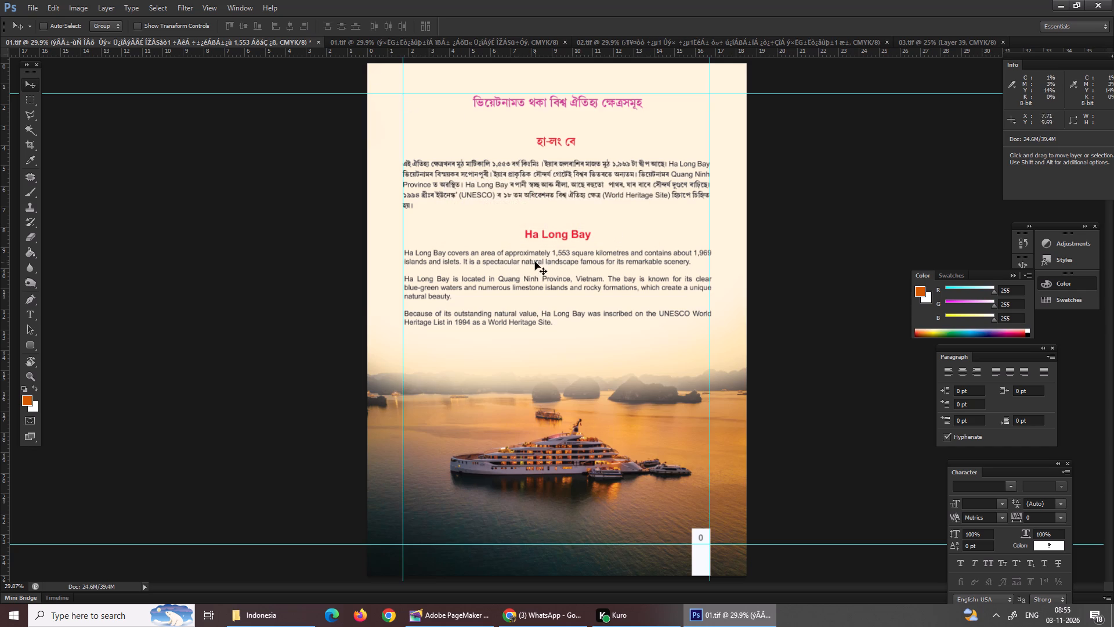
key(ctrl+s)
key(ctrl+s)
key(ctrl+s)
key(ctrl+s)
click(349, 39)
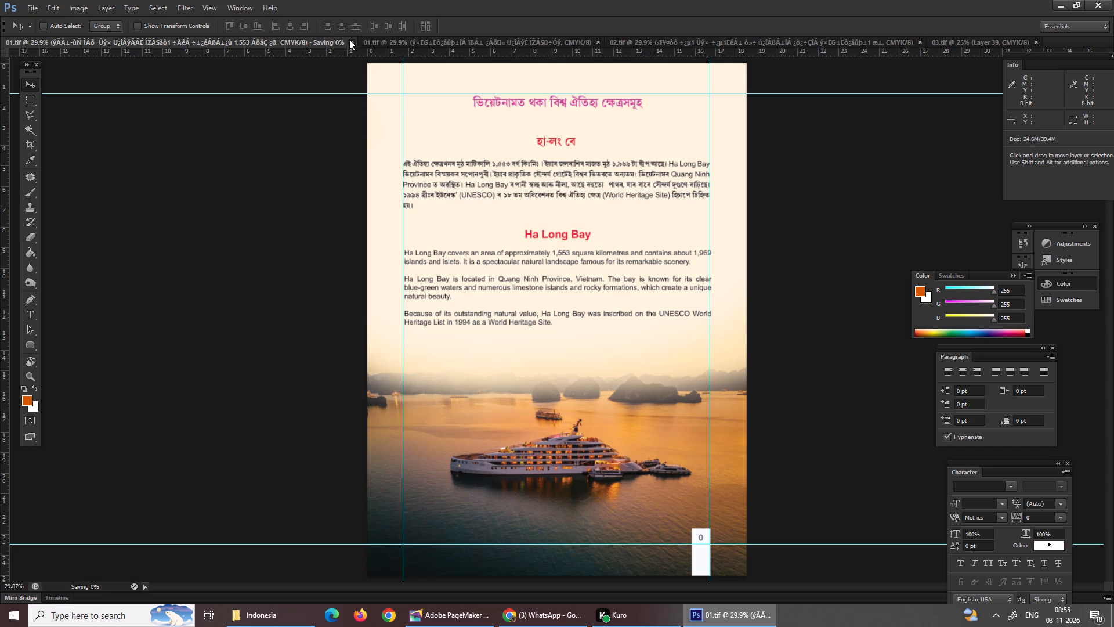
click(353, 40)
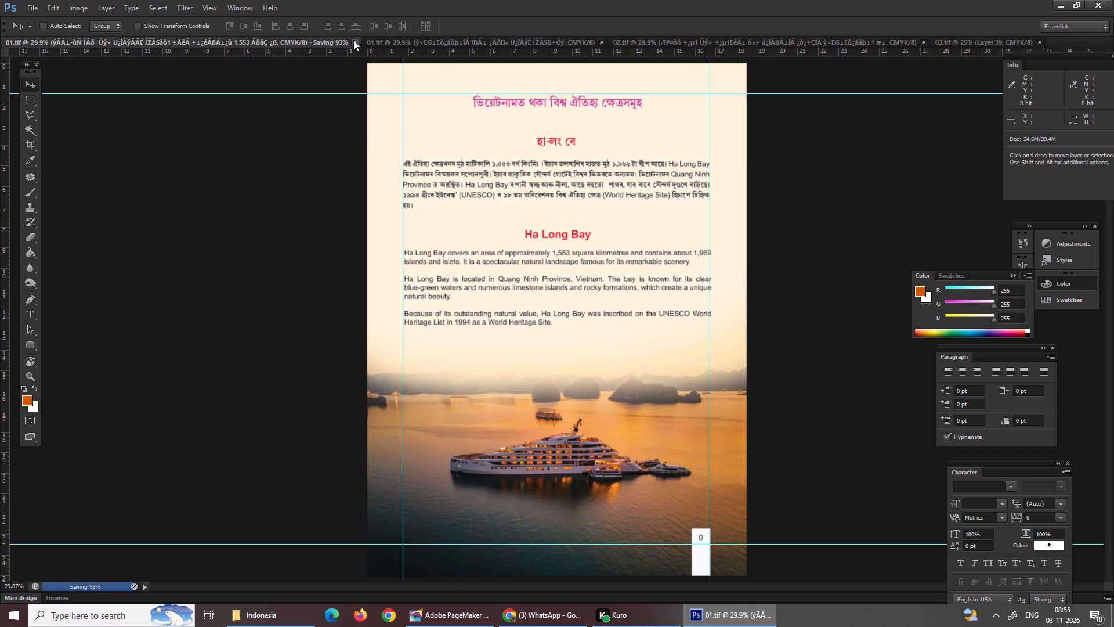
click(353, 40)
Close the Indonesia Borobudur Temple page, 01.tif.
click(598, 41)
scroll(418, 80, up, 2)
Switch to the Sumatra rainforest page, 03.tif.
click(997, 39)
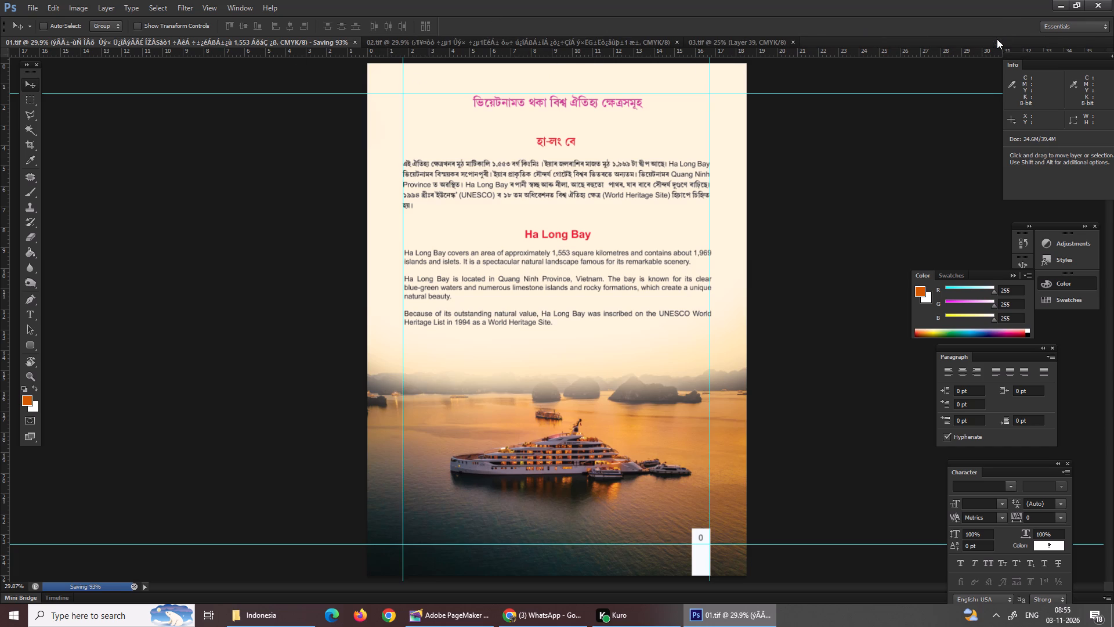
click(707, 35)
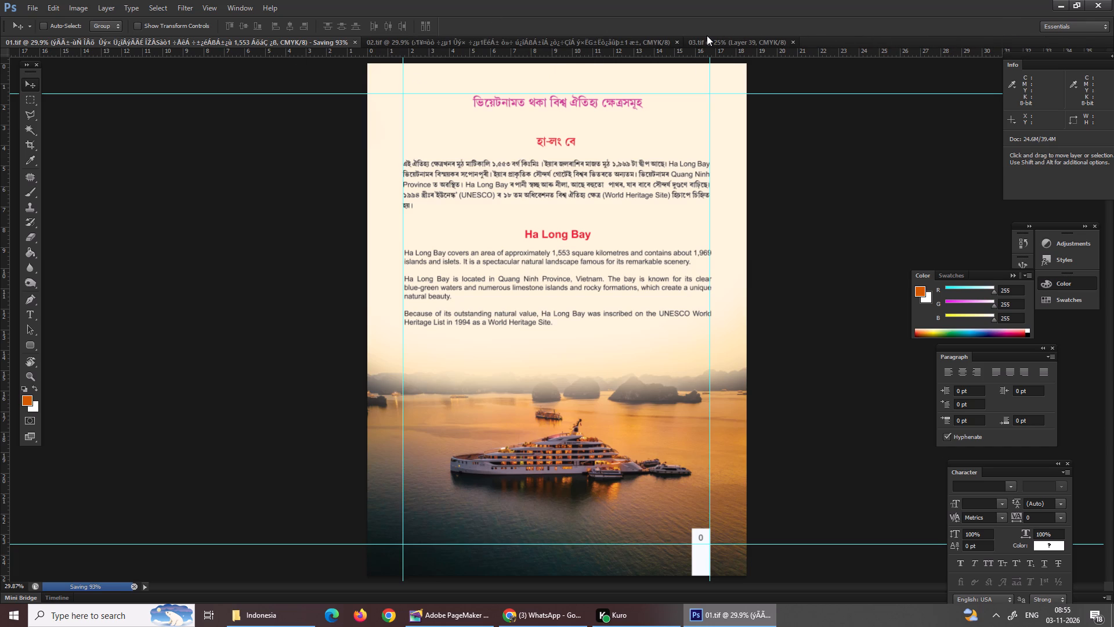
click(708, 40)
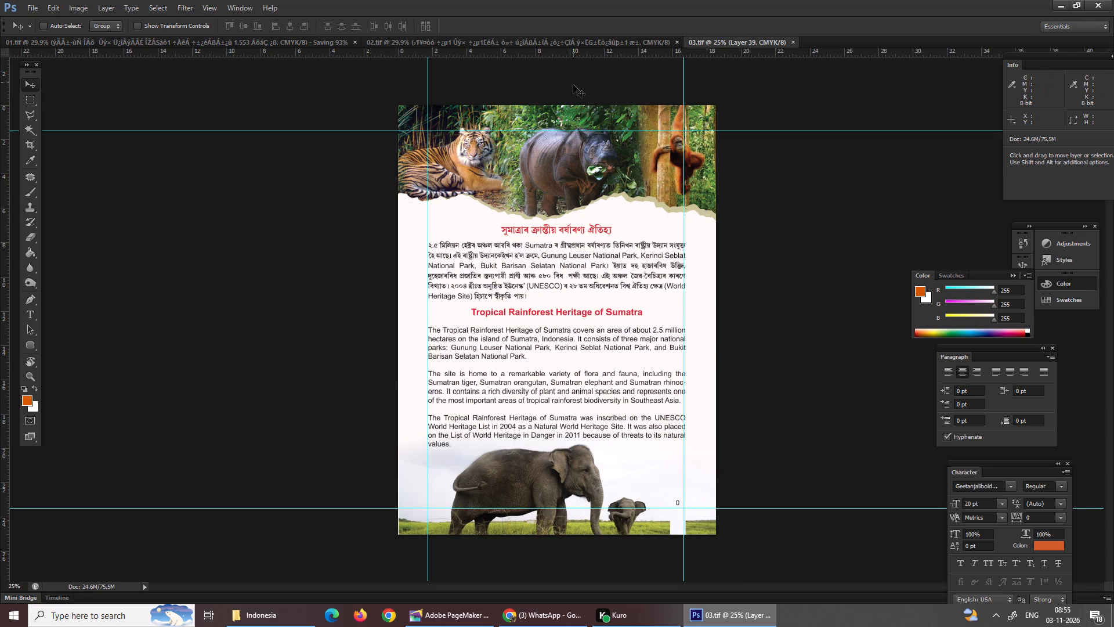
Set the Assamese body paragraph under the Sumatra page's Assamese heading to a font size of 12 pt.
key(ctrl+equal)
key(ctrl+equal)
key(ctrl+equal)
key(ctrl+equal)
key(ctrl+equal)
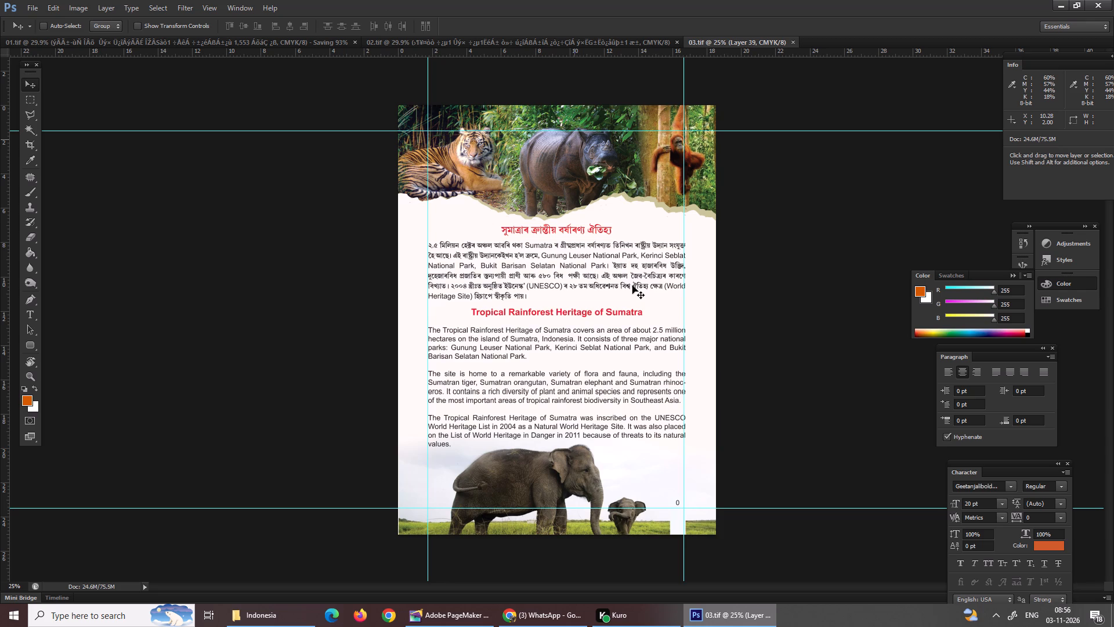
key(ctrl+equal)
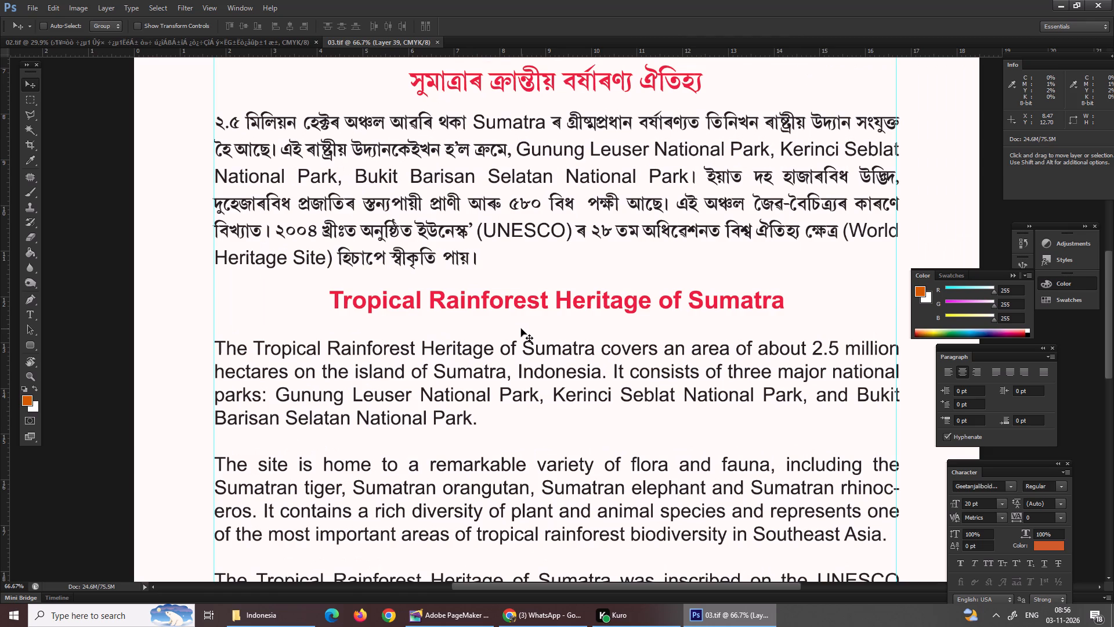
scroll(521, 329, down, 1)
scroll(521, 329, up, 1)
scroll(520, 326, down, 1)
scroll(520, 326, up, 2)
scroll(519, 321, down, 1)
scroll(519, 313, up, 6)
right_click(561, 143)
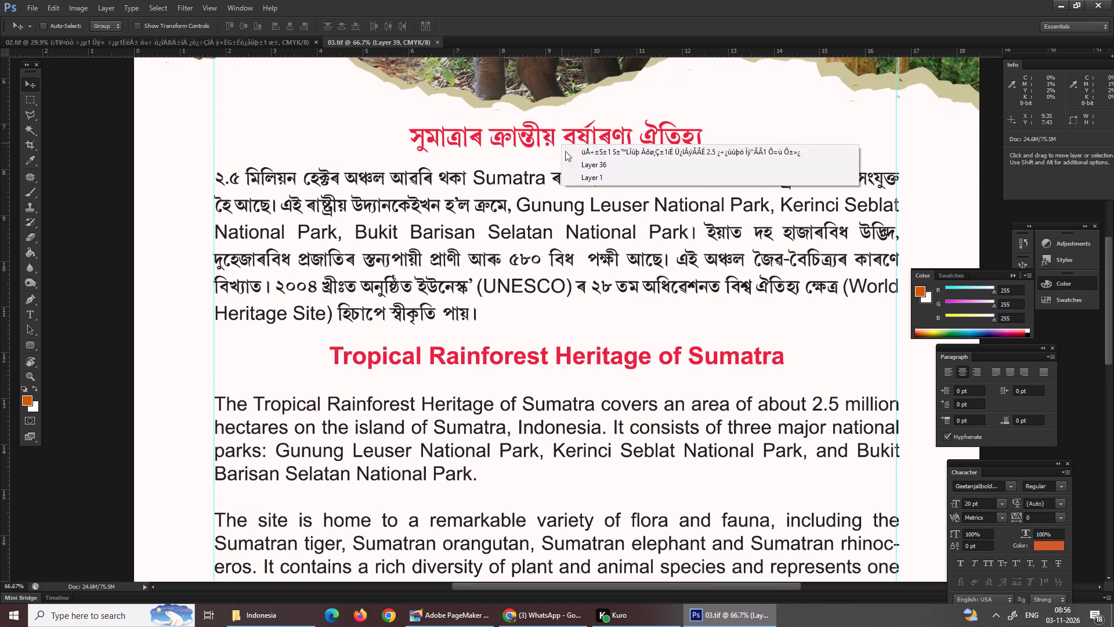
click(570, 153)
key(t)
click(540, 153)
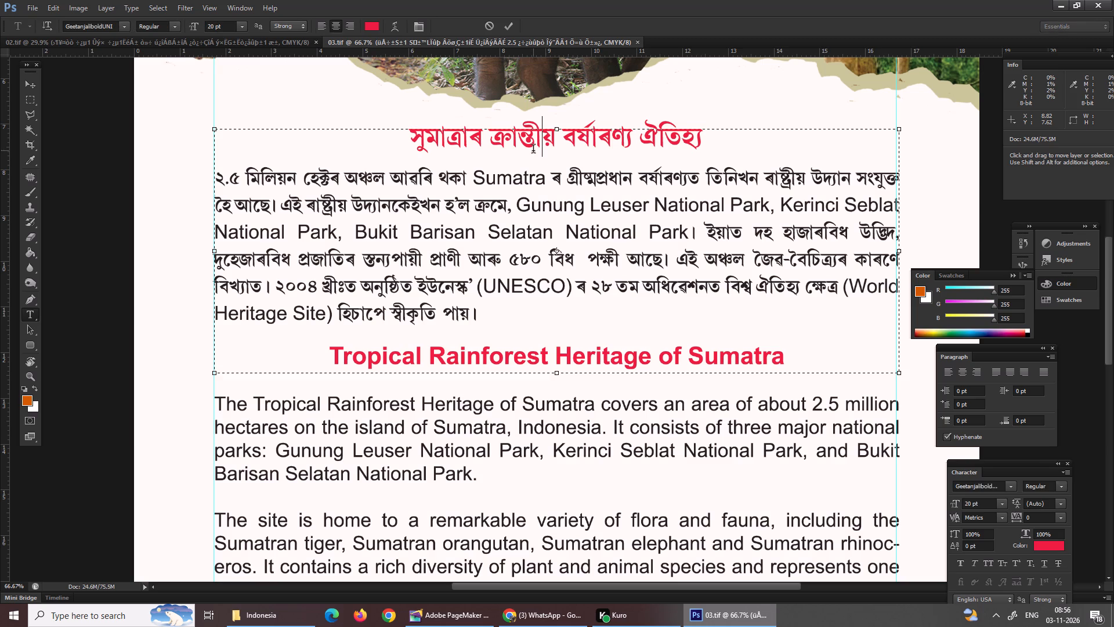
drag(411, 140, 700, 158)
click(538, 284)
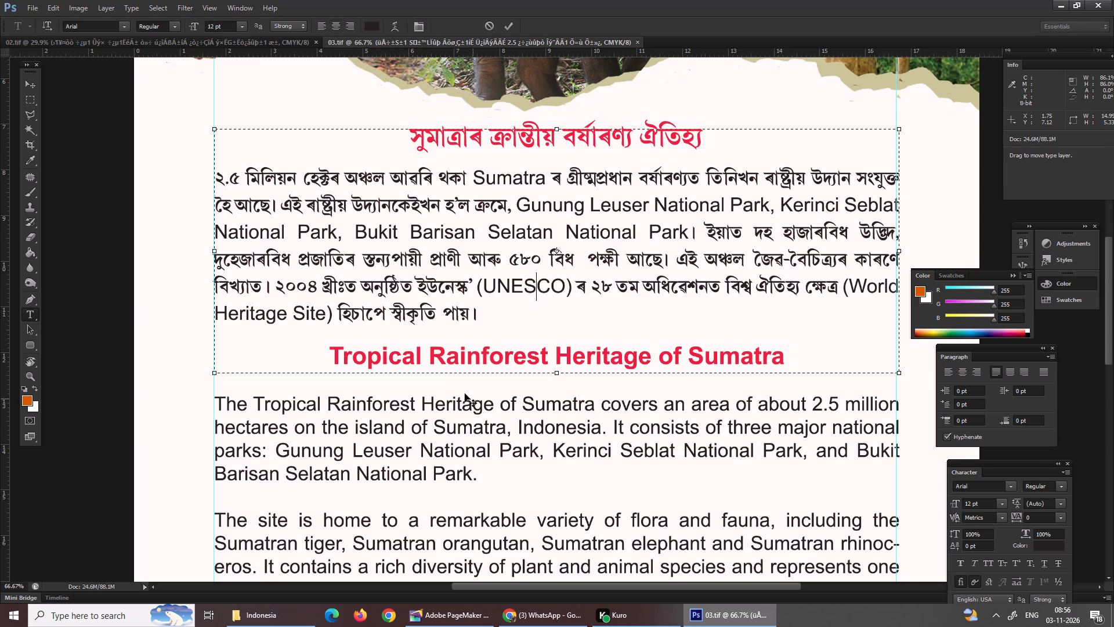
drag(484, 318, 292, 202)
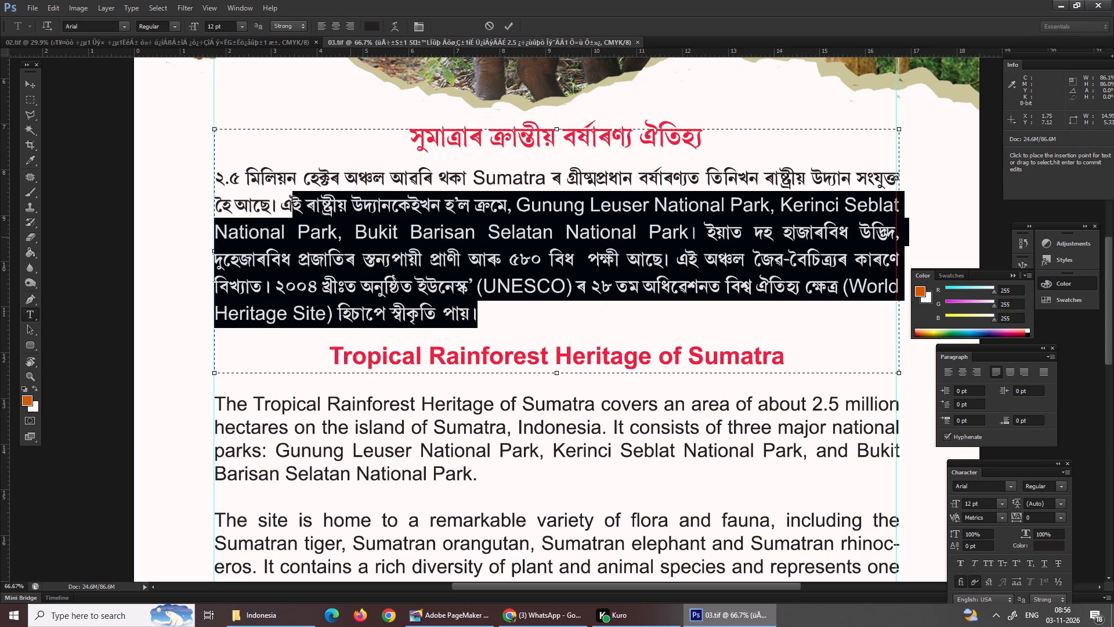
drag(292, 202, 185, 168)
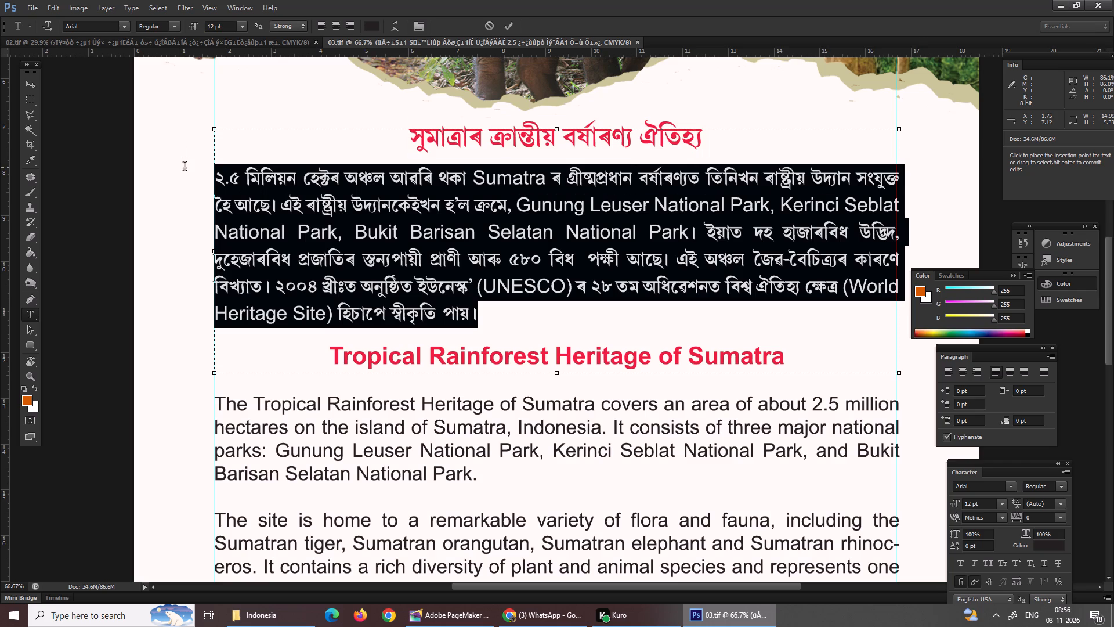
drag(185, 168, 190, 168)
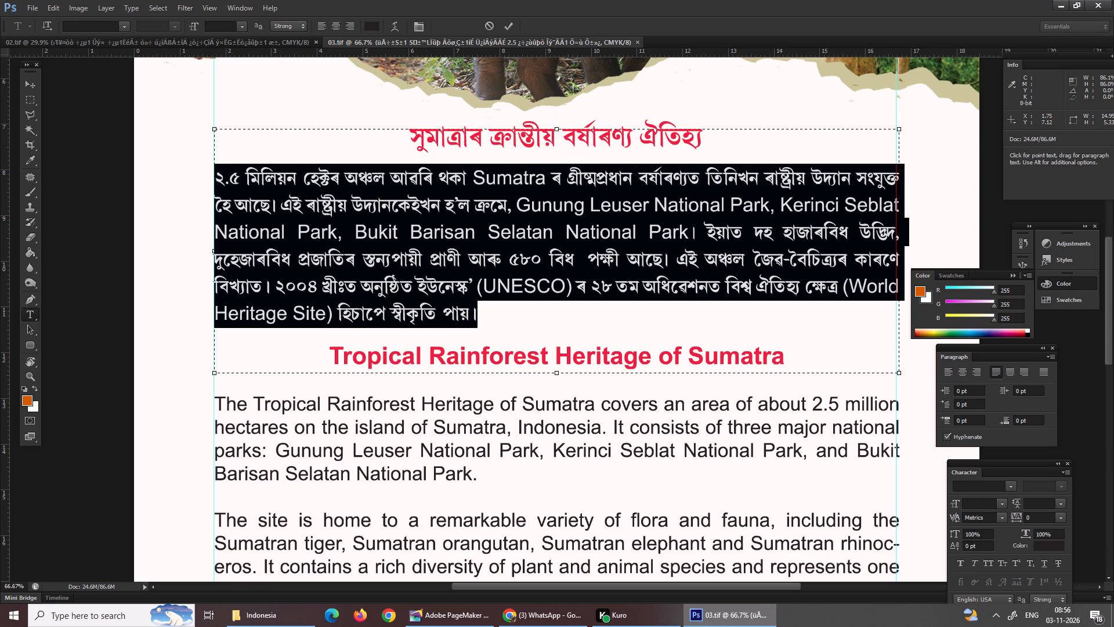
click(990, 505)
text(12)
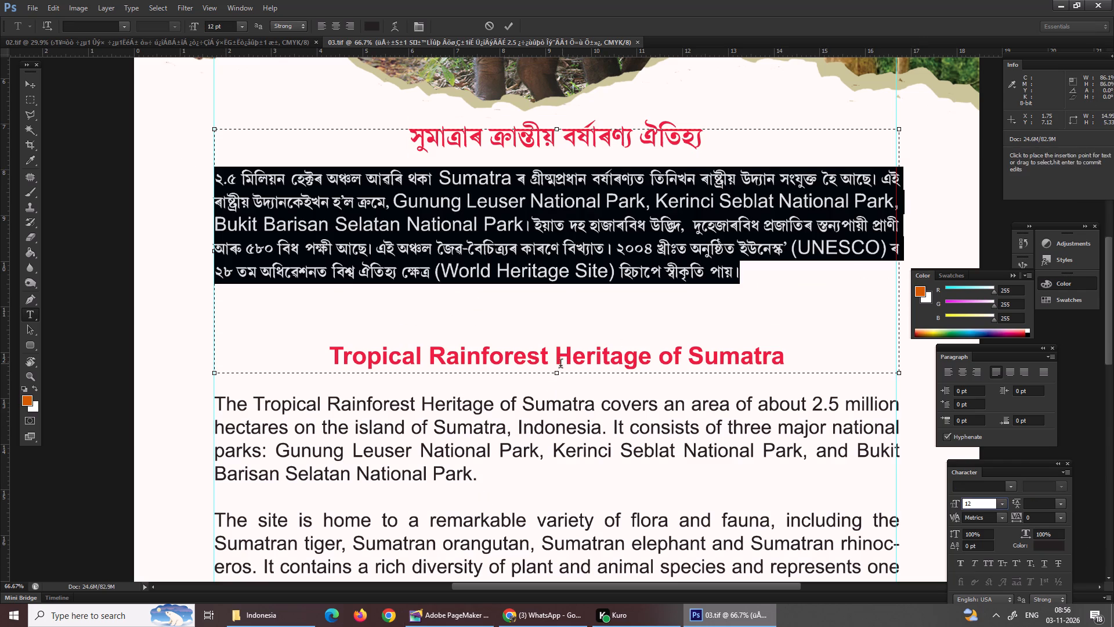
Shorten the Assamese text box by raising its bottom edge to just below the paragraph's last line, and finish the text edit.
drag(556, 373, 556, 345)
drag(559, 374, 562, 296)
key(Return)
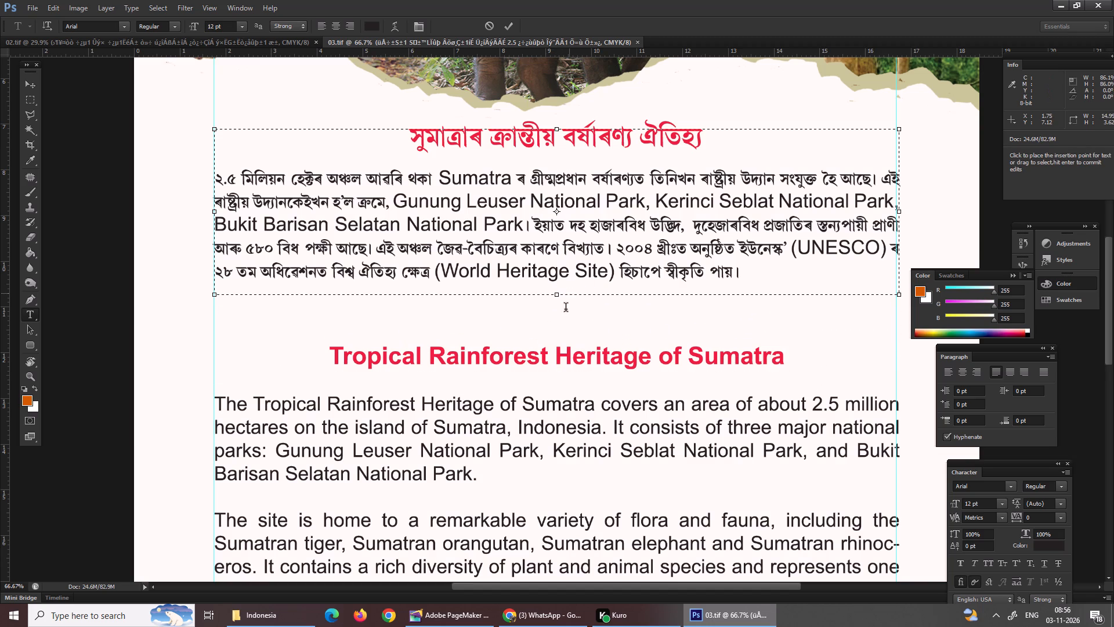
Set the English heading "Tropical Rainforest Heritage of Sumatra" to a font size of 15 pt.
scroll(582, 337, down, 3)
scroll(581, 373, up, 1)
scroll(581, 373, down, 2)
click(447, 333)
drag(316, 316, 334, 318)
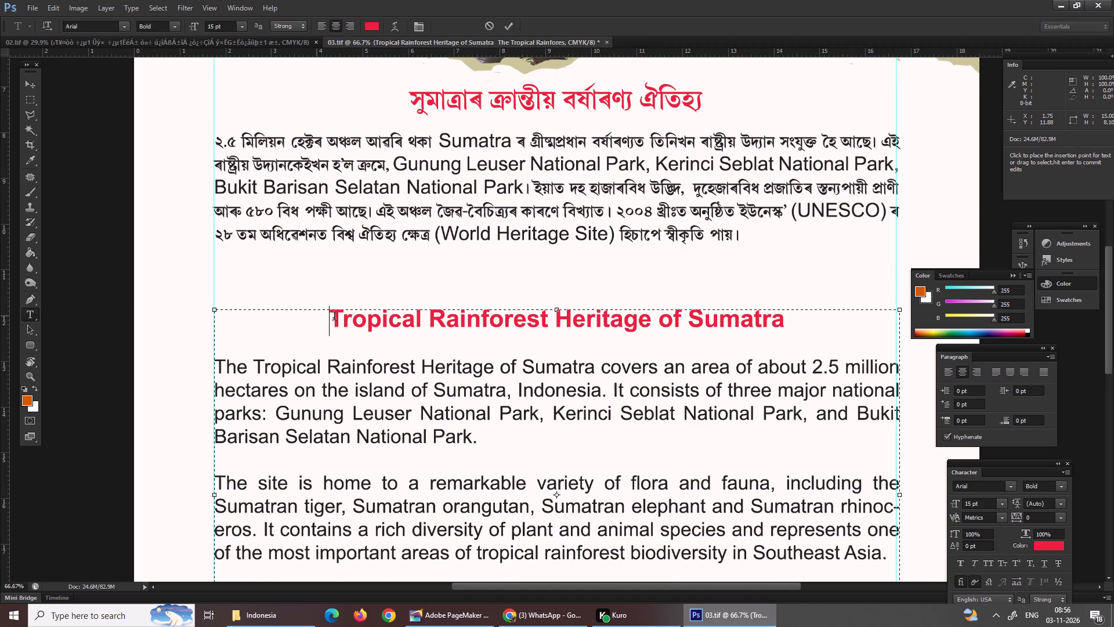
drag(334, 318, 881, 323)
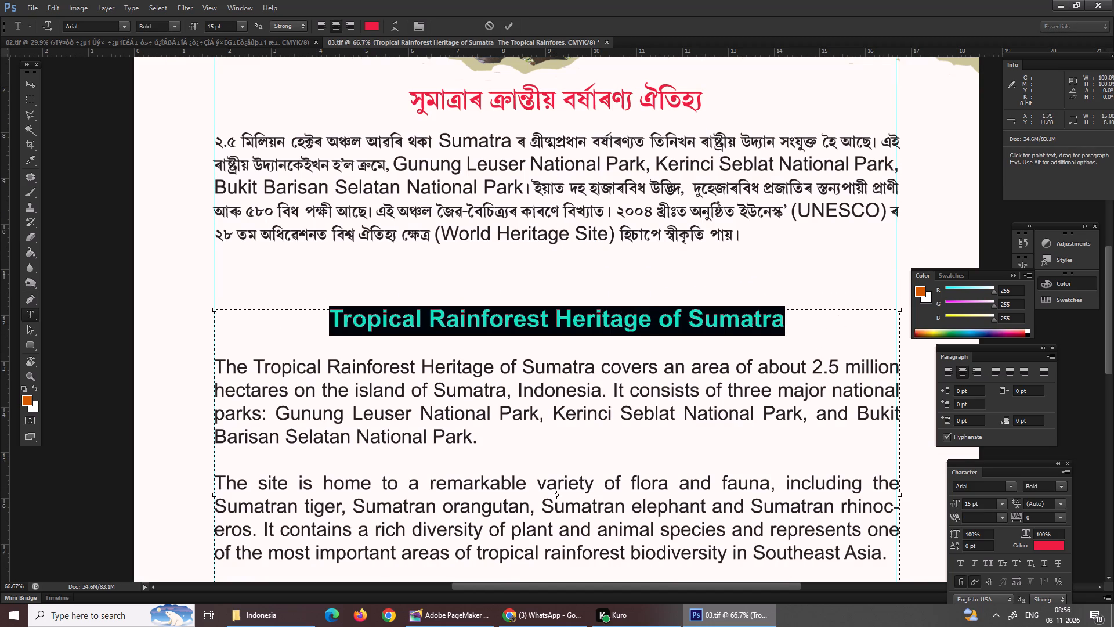
drag(990, 503, 925, 505)
text(15)
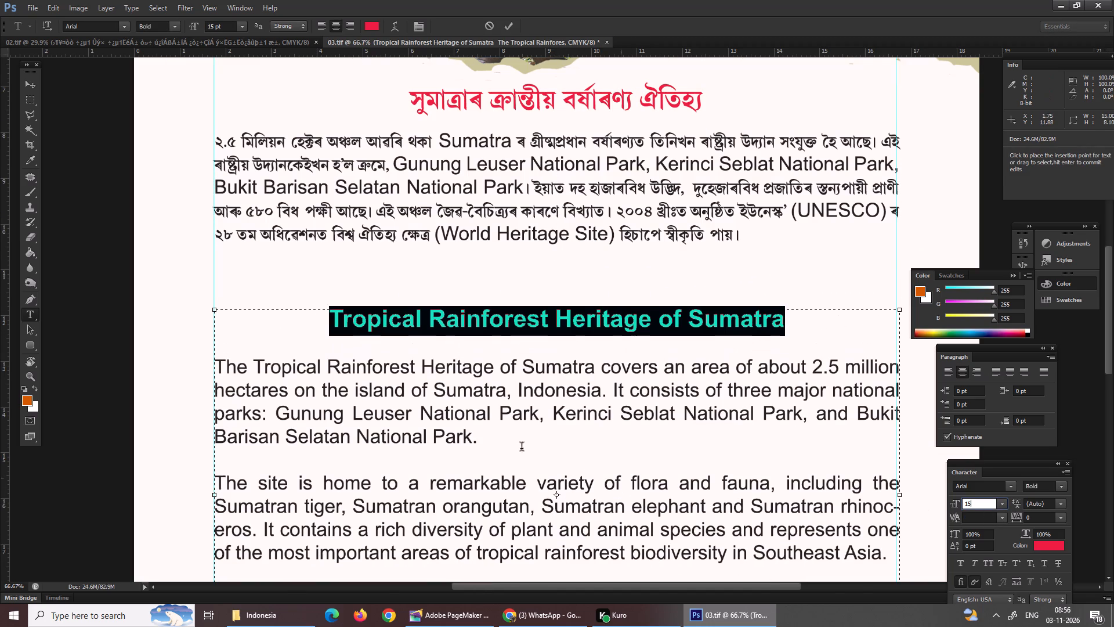
Set all three English body paragraphs under the Sumatra page's English heading to a font size of 10 pt.
drag(218, 366, 624, 544)
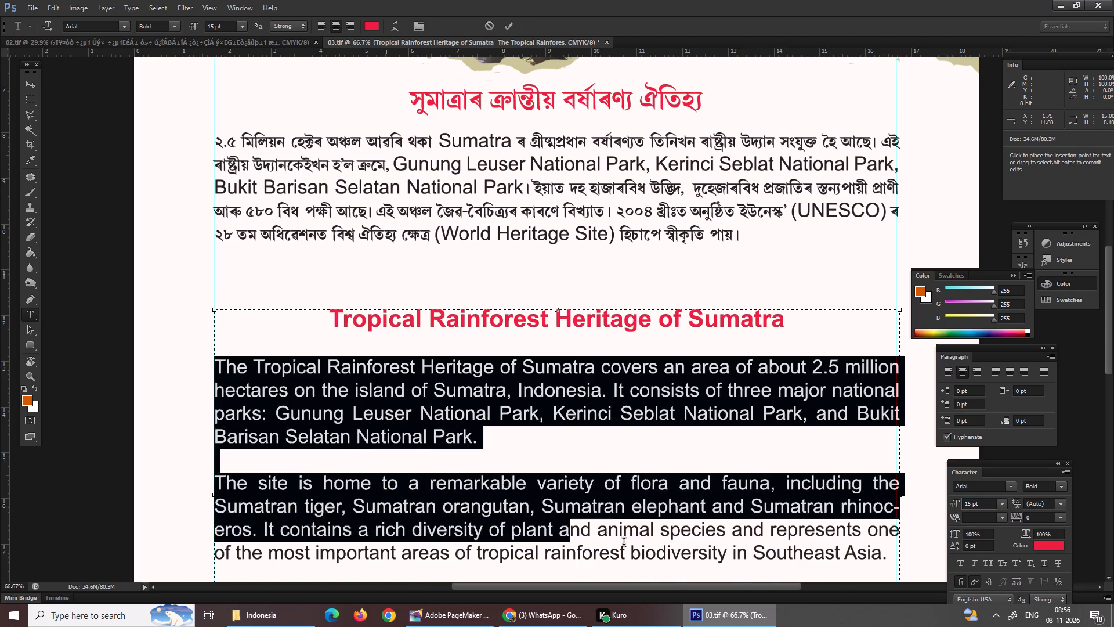
drag(624, 544, 625, 545)
scroll(623, 546, down, 20)
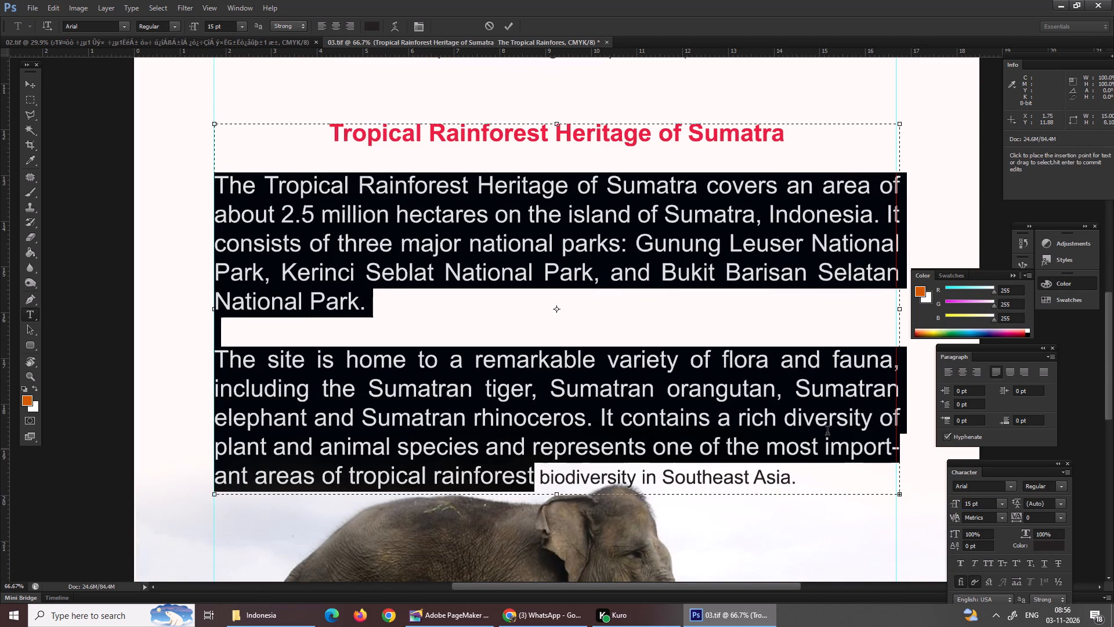
shift+click(811, 486)
click(975, 503)
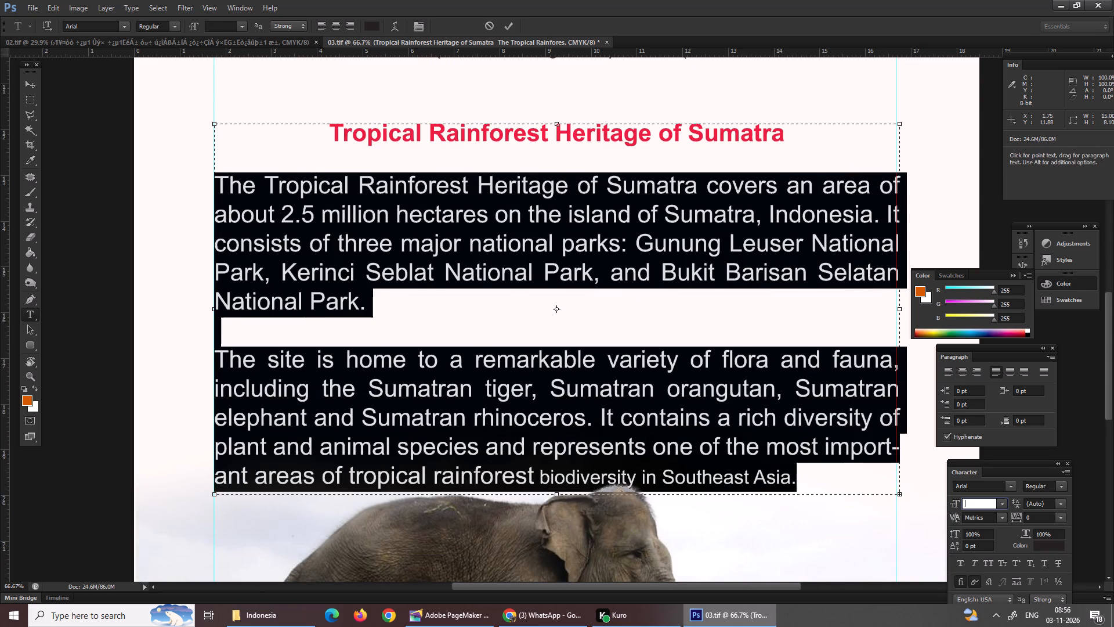
key(1)
key(0)
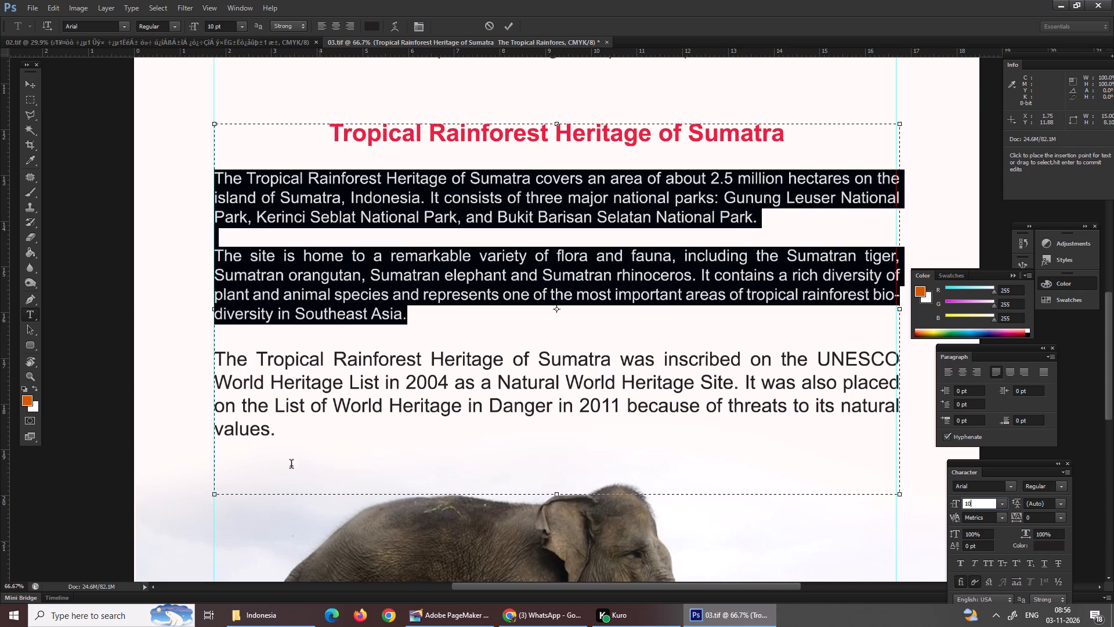
shift+click(281, 443)
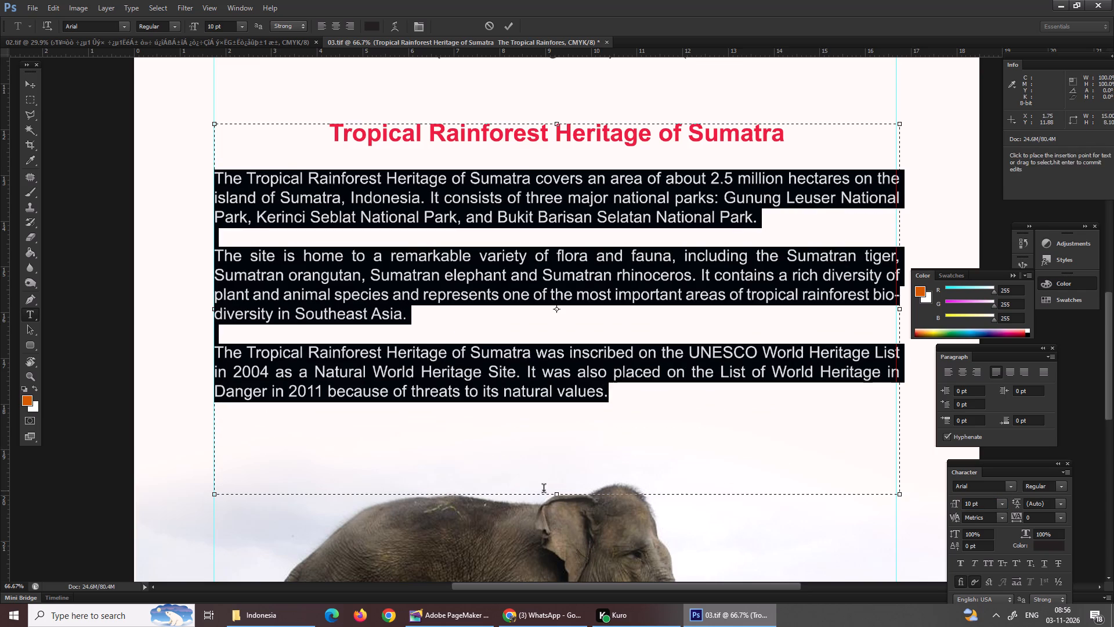
Shorten the English text box by raising its bottom edge to just below the last paragraph, and finish the text edit.
drag(558, 498, 563, 427)
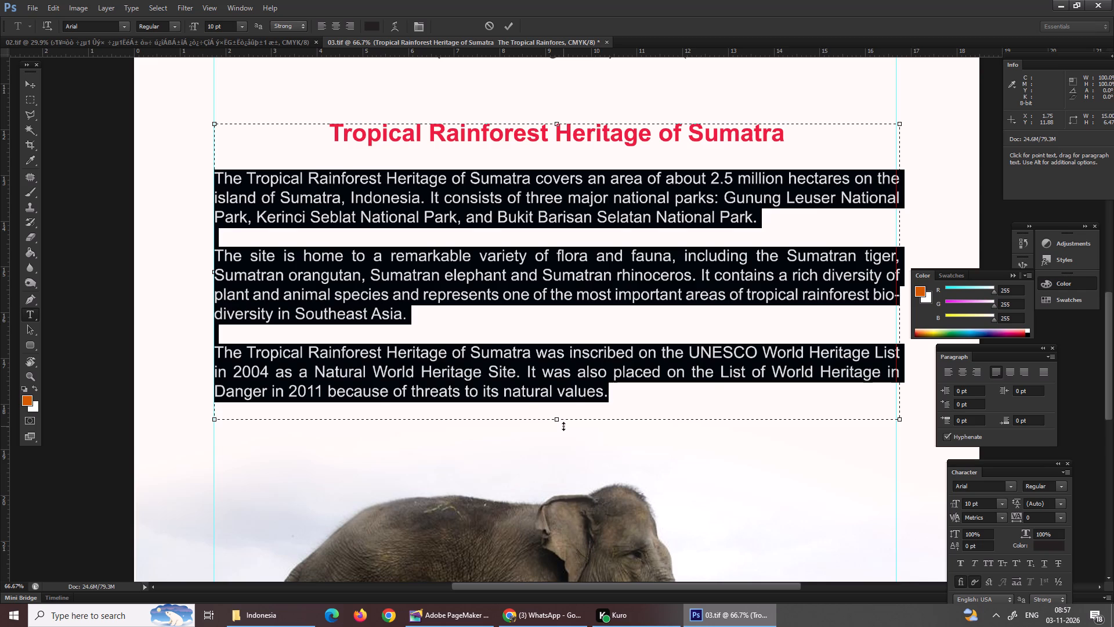
key(Return)
Set the English word "Sumatra" and the three national park names in the Assamese paragraph to a font size of 10 pt.
scroll(556, 454, up, 10)
scroll(565, 449, down, 1)
scroll(565, 449, up, 1)
scroll(565, 449, down, 1)
scroll(565, 449, up, 12)
scroll(567, 448, down, 1)
scroll(567, 448, up, 7)
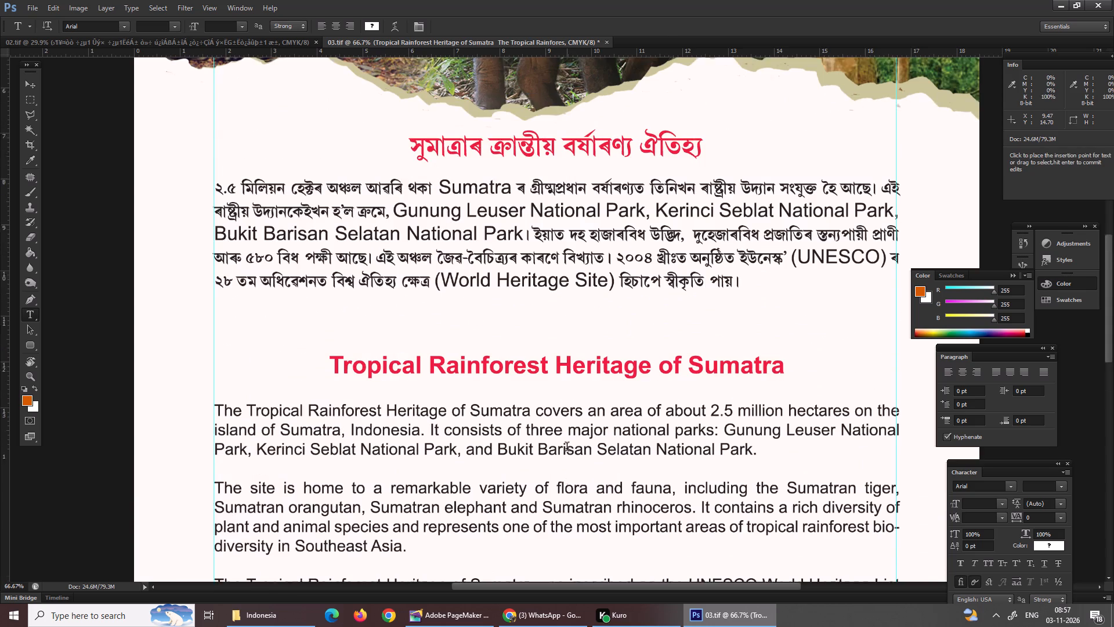
drag(440, 208, 508, 211)
drag(982, 505, 901, 511)
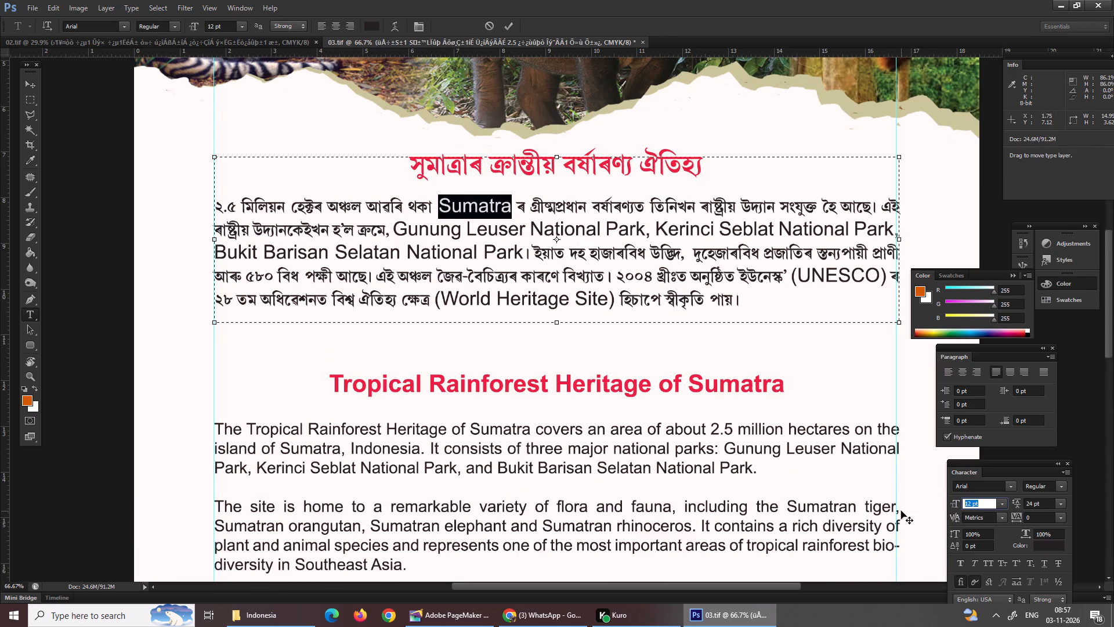
text(10)
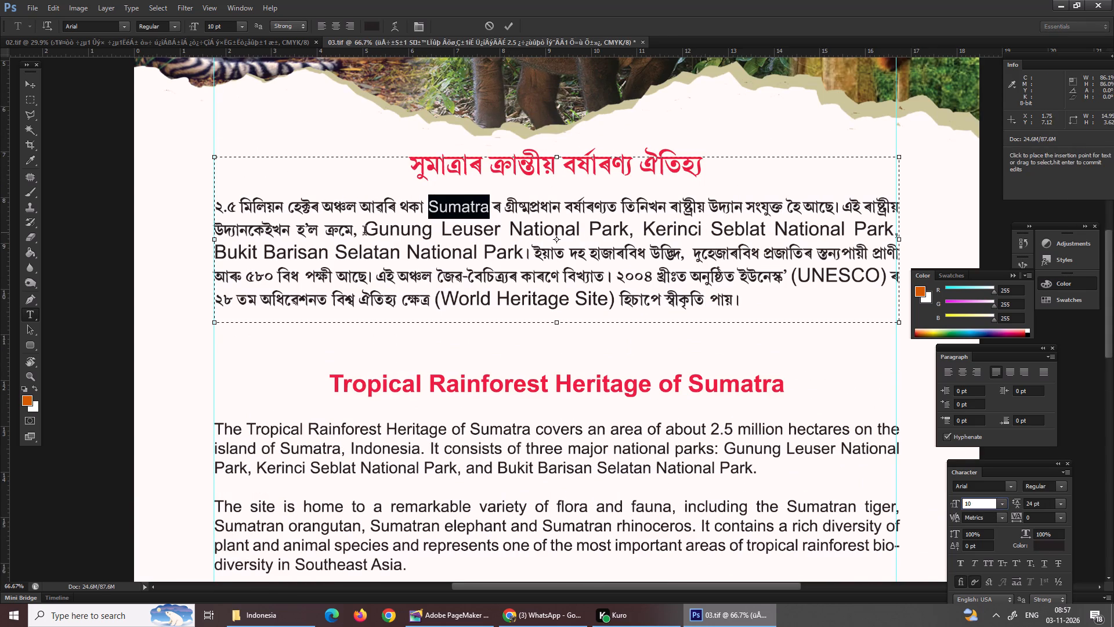
drag(362, 232, 525, 248)
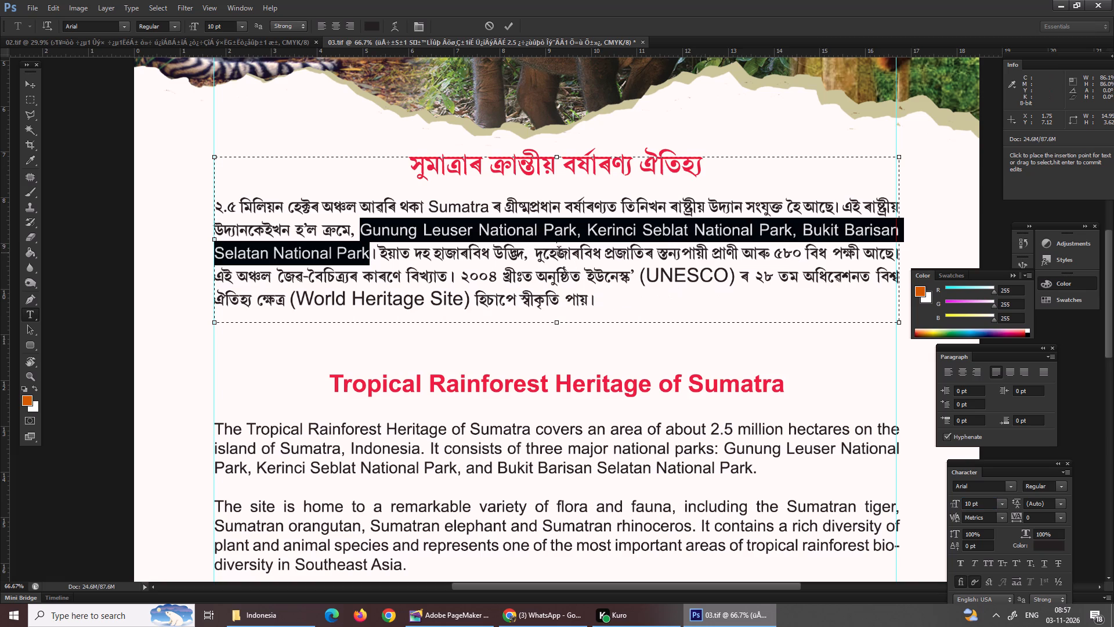
Set "(UNESCO)" and "(World Heritage Site)" in the Assamese paragraph to a font size of 10 pt.
drag(641, 270, 708, 276)
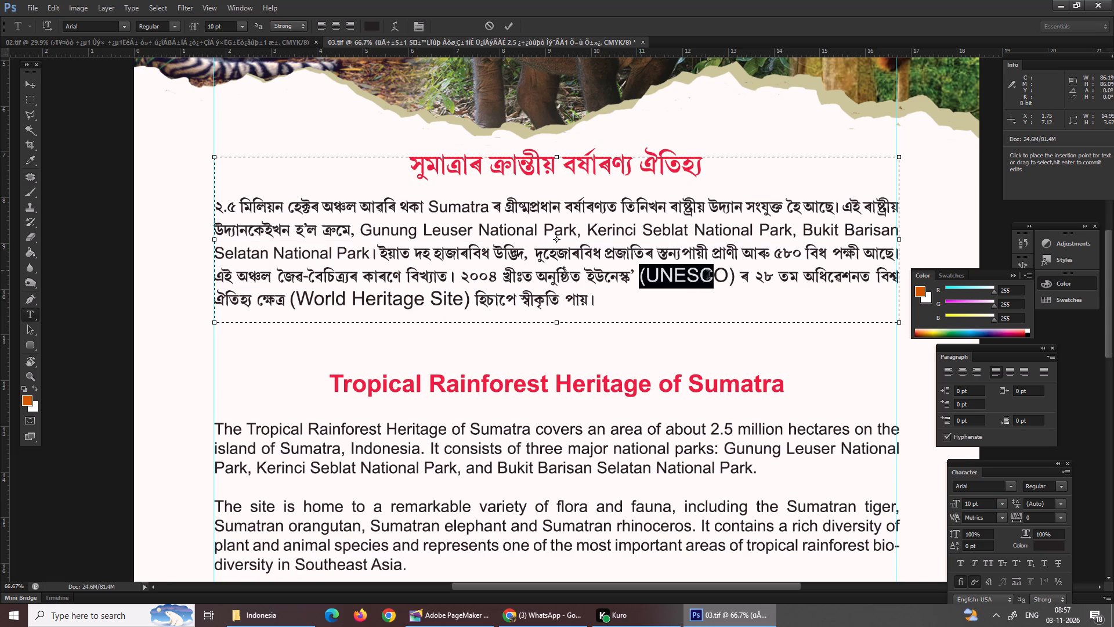
drag(708, 276, 739, 281)
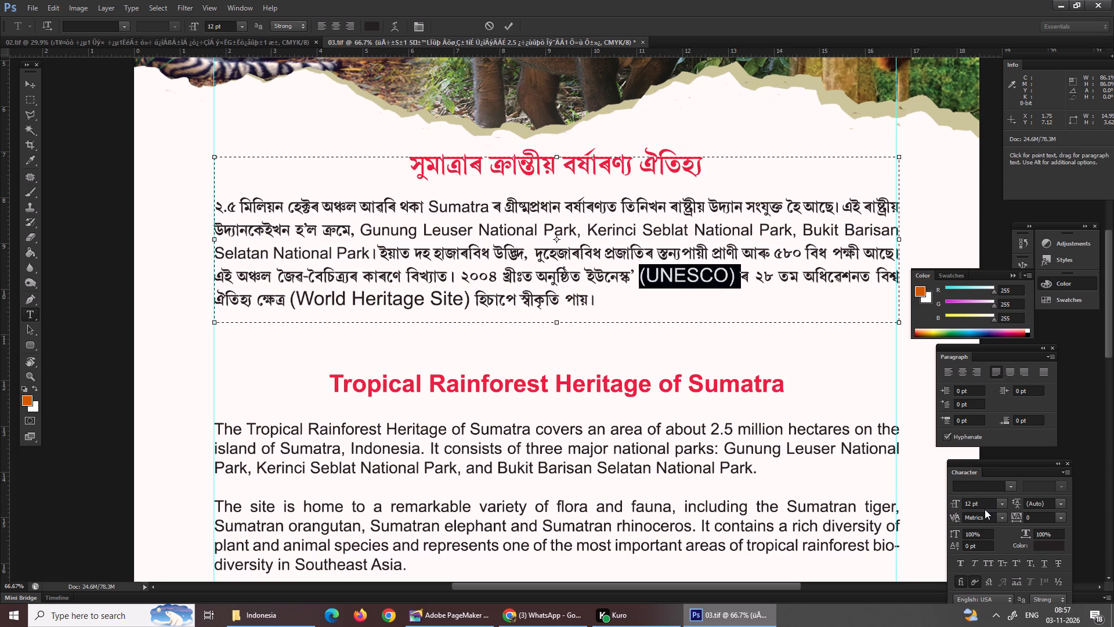
click(985, 509)
drag(986, 502, 936, 507)
text(10)
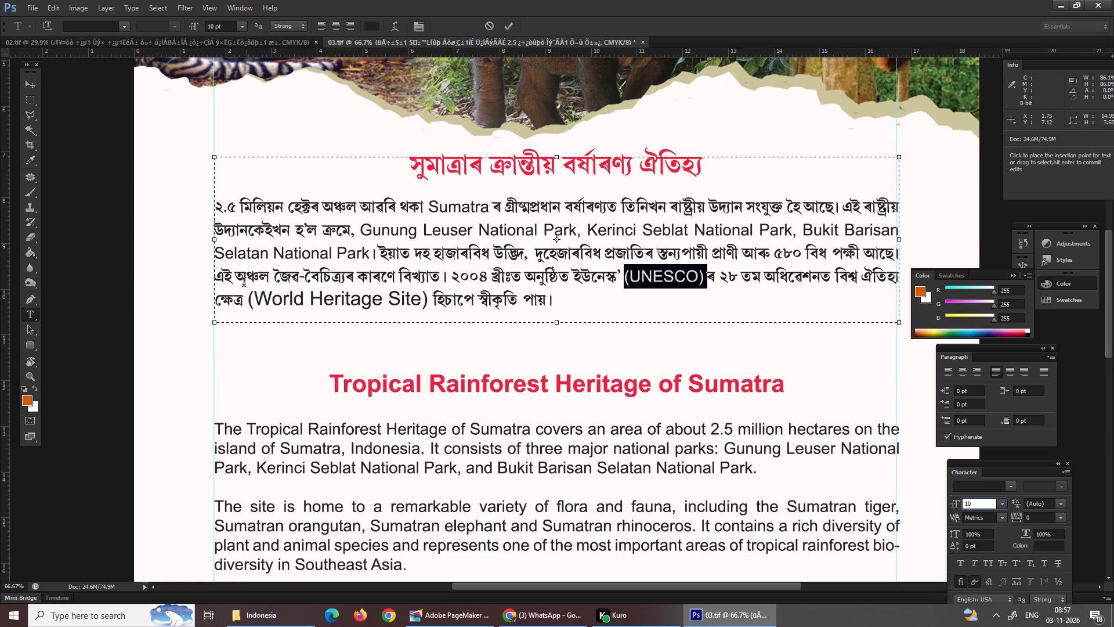
drag(249, 296, 426, 294)
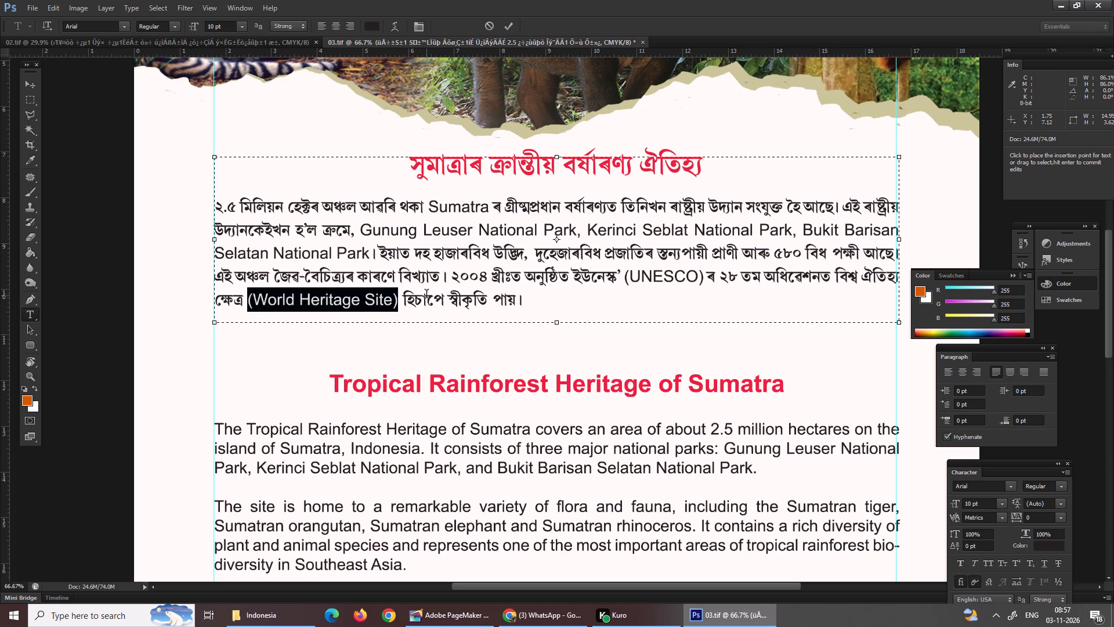
Replace the comma before "Gunung Leuser National Park" in the Assamese paragraph with a double-hyphen dash, and finish the text edit.
click(358, 232)
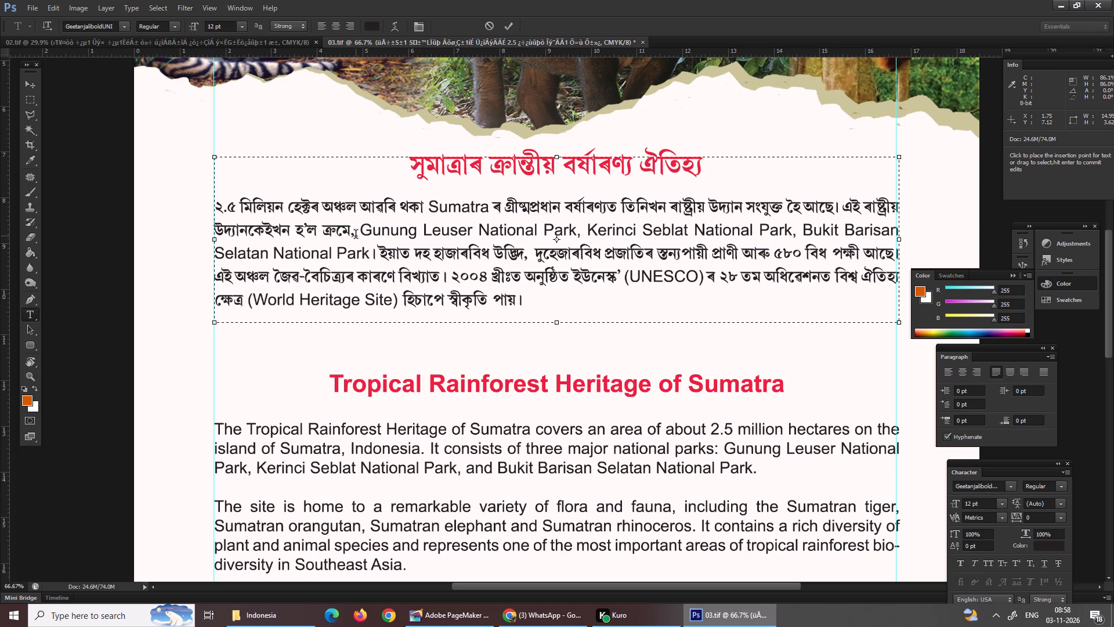
click(356, 236)
key(BackSpace)
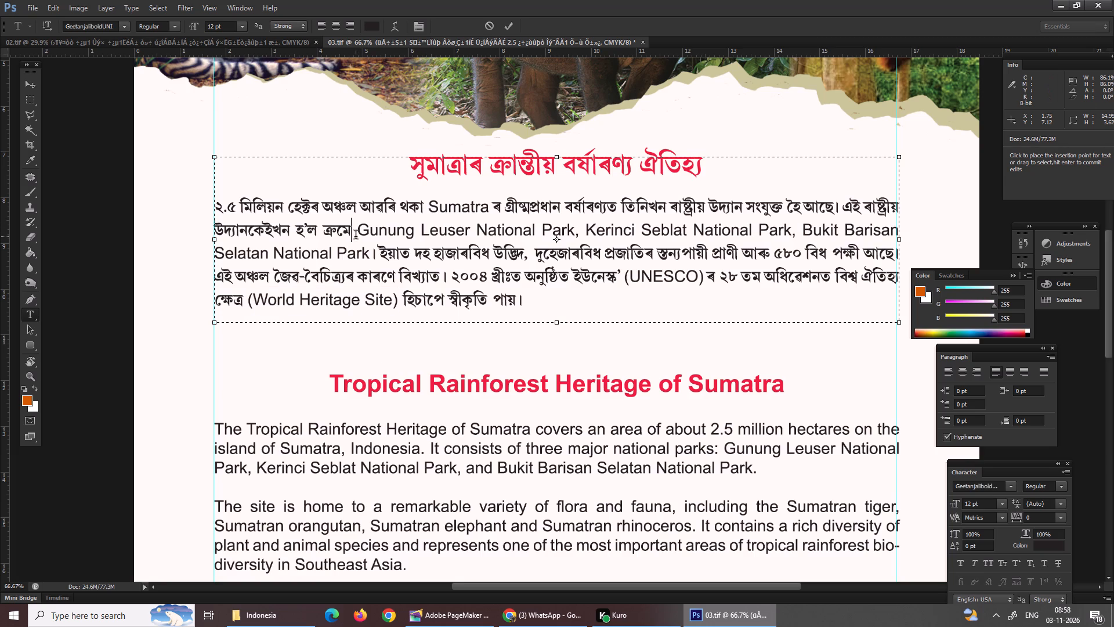
key(minus)
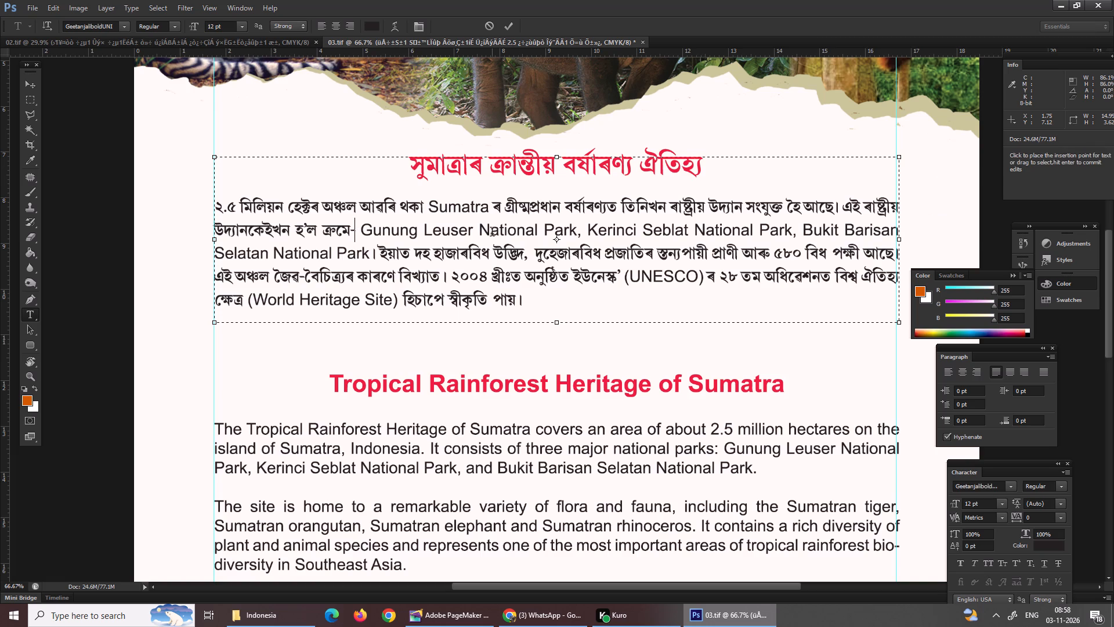
key(minus)
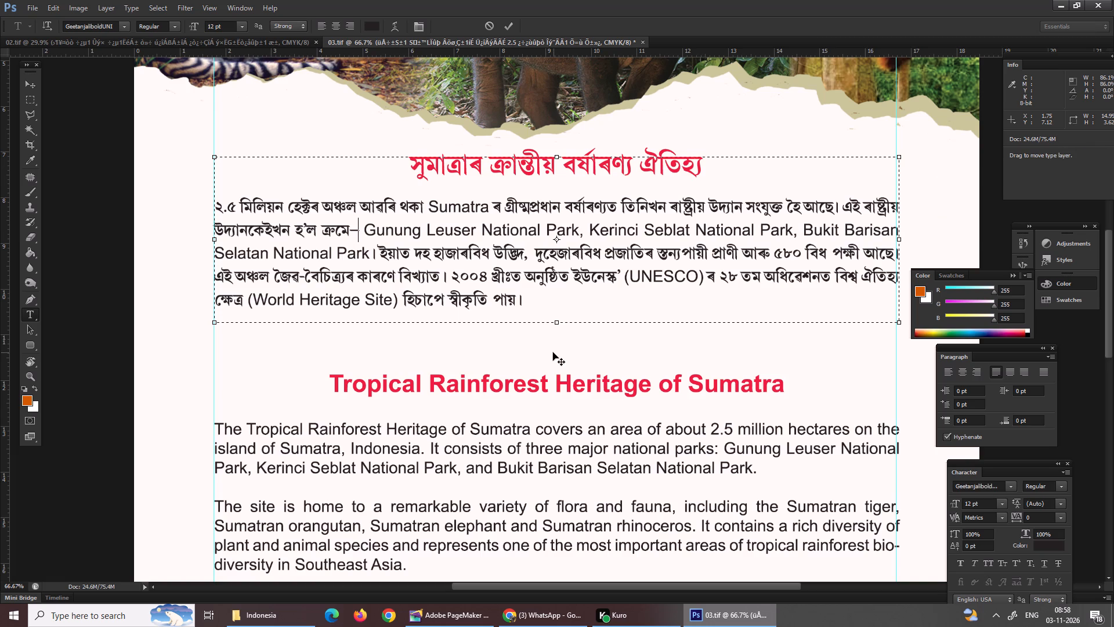
key(Return)
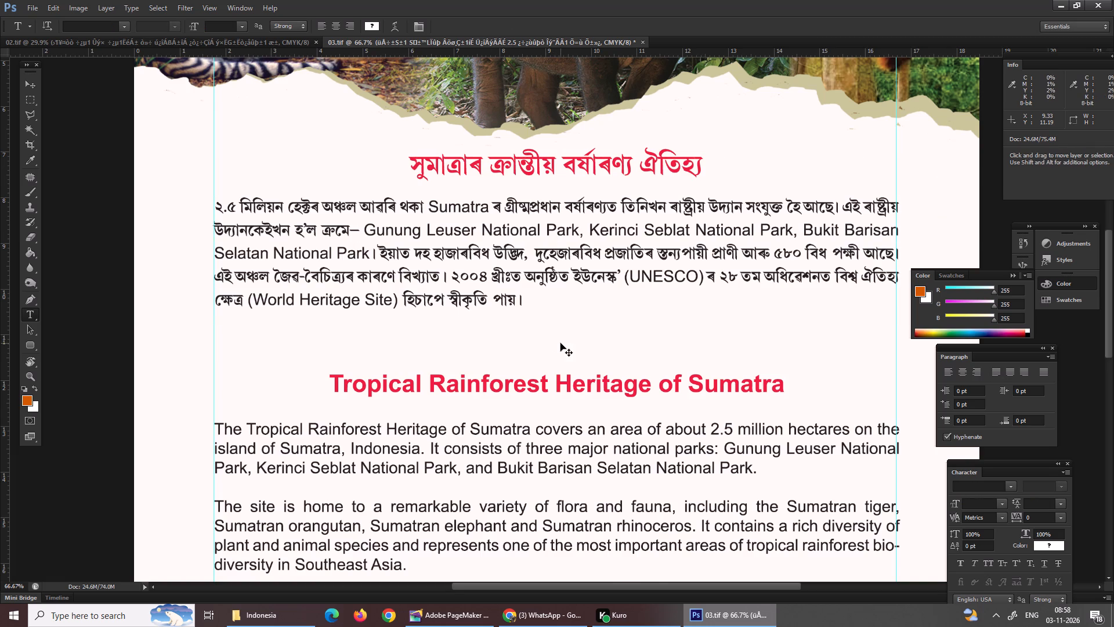
Move the Assamese heading and paragraph block slightly down, away from the torn edge of the animal photos.
key(ctrl+0)
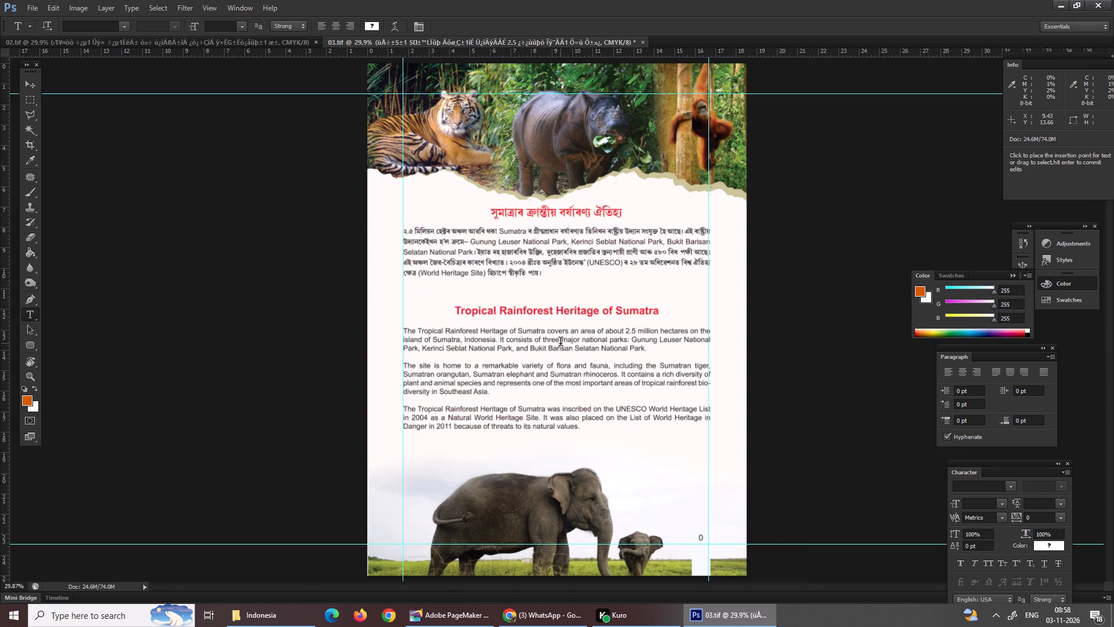
click(31, 82)
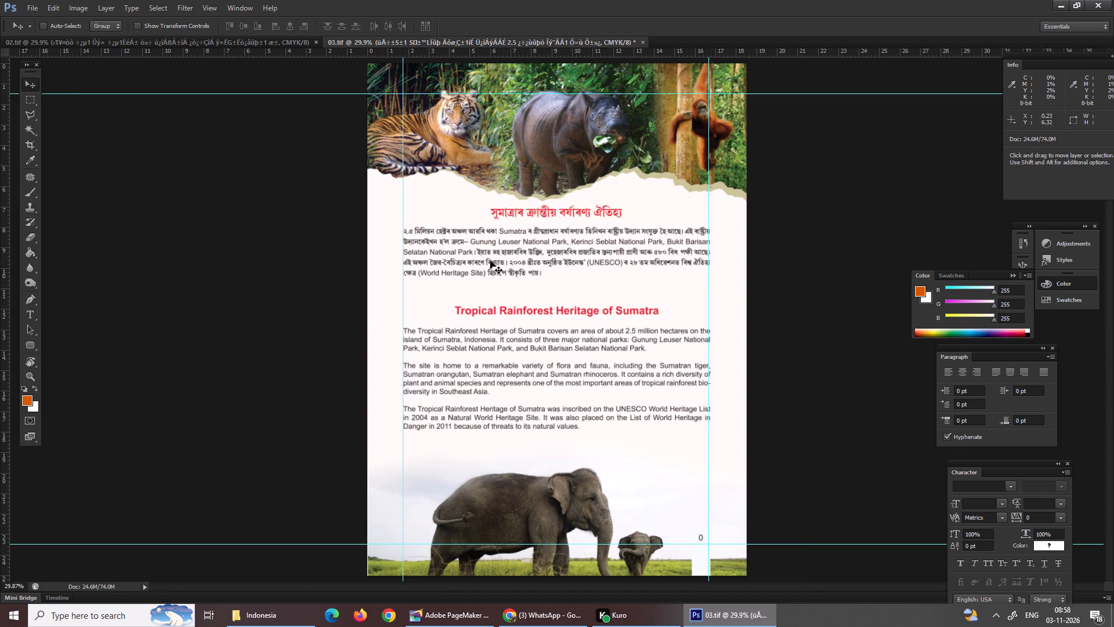
right_click(540, 253)
click(570, 268)
right_click(555, 244)
click(591, 256)
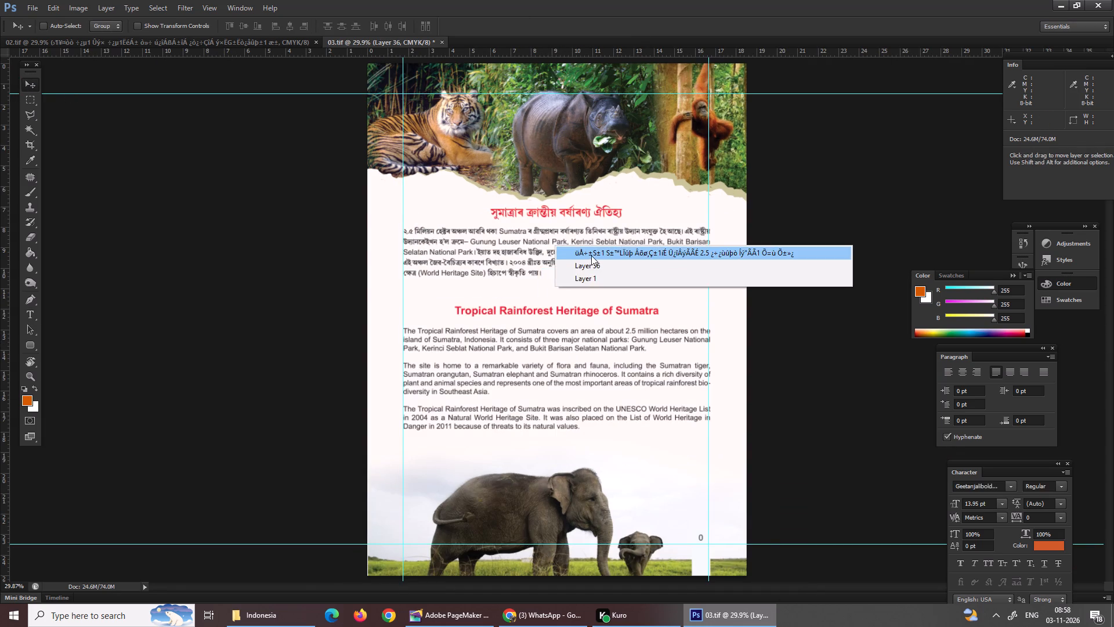
drag(573, 242, 573, 255)
Move the English heading and paragraph block about 0.3 cm up and 0.1 cm to the left, closer to the Assamese text.
right_click(544, 374)
click(582, 381)
drag(582, 381, 580, 374)
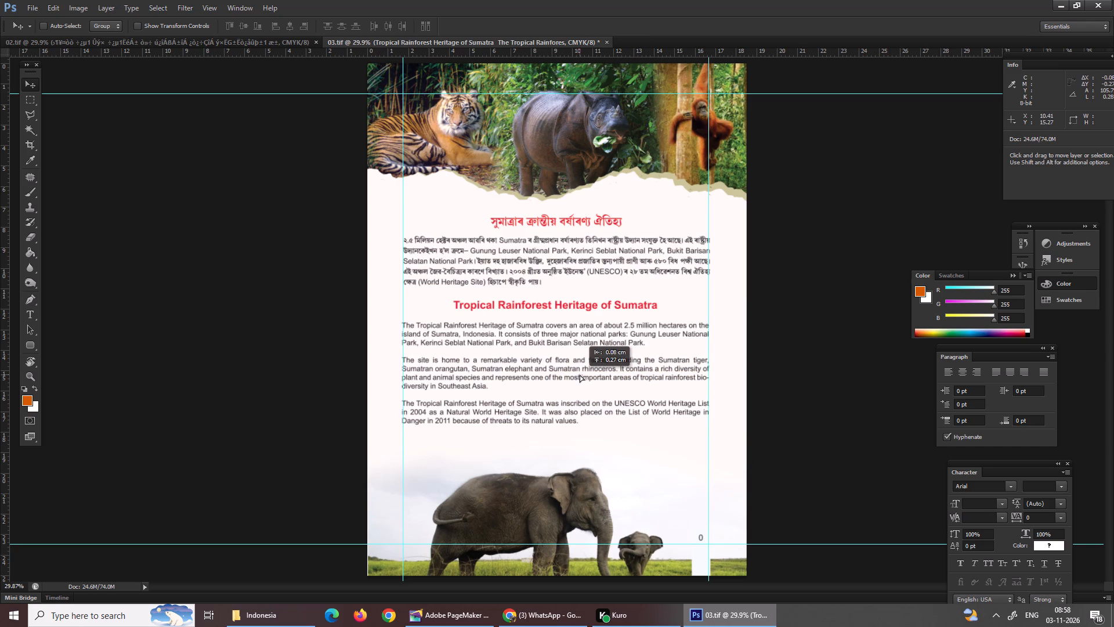
drag(580, 374, 580, 374)
Shift the Assamese text block slightly left so its edges line up with the English text block.
right_click(544, 251)
double_click(571, 262)
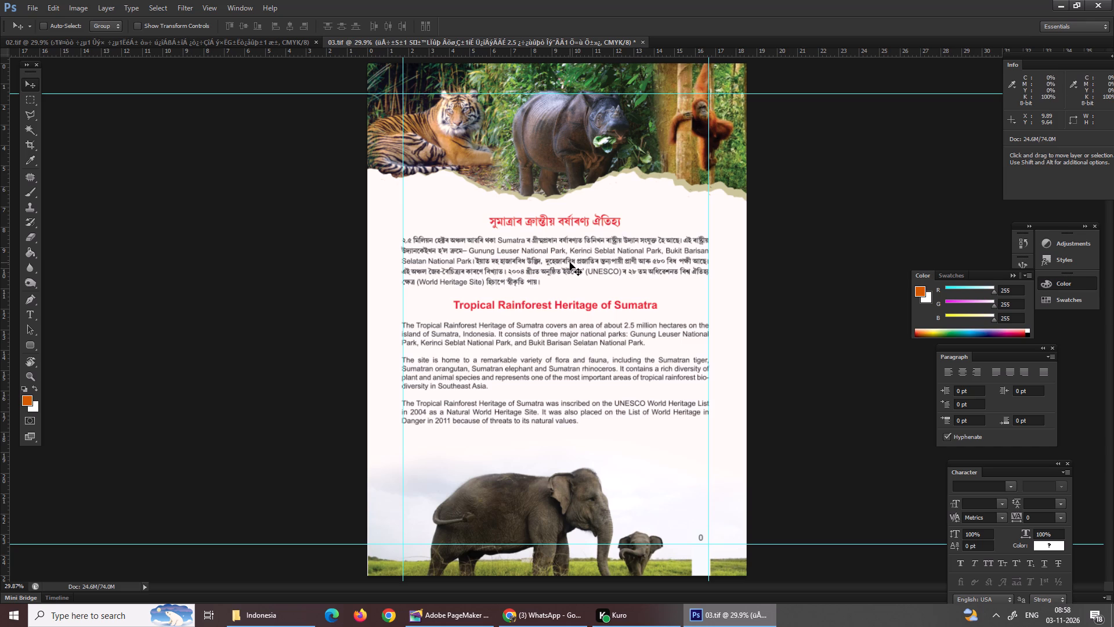
key(Return)
Save the Sumatra page, 03.tif.
key(ctrl+s)
key(ctrl+s)
key(ctrl+s)
key(Return)
key(ctrl+s)
key(ctrl+s)
Select the whole Sumatra page and copy it merged.
key(ctrl+a)
key(ctrl+shift+c)
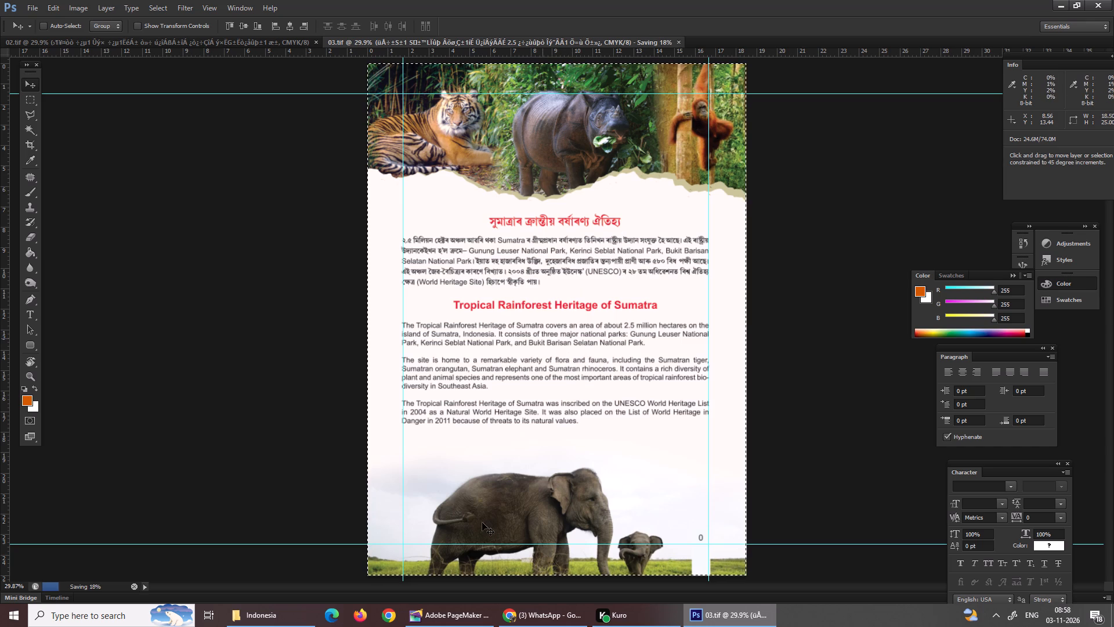
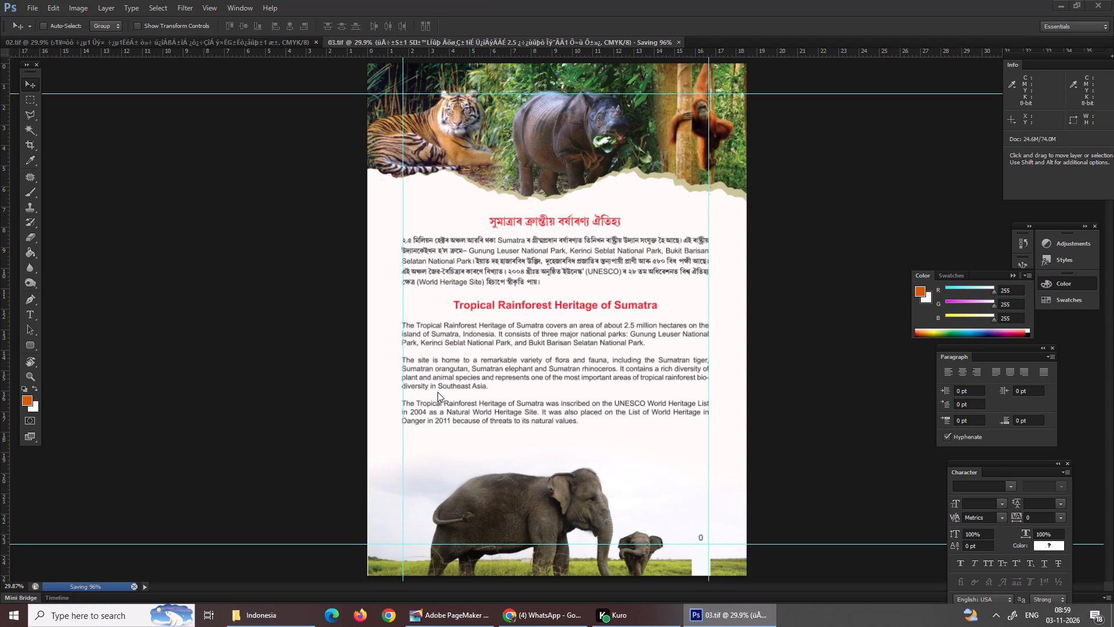
Open the Komodo National Park page, file 04 in the Indonesia folder, with Adobe Photoshop CS6.
click(277, 611)
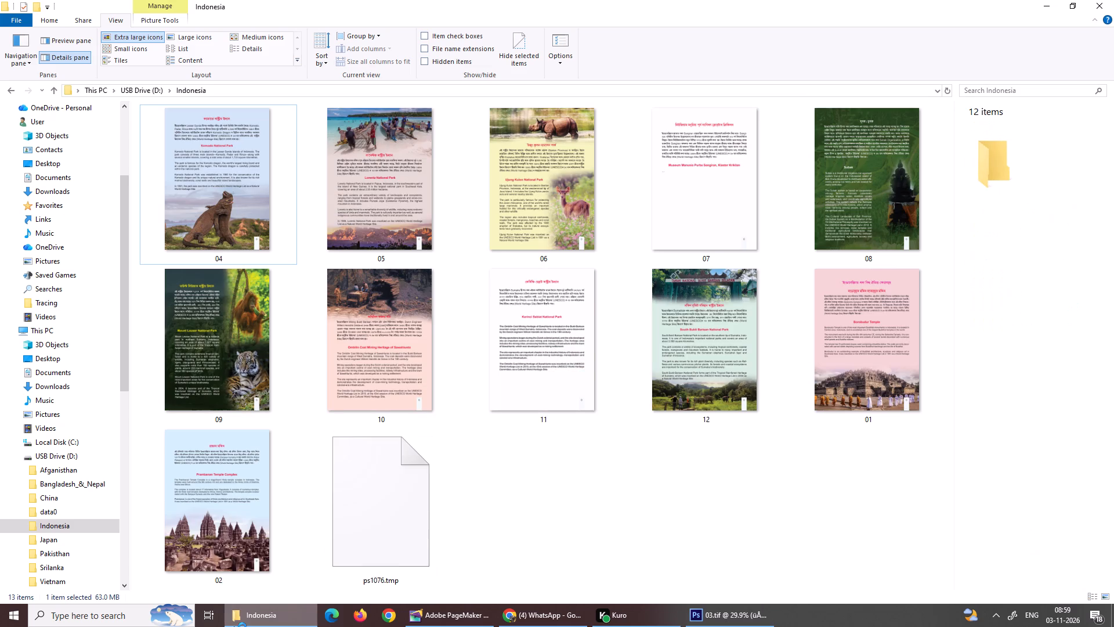
right_click(216, 215)
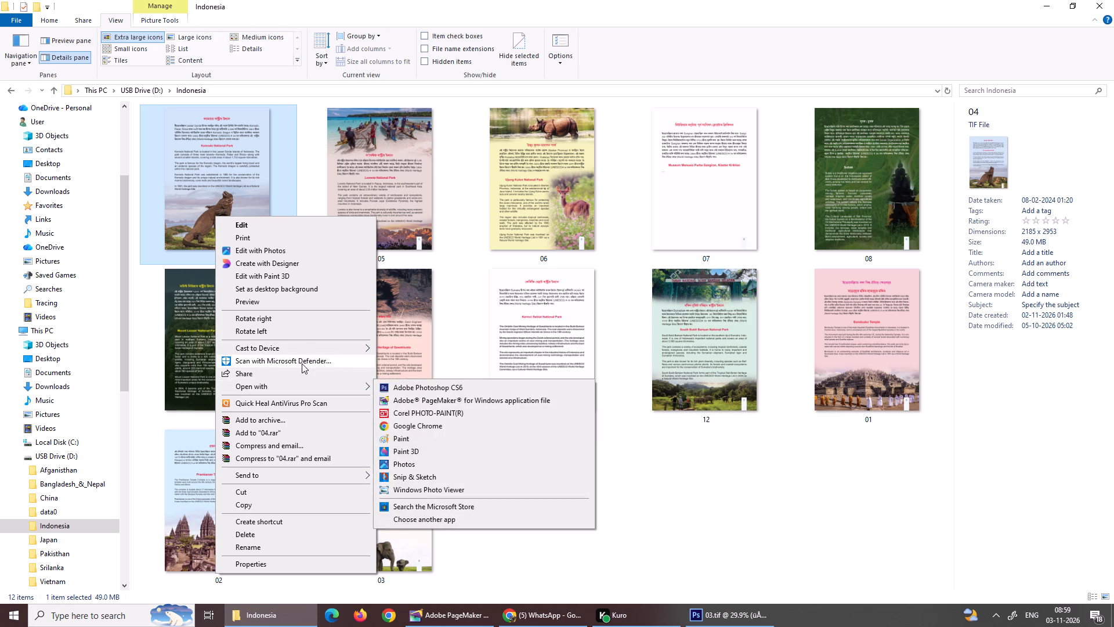
click(426, 392)
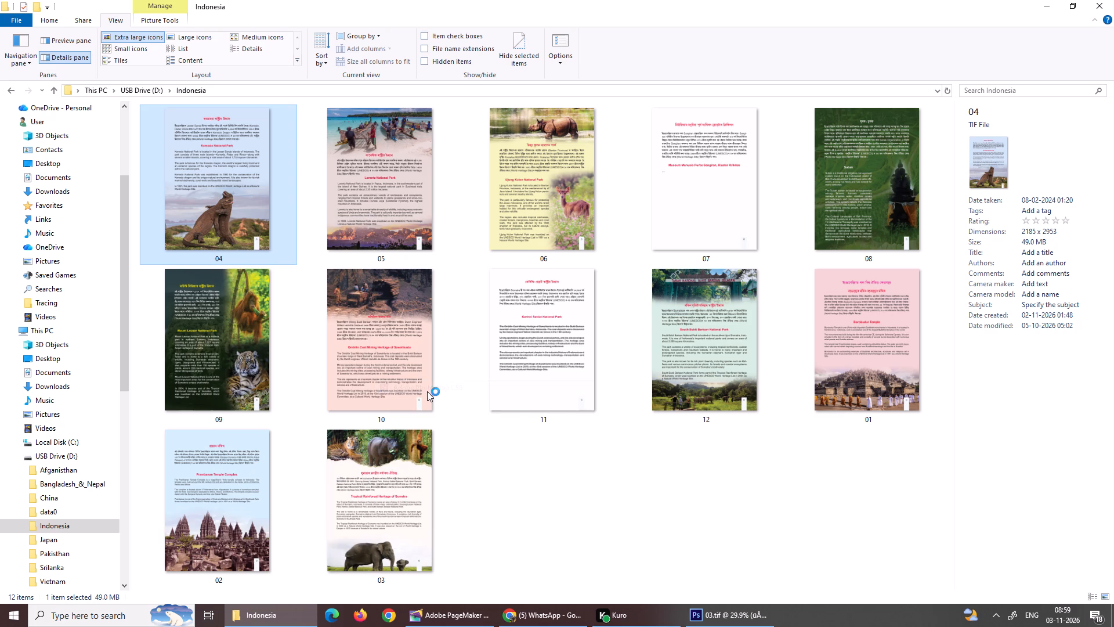
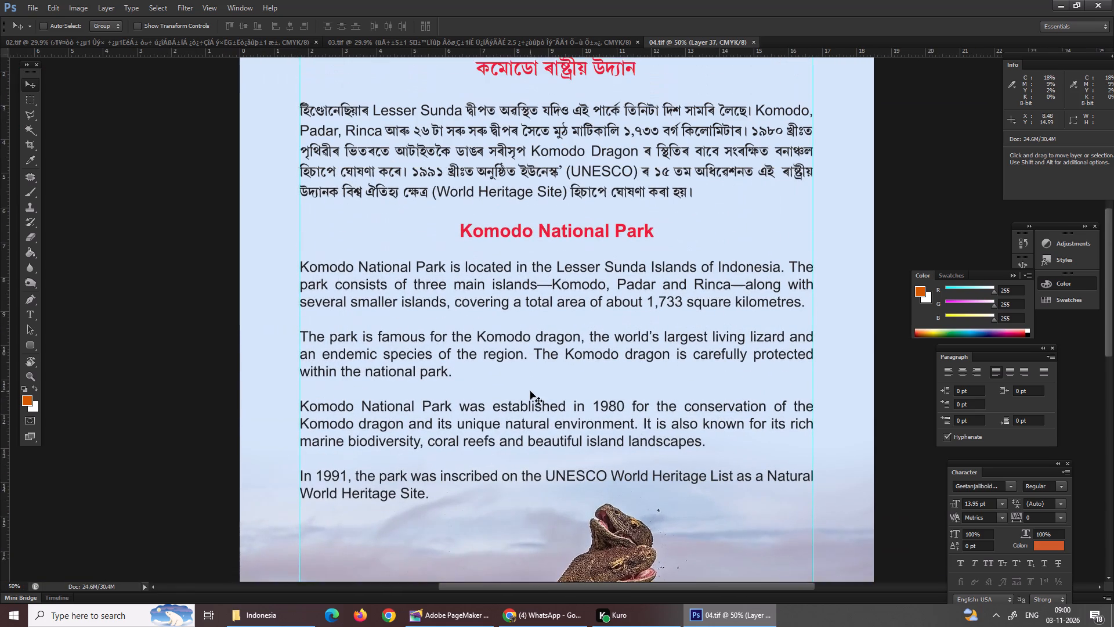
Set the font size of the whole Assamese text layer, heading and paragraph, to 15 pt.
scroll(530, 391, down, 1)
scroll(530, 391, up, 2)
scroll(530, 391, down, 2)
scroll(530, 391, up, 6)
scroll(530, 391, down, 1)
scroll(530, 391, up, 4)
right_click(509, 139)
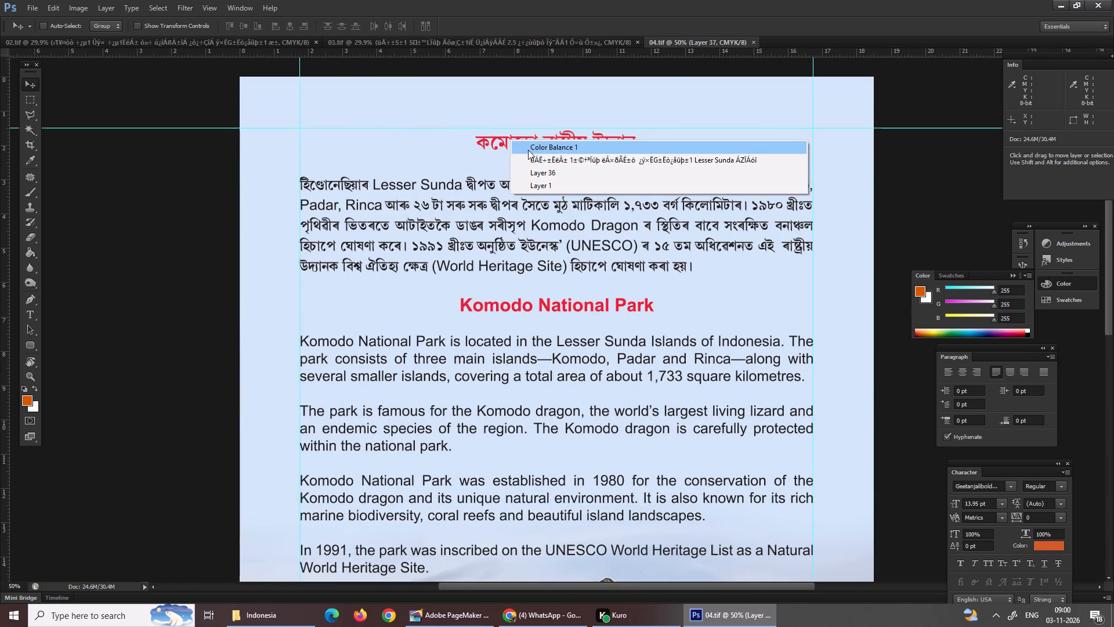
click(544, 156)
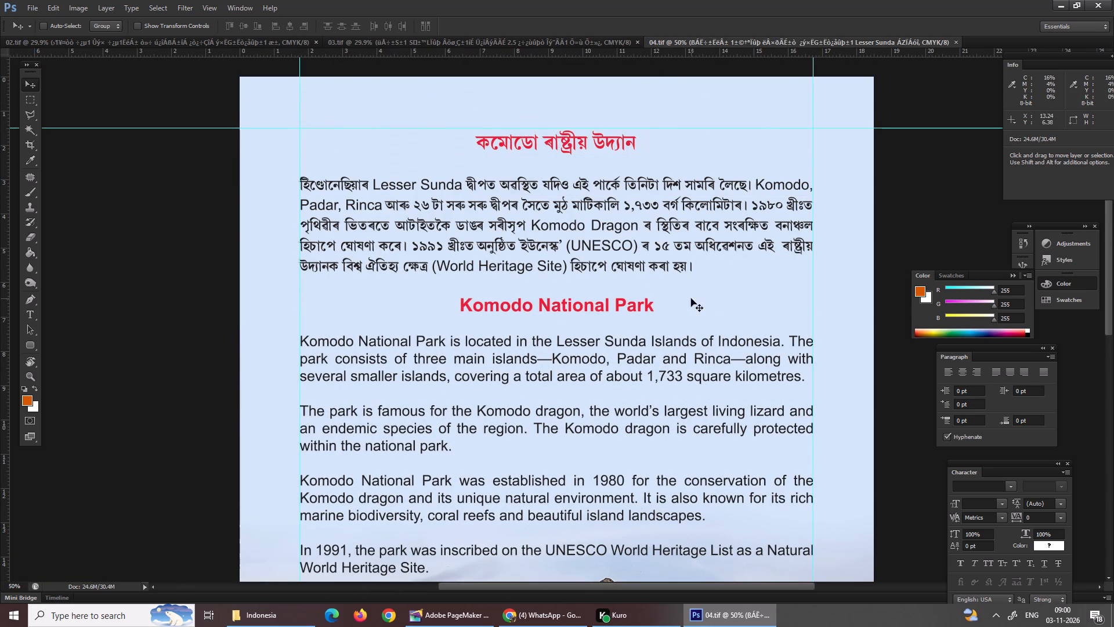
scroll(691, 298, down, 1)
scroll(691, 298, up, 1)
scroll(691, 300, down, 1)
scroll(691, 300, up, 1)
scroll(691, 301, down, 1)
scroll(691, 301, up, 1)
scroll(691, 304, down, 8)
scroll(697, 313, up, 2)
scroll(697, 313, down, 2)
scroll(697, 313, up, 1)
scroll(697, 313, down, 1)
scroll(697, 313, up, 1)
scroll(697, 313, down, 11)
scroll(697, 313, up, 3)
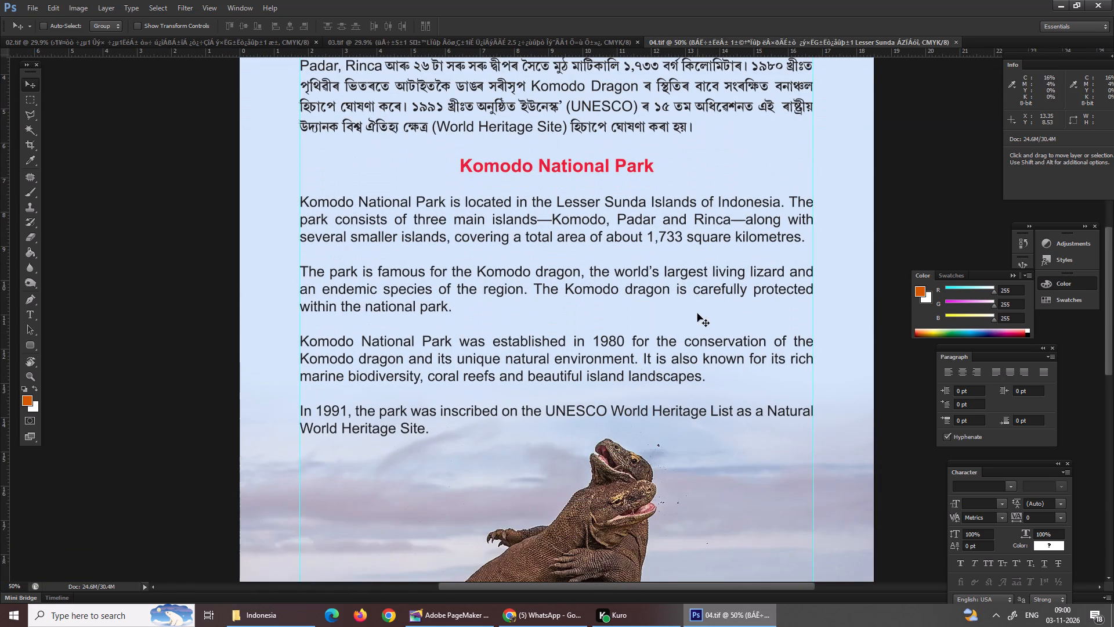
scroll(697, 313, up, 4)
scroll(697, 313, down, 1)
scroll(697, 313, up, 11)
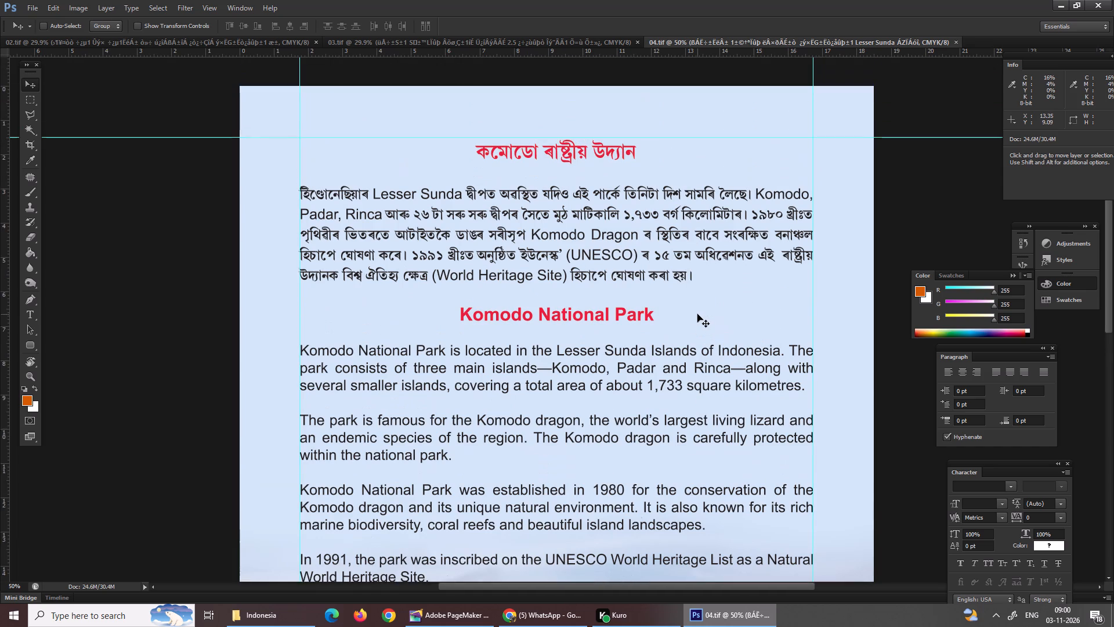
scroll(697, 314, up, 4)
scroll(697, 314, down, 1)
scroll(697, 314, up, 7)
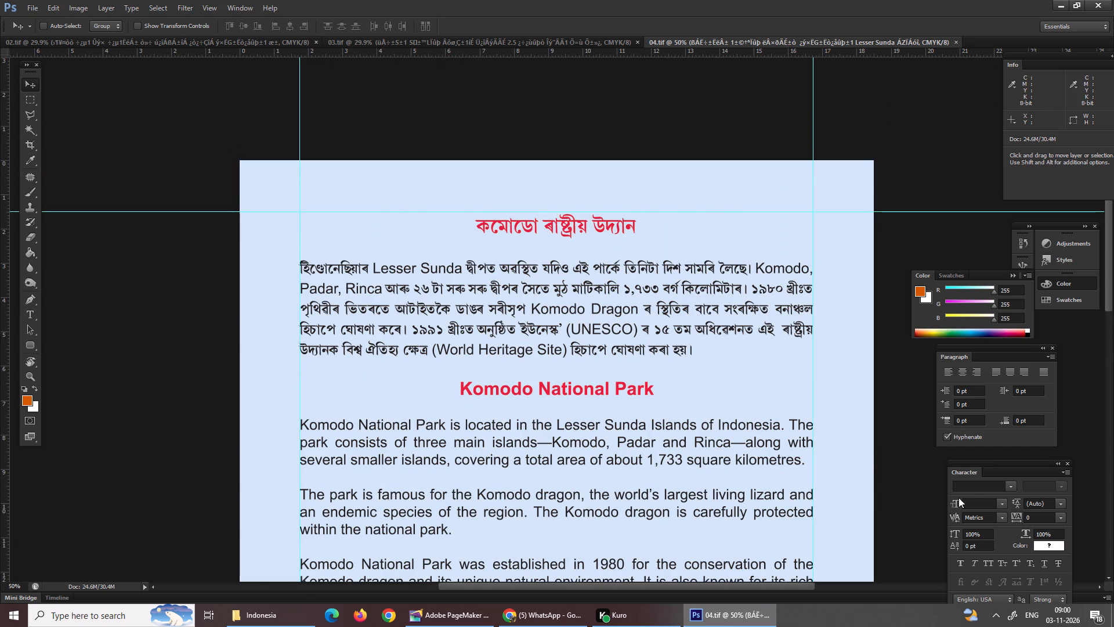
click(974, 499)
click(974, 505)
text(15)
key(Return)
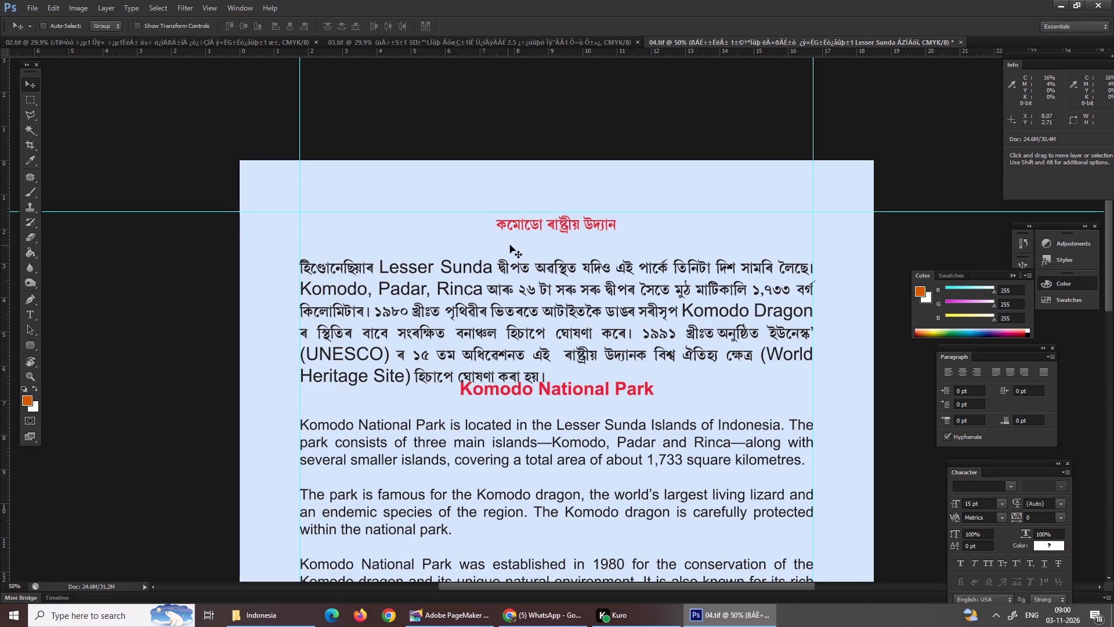
Set the red Assamese heading line above the paragraph to a font size of 20 pt.
key(t)
click(518, 238)
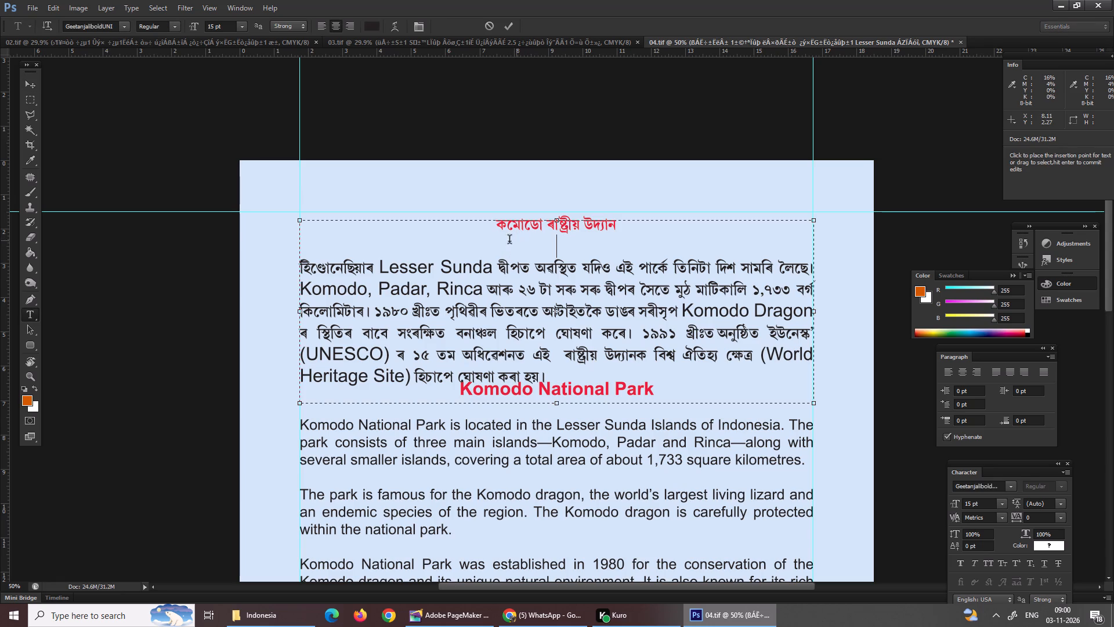
drag(633, 229, 445, 230)
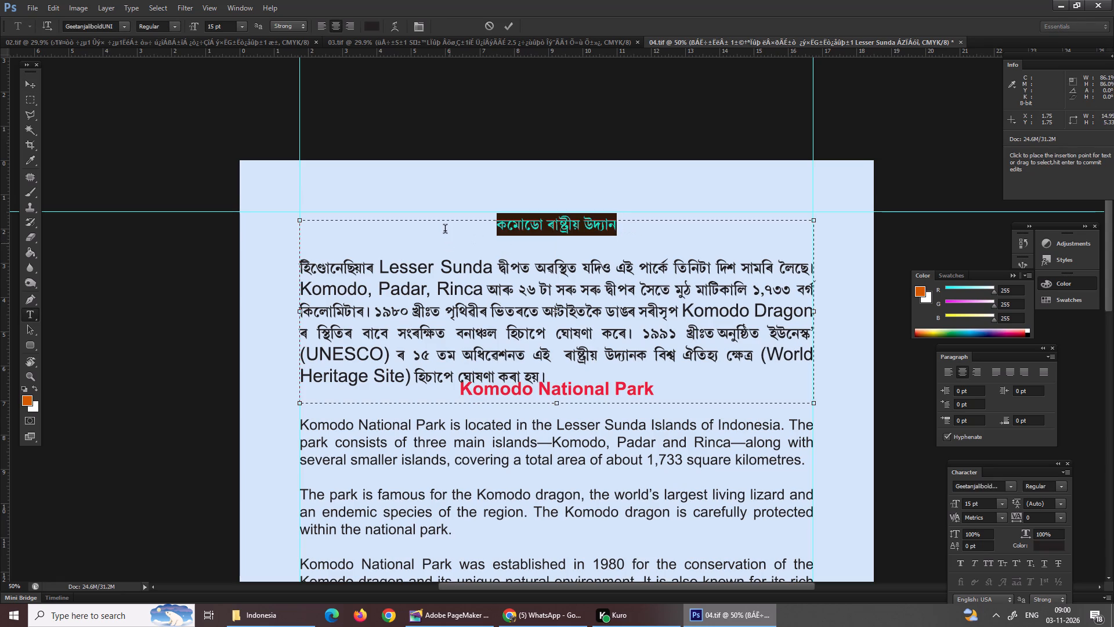
drag(445, 230, 447, 230)
click(985, 500)
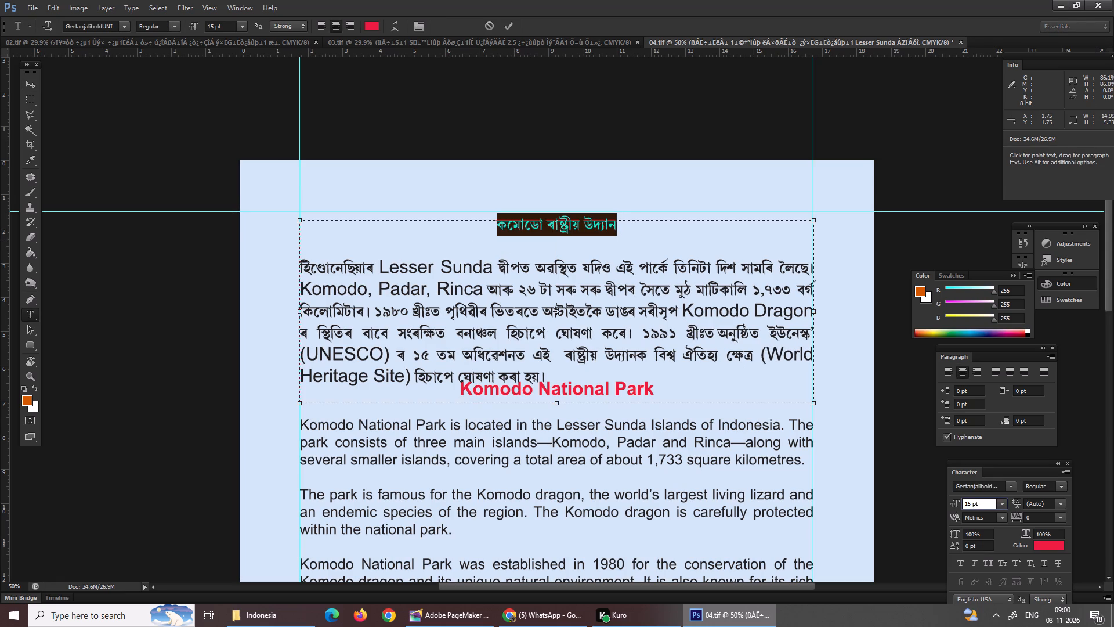
drag(985, 500, 898, 502)
text(20)
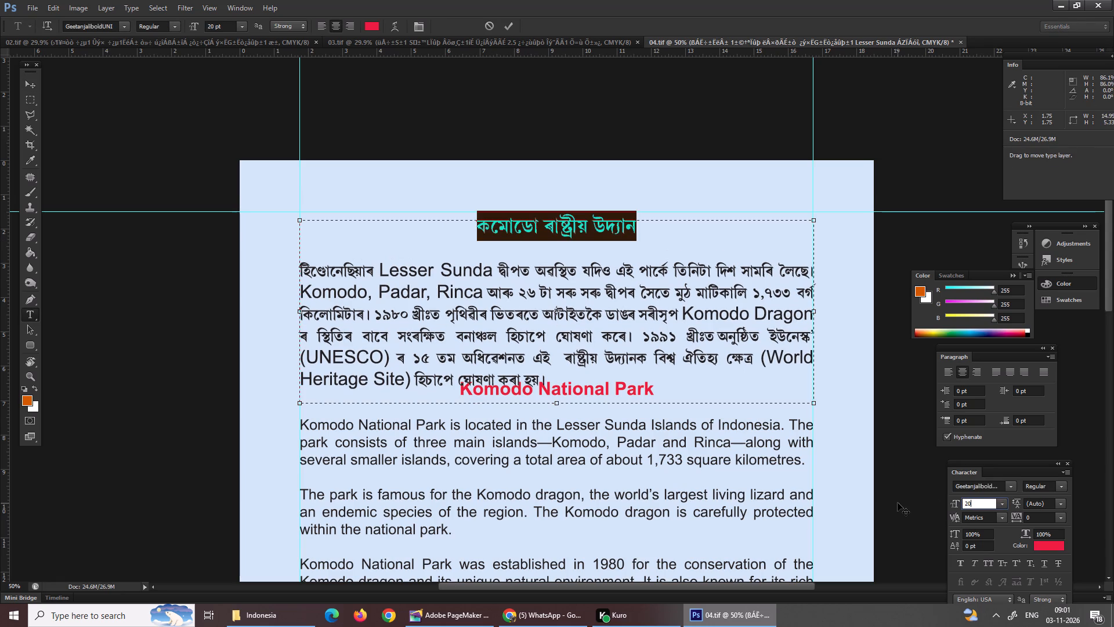
Set the whole Assamese body paragraph below the red heading to a font size of 12 pt.
click(565, 376)
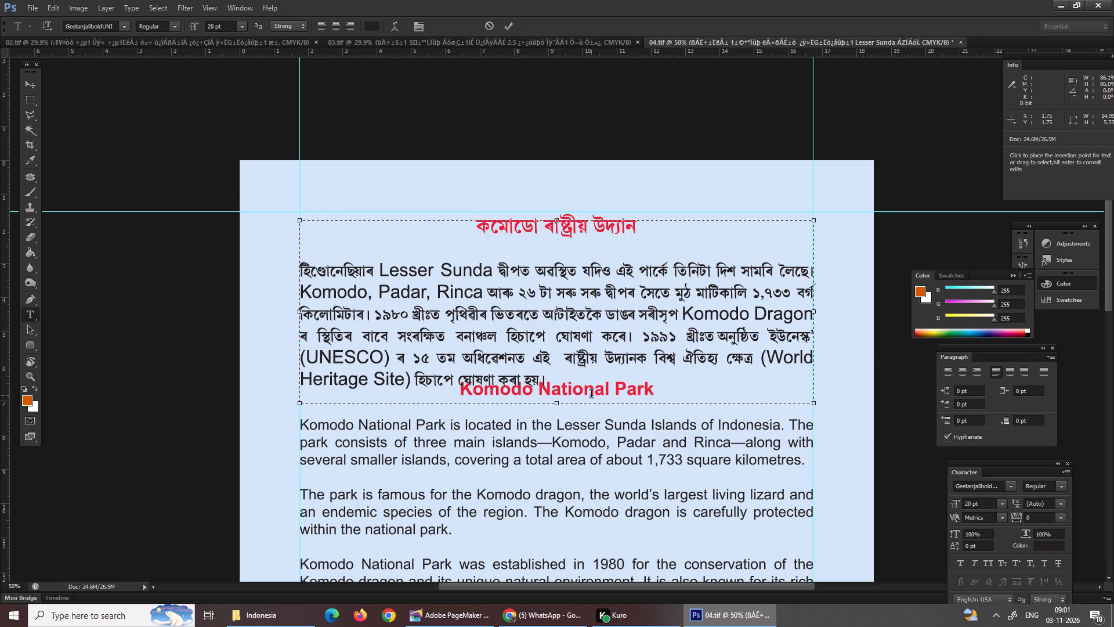
drag(554, 380, 245, 265)
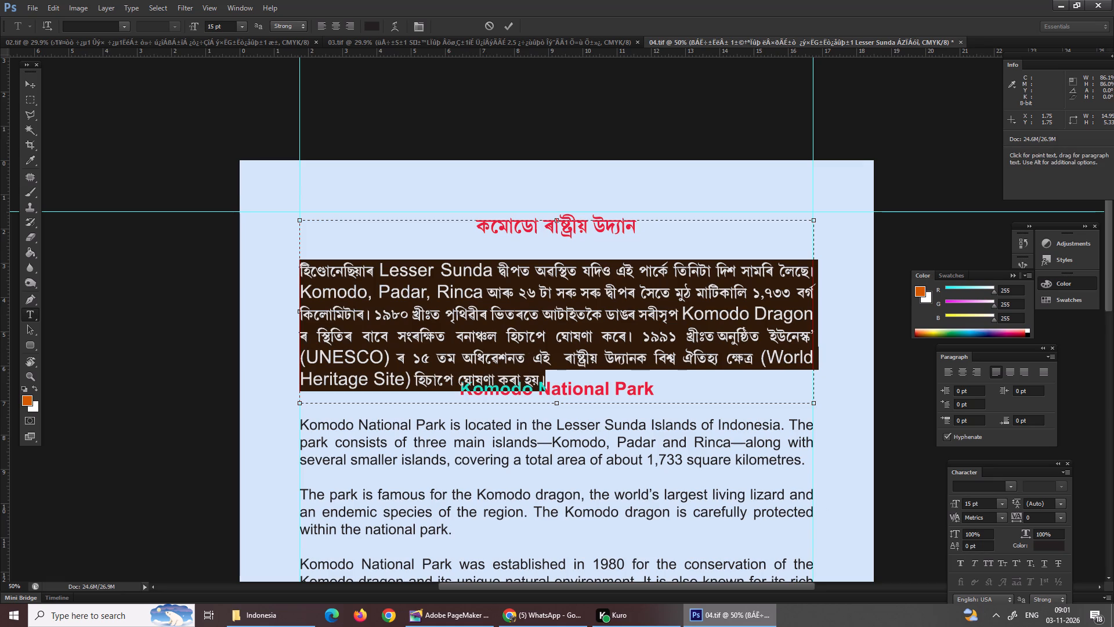
click(985, 499)
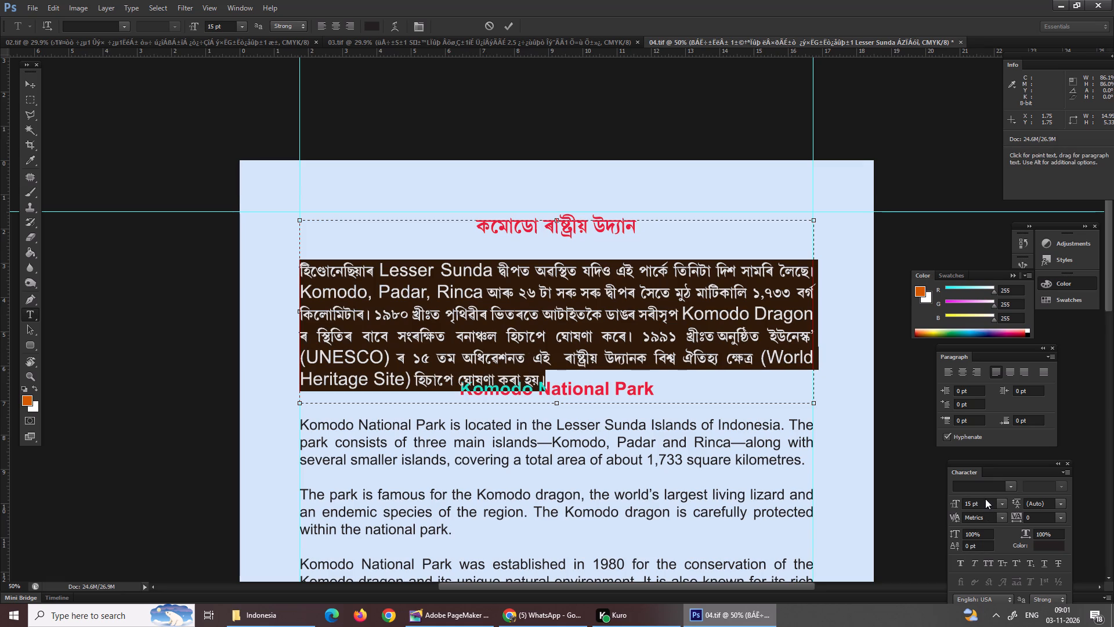
click(985, 512)
drag(983, 503, 915, 514)
text(12)
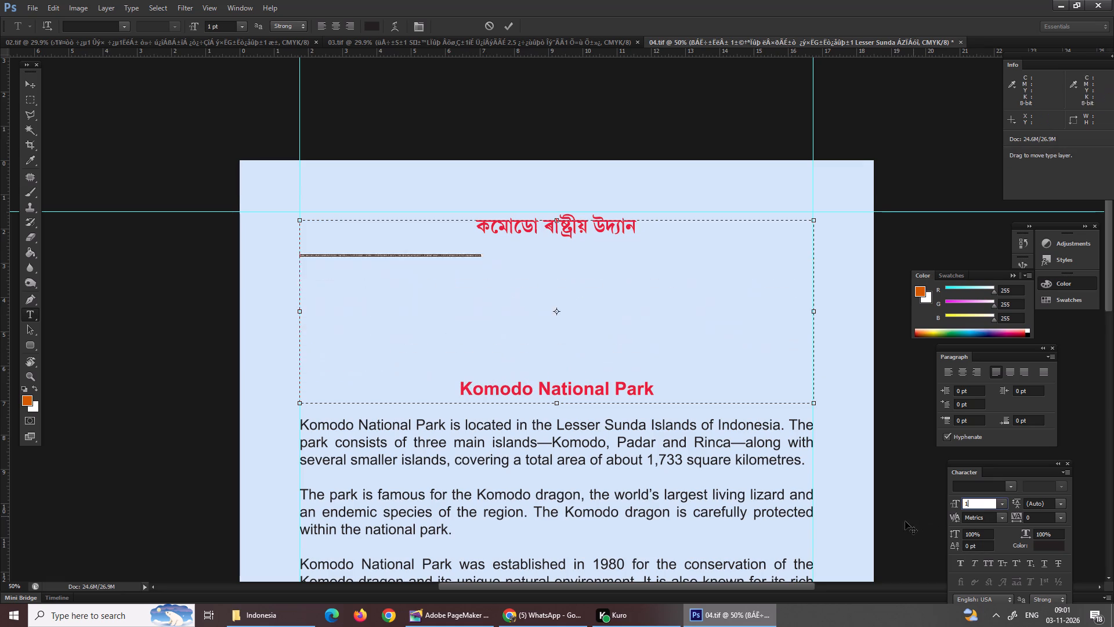
Shorten the Assamese text frame from its bottom edge to a height of about 4.5 cm.
click(557, 405)
drag(557, 403, 558, 397)
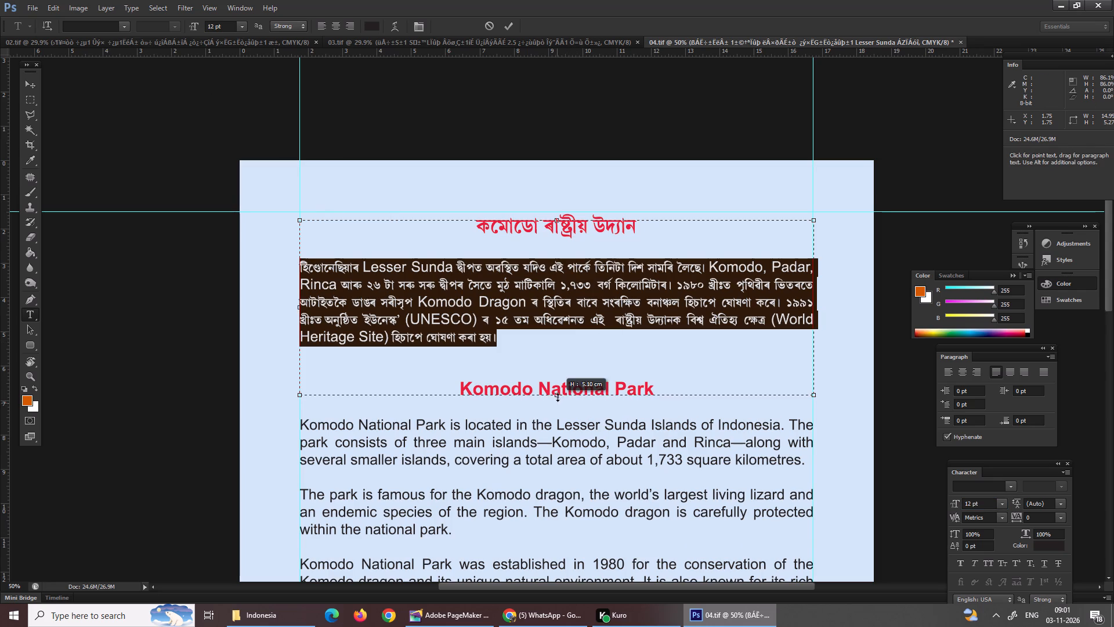
drag(558, 397, 571, 376)
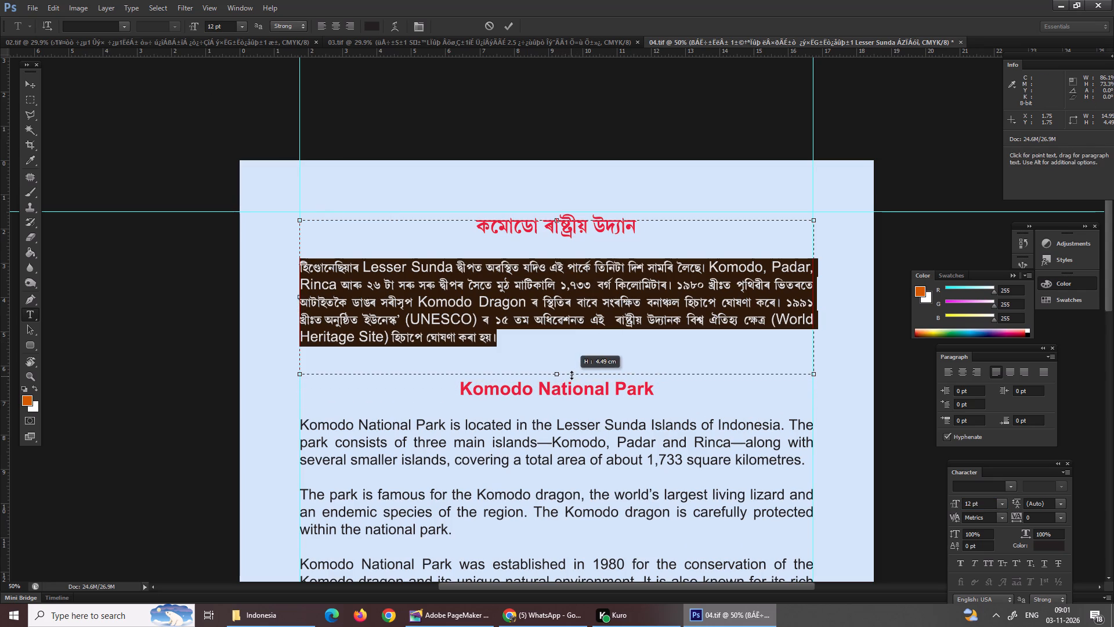
key(Return)
Examine the page layout and the character settings of the English heading "Komodo National Park".
scroll(542, 437, down, 6)
scroll(542, 437, up, 1)
scroll(542, 437, down, 1)
scroll(542, 437, up, 1)
scroll(542, 437, down, 4)
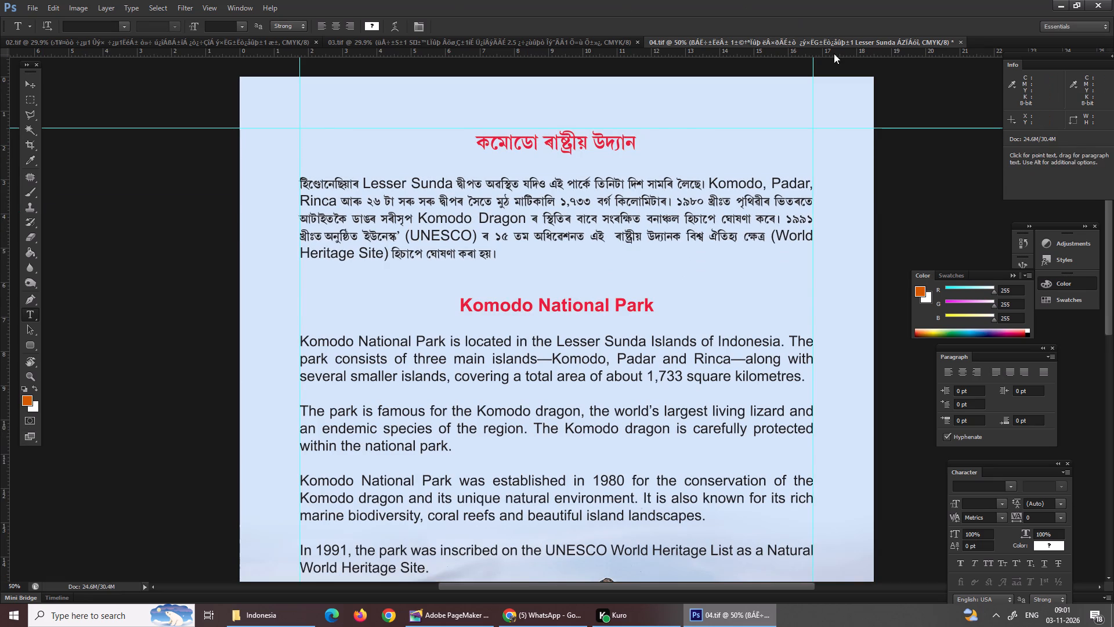
click(604, 332)
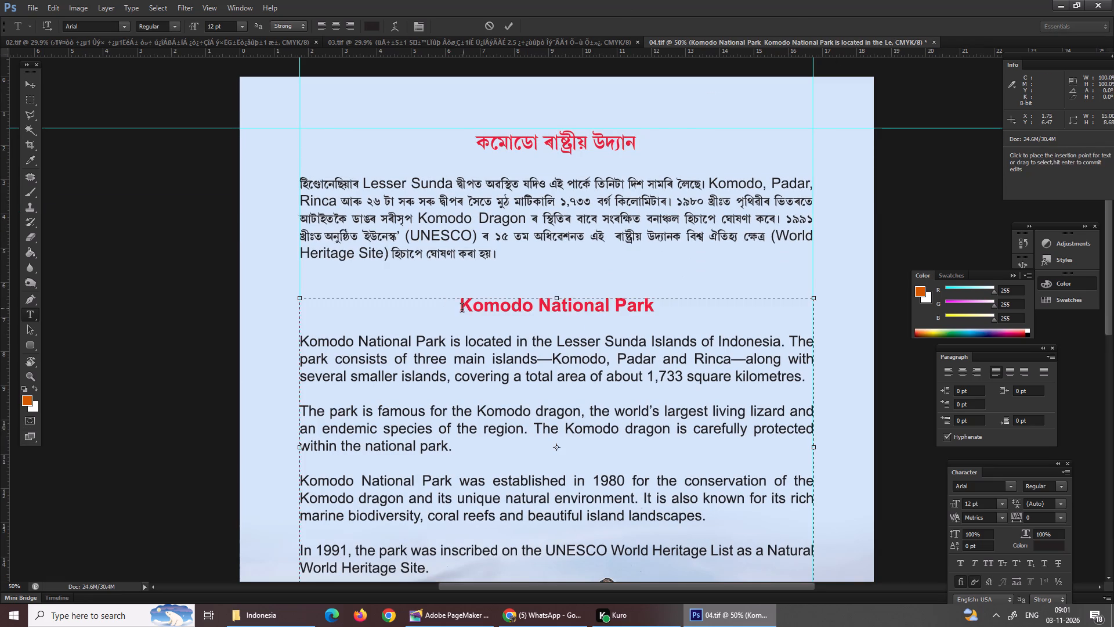
drag(460, 311, 725, 317)
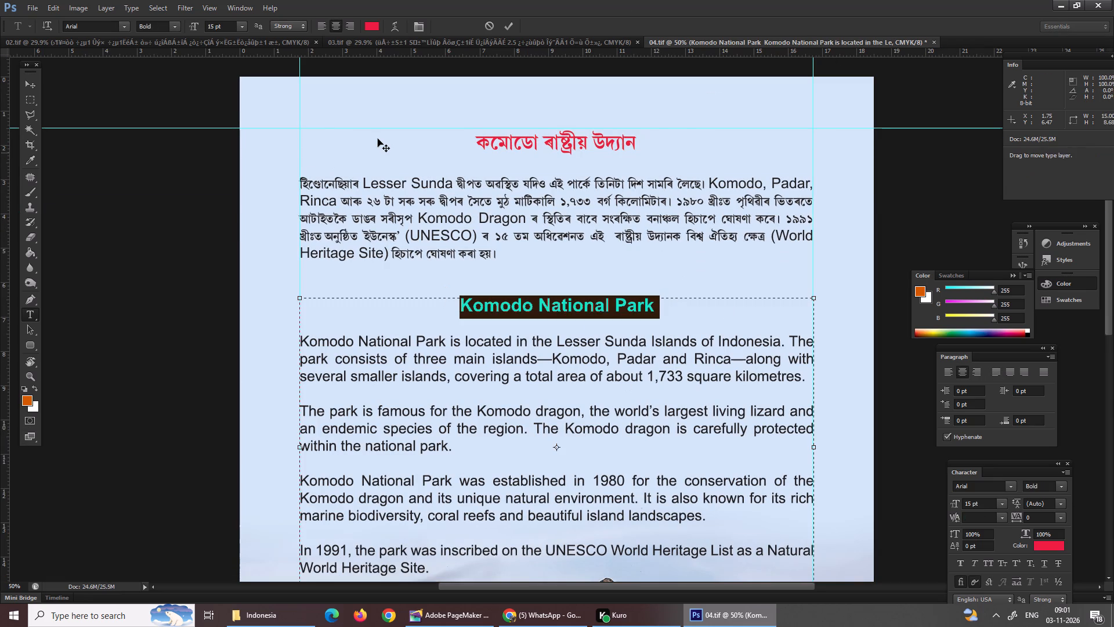
scroll(378, 139, down, 1)
scroll(378, 139, up, 1)
scroll(381, 139, down, 1)
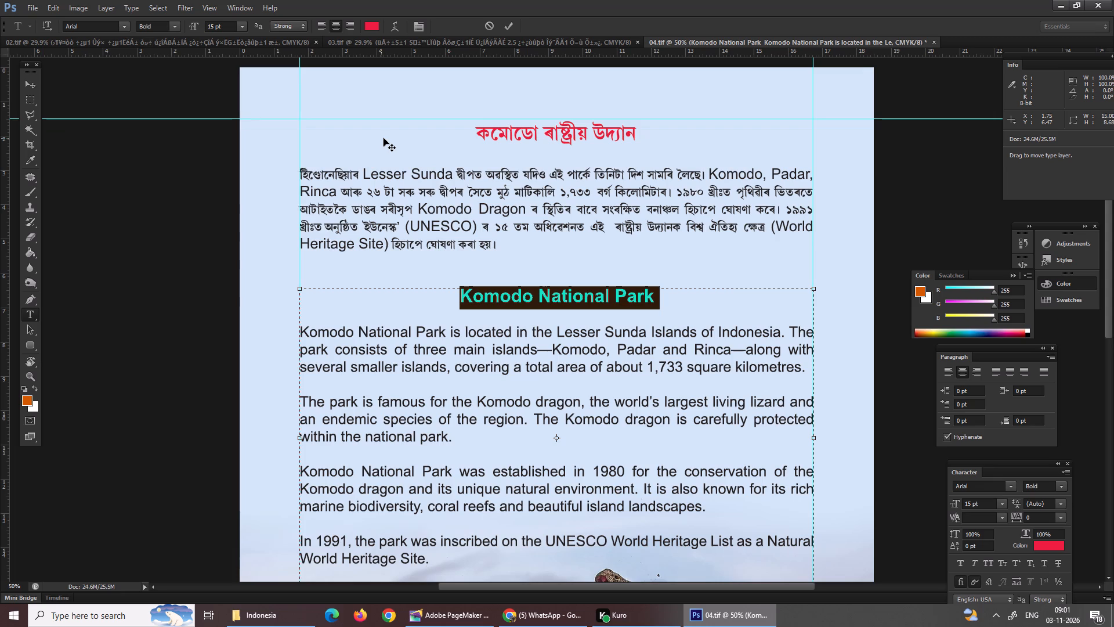
scroll(384, 138, down, 3)
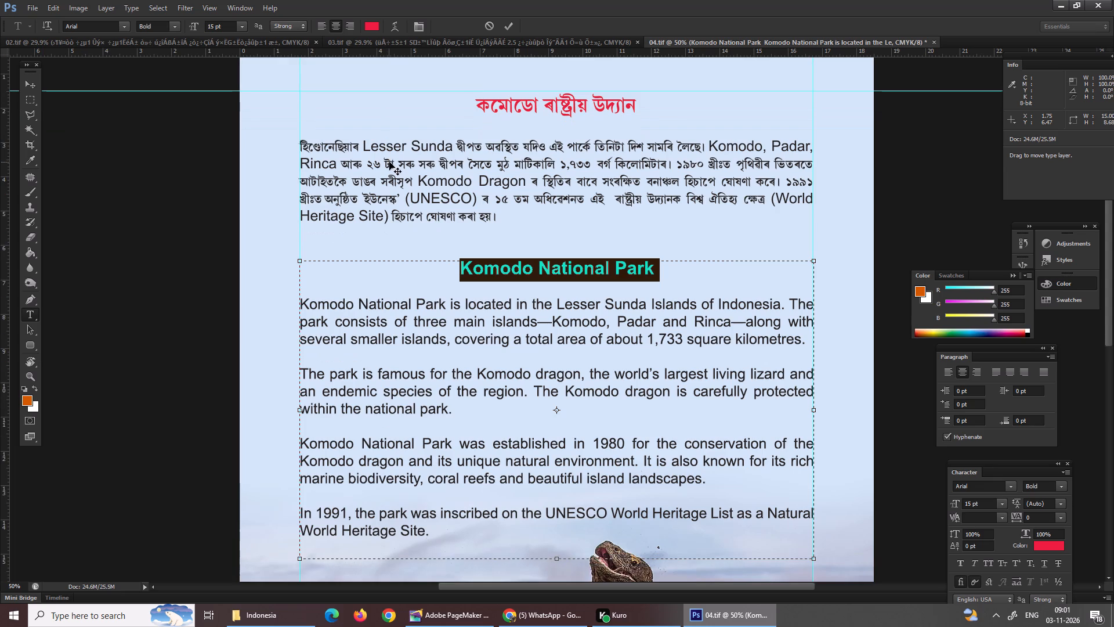
key(Return)
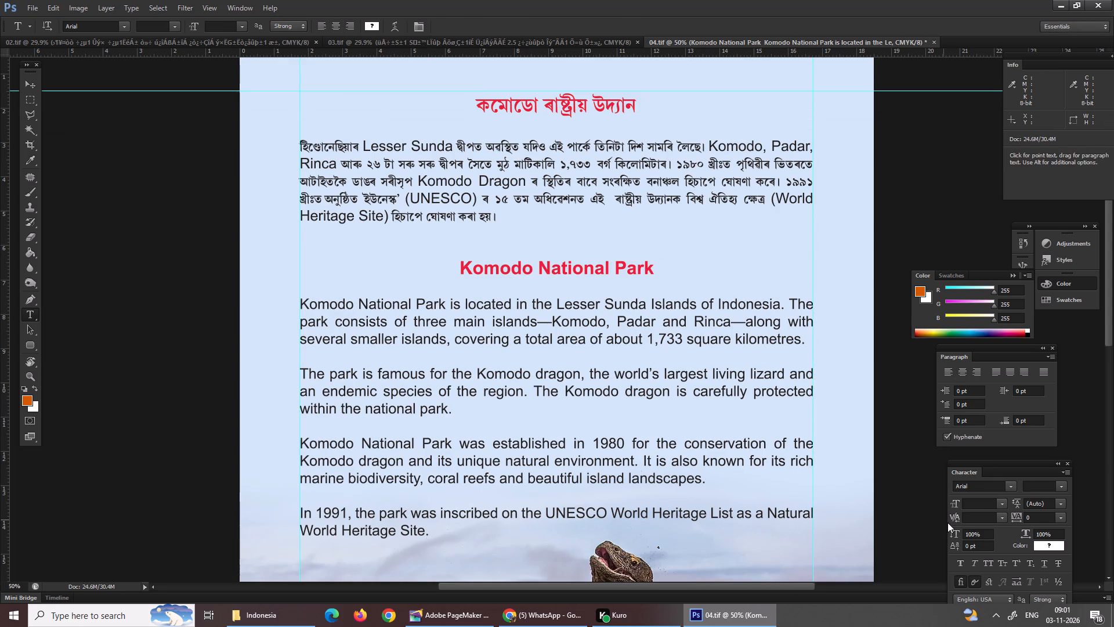
Set all four English body paragraphs below the Komodo National Park heading to a font size of 10 pt.
scroll(946, 522, down, 1)
drag(453, 535, 288, 365)
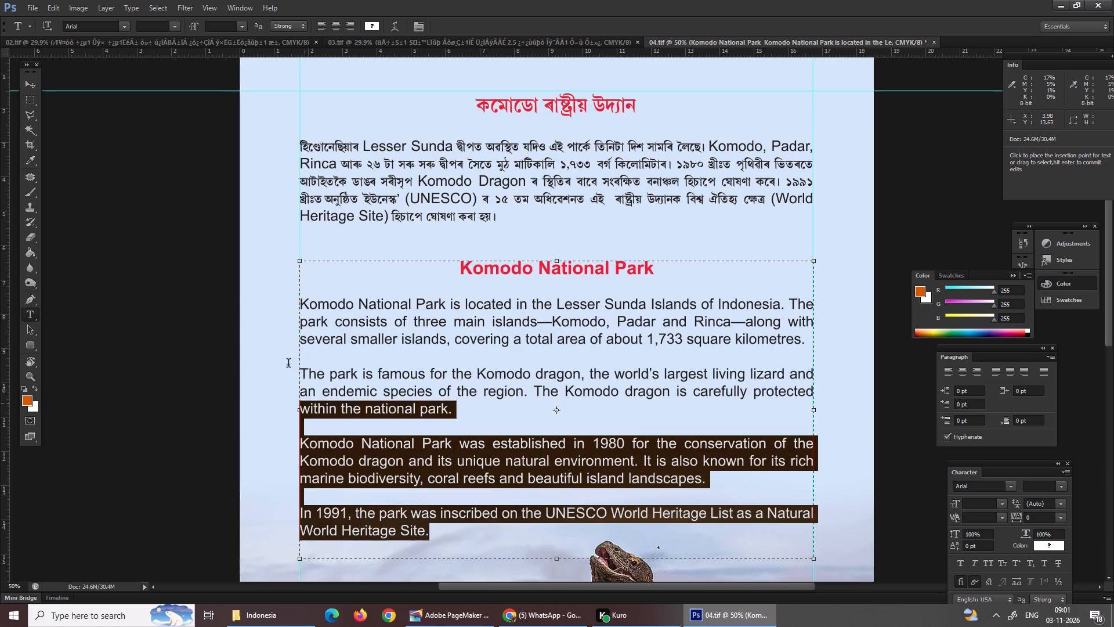
drag(288, 365, 294, 300)
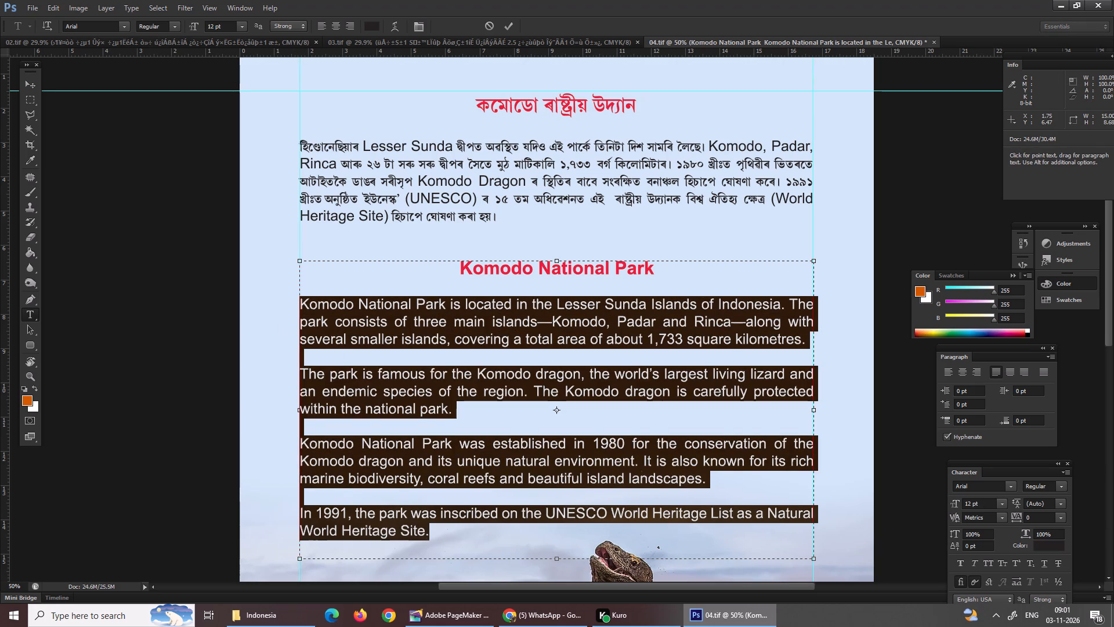
drag(982, 505, 934, 506)
text(10)
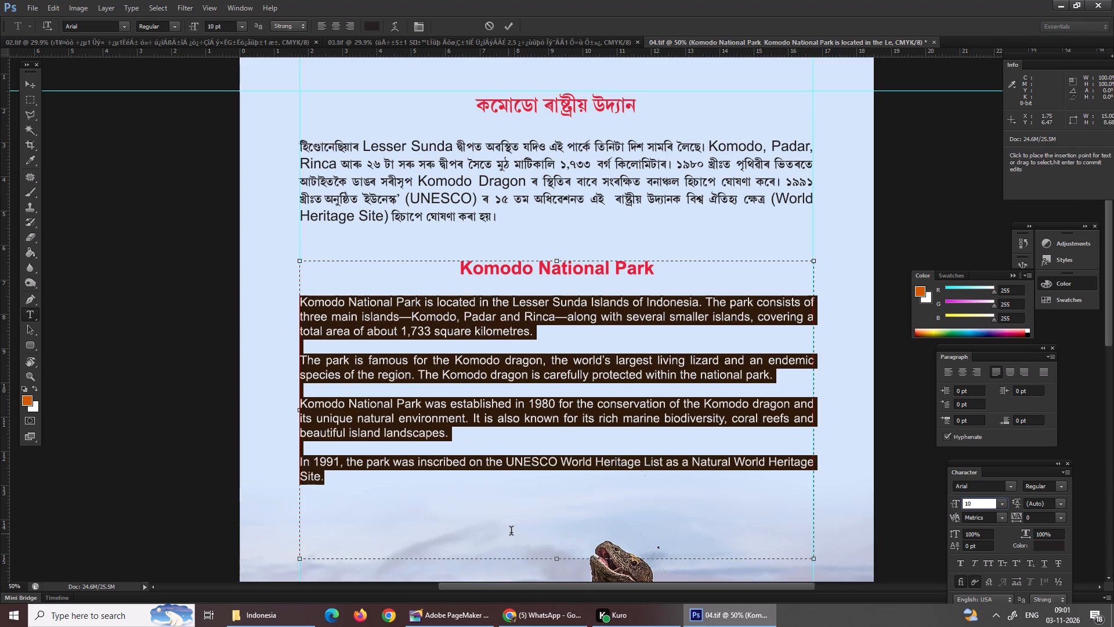
Shorten the English text frame from its bottom edge so it ends just below the last line.
drag(558, 560, 559, 505)
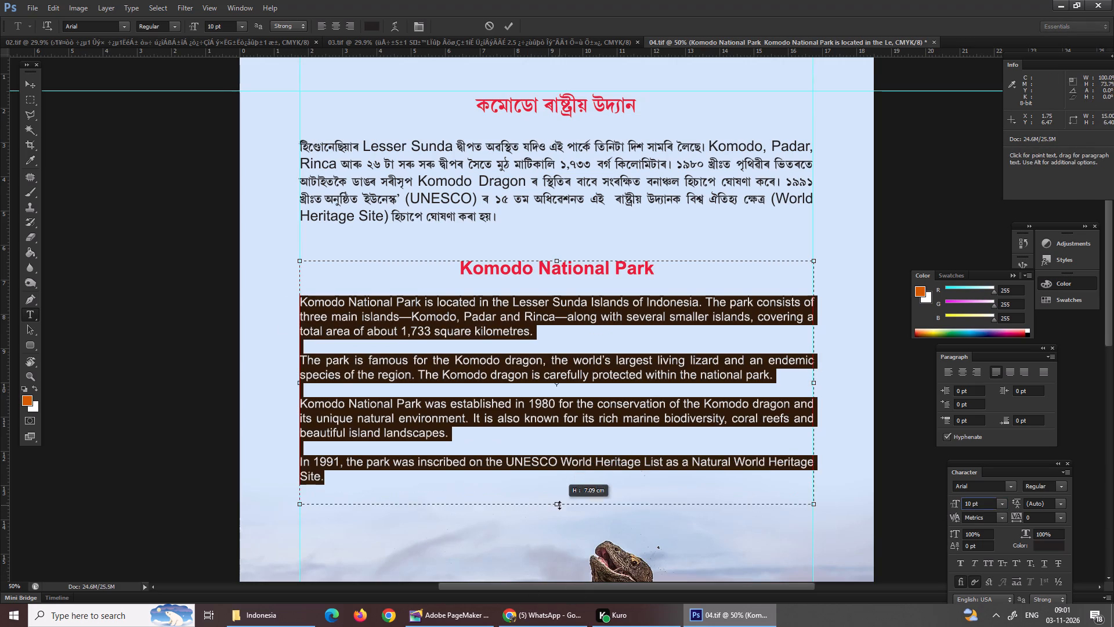
drag(559, 505, 559, 514)
key(Return)
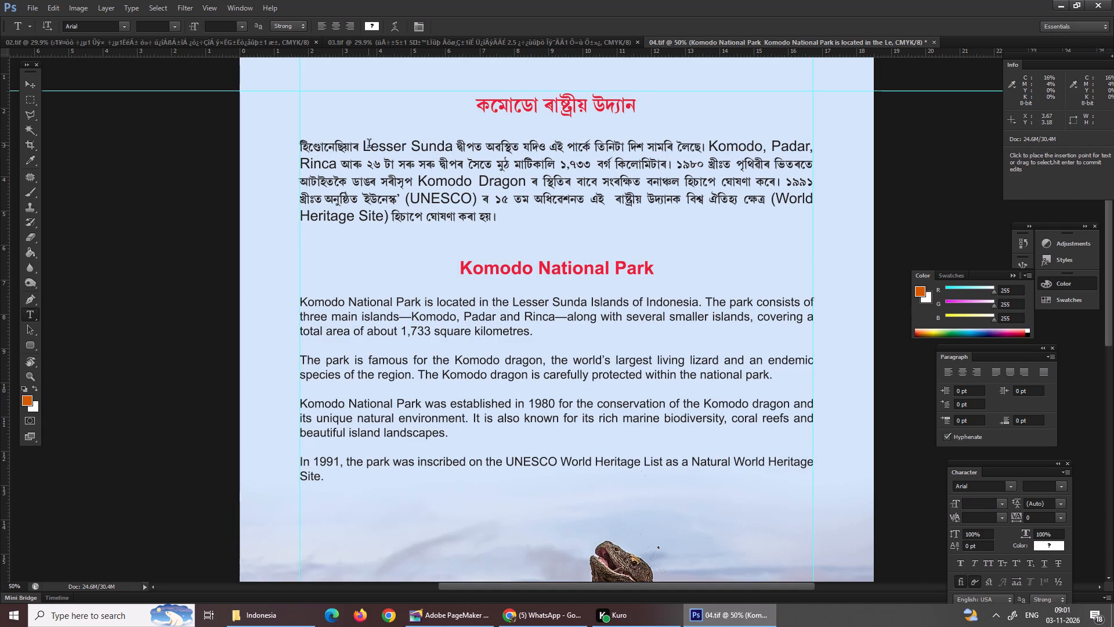
Set the English names "Lesser Sunda", "Komodo, Padar, Rinca" and "Komodo Dragon" within the Assamese paragraph to 10 pt.
drag(363, 146, 451, 149)
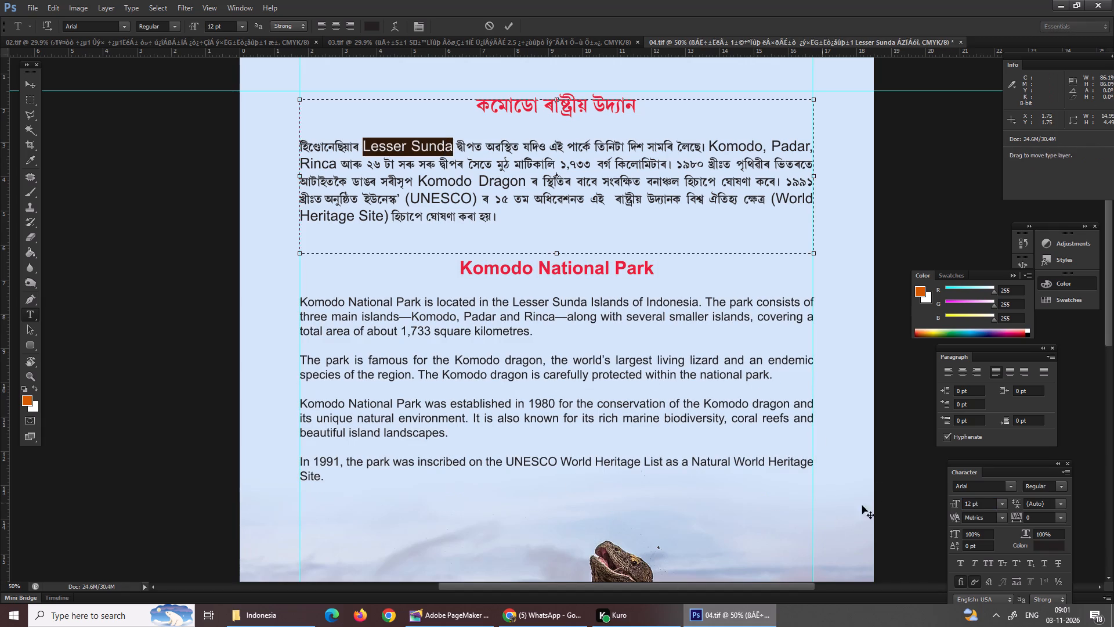
drag(991, 506, 896, 505)
key(1)
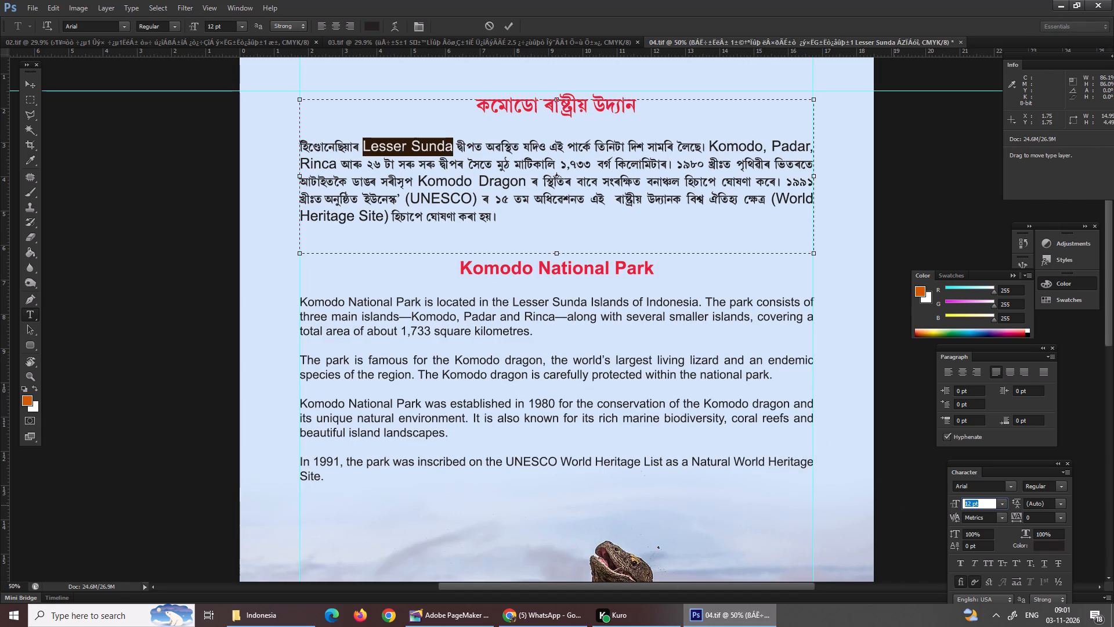
key(0)
drag(708, 147, 782, 146)
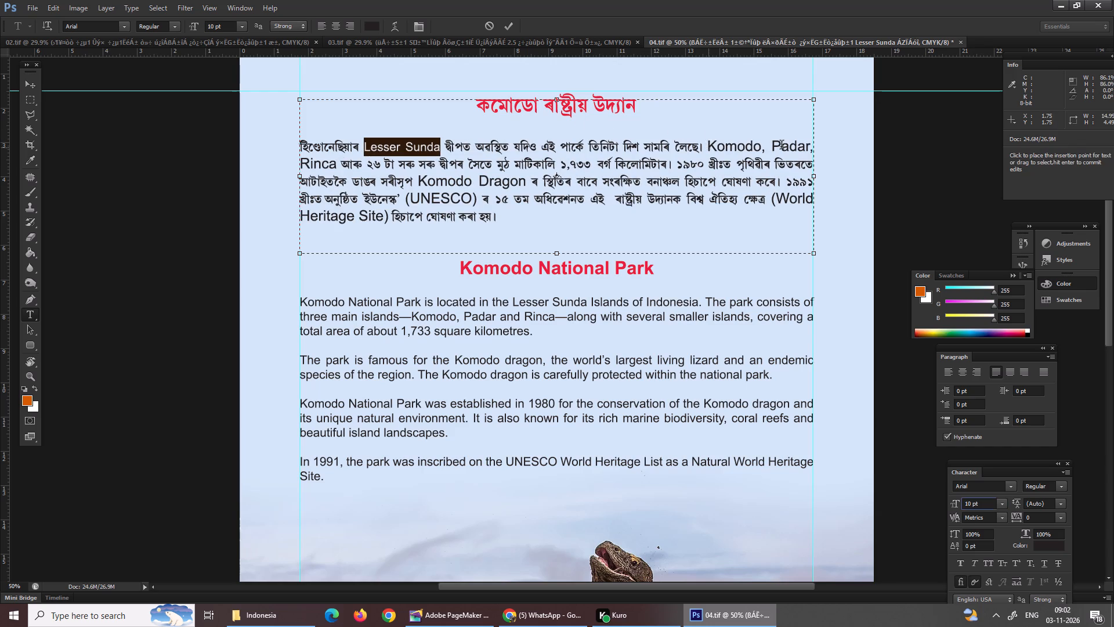
drag(782, 146, 334, 170)
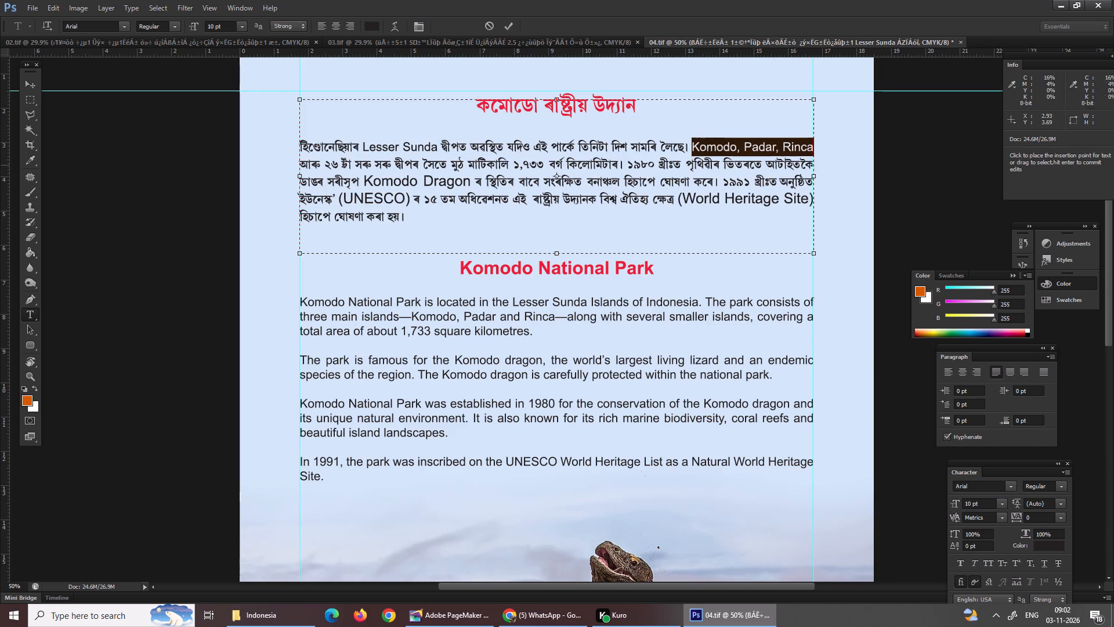
drag(364, 183, 468, 187)
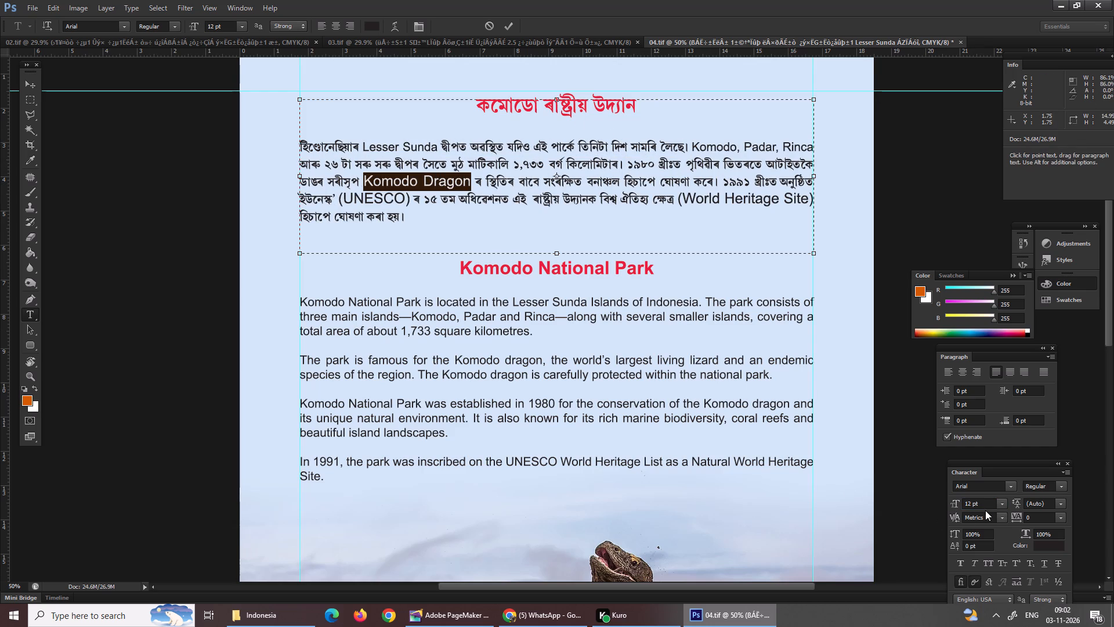
drag(980, 503, 912, 516)
key(1)
key(0)
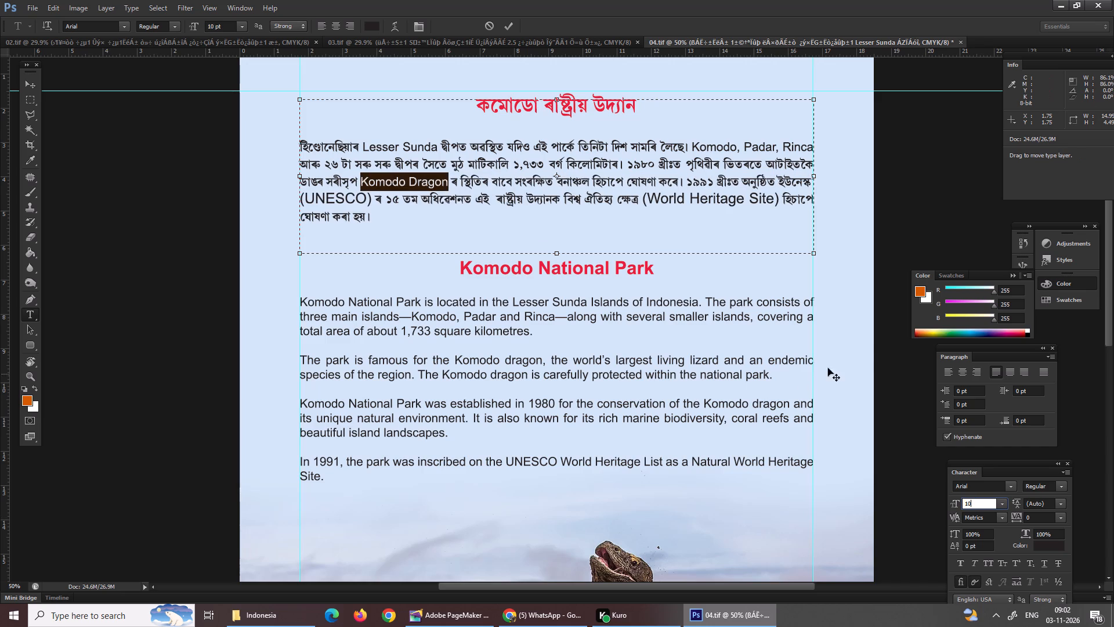
Set "(UNESCO)" and "(World Heritage Site)" in the Assamese paragraph to 10 pt.
drag(371, 205, 330, 205)
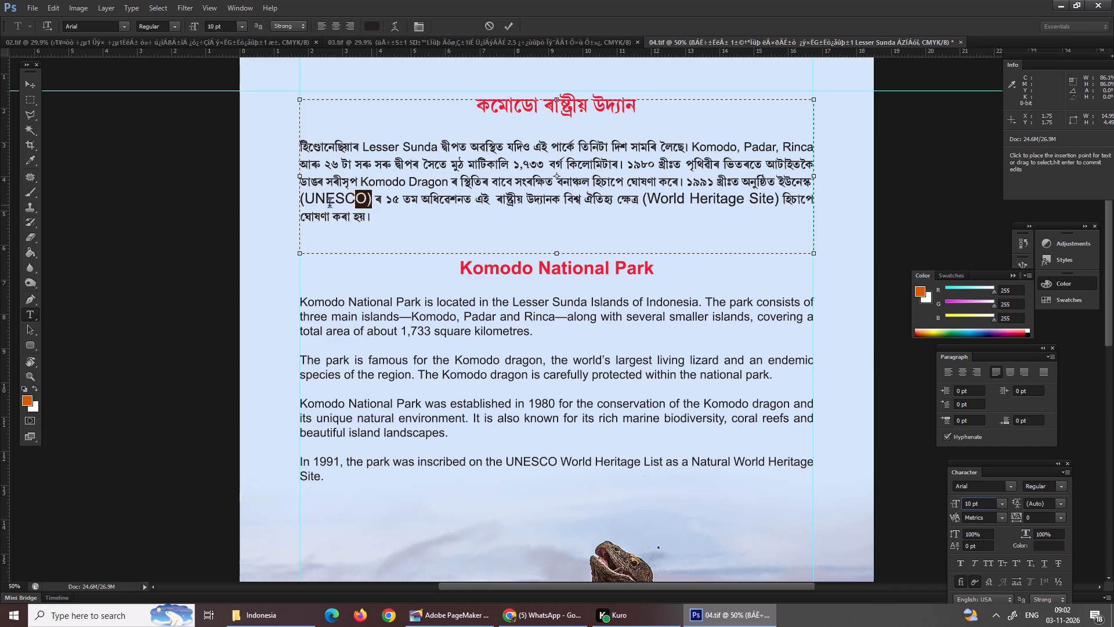
drag(330, 205, 282, 206)
drag(642, 202, 777, 200)
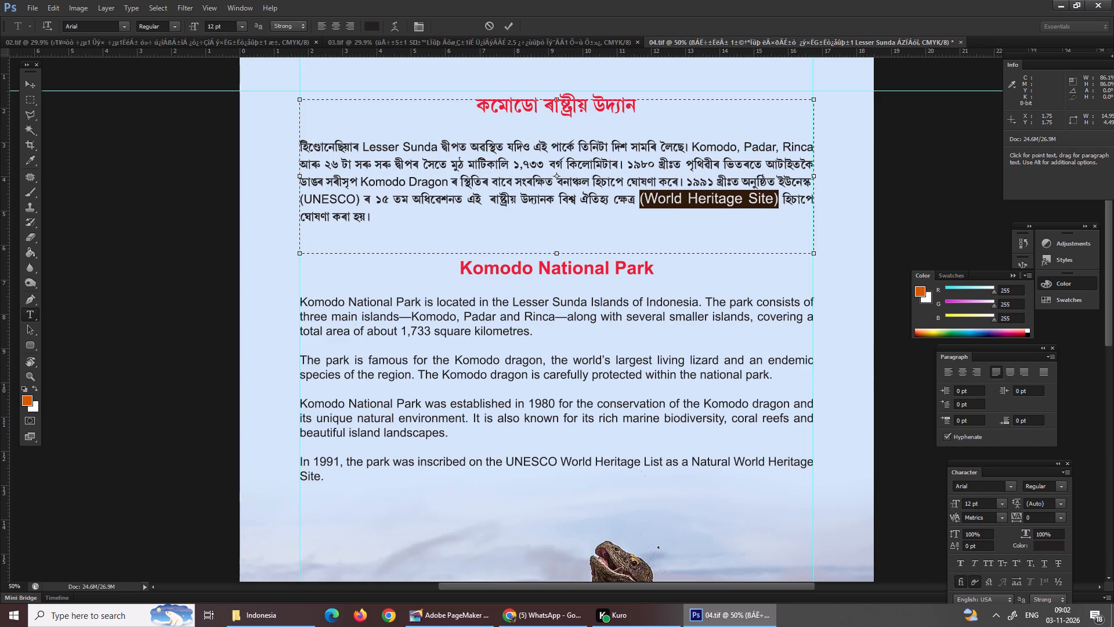
click(984, 503)
drag(982, 503, 916, 513)
key(1)
key(0)
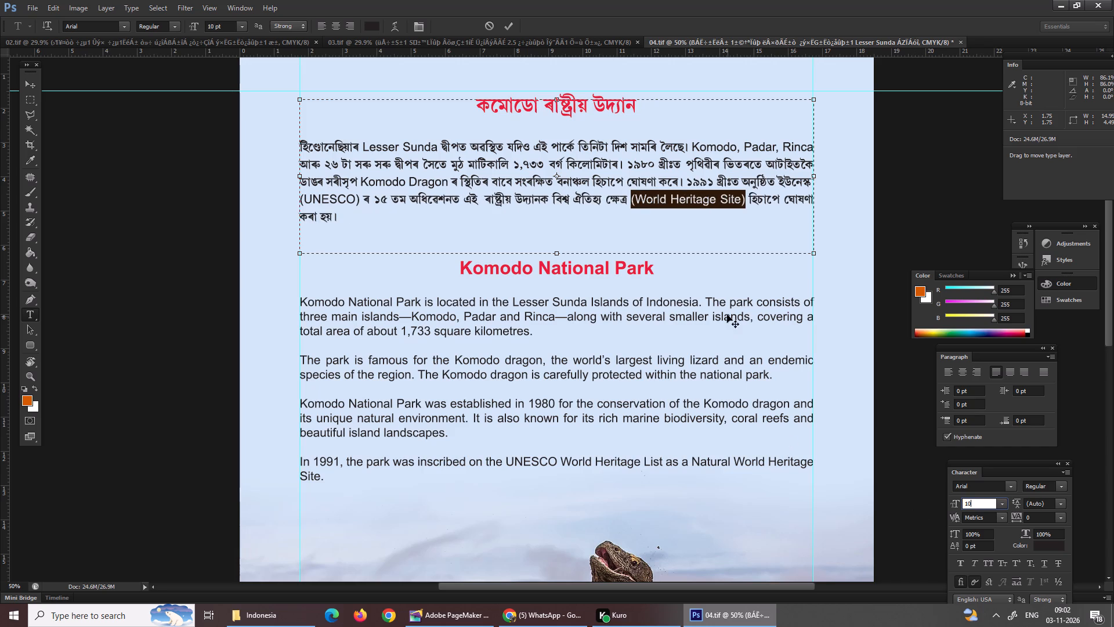
Shorten the Assamese text frame from its bottom edge to just below its last line, and save the page.
drag(558, 251, 552, 226)
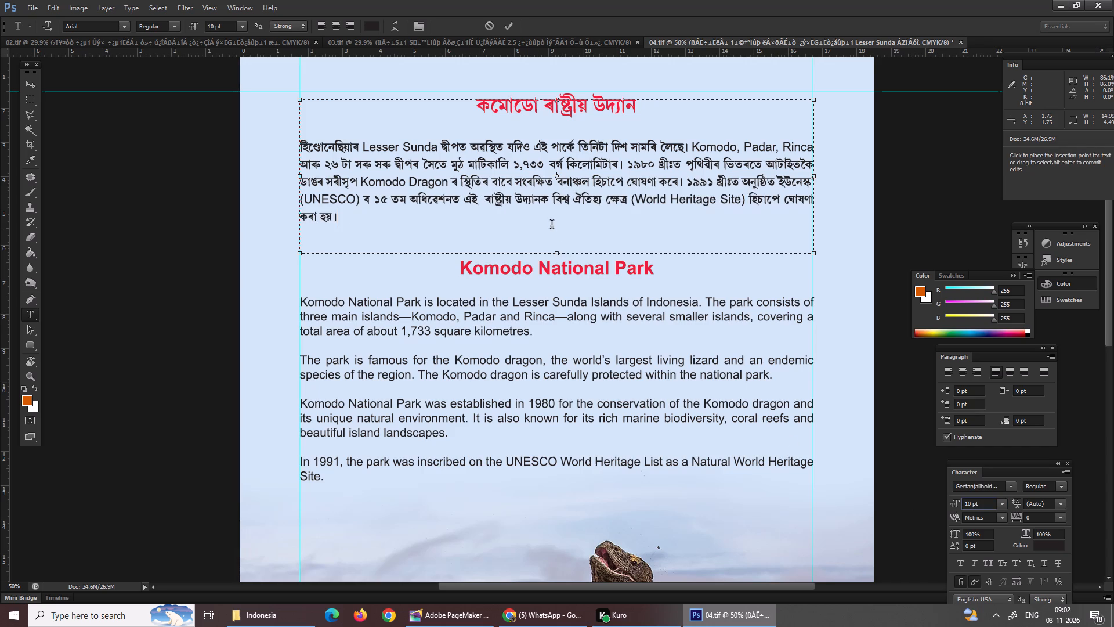
drag(559, 256, 556, 234)
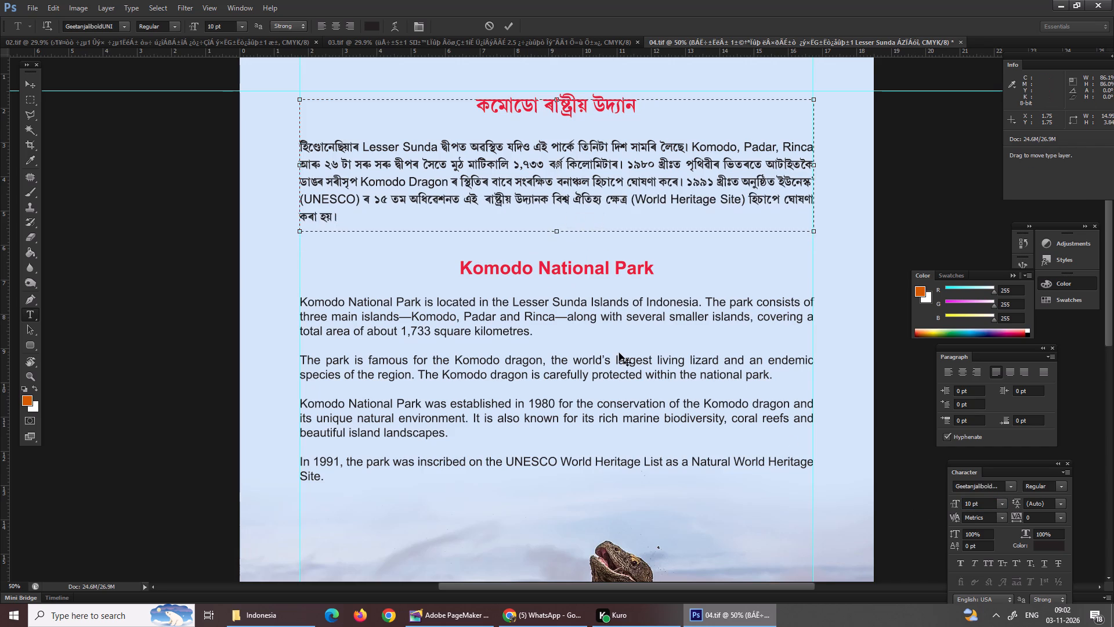
key(Return)
key(ctrl+0)
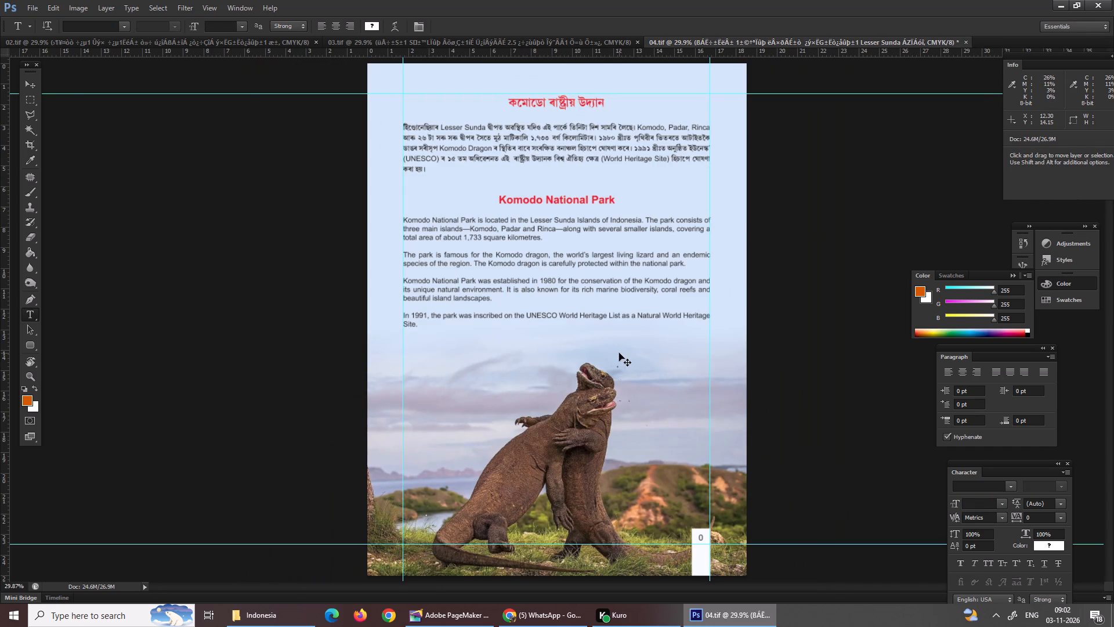
key(ctrl+s)
key(ctrl+s)
Select the Assamese text layer and move it slightly straight down, closer to the English heading.
click(28, 89)
right_click(561, 256)
right_click(523, 247)
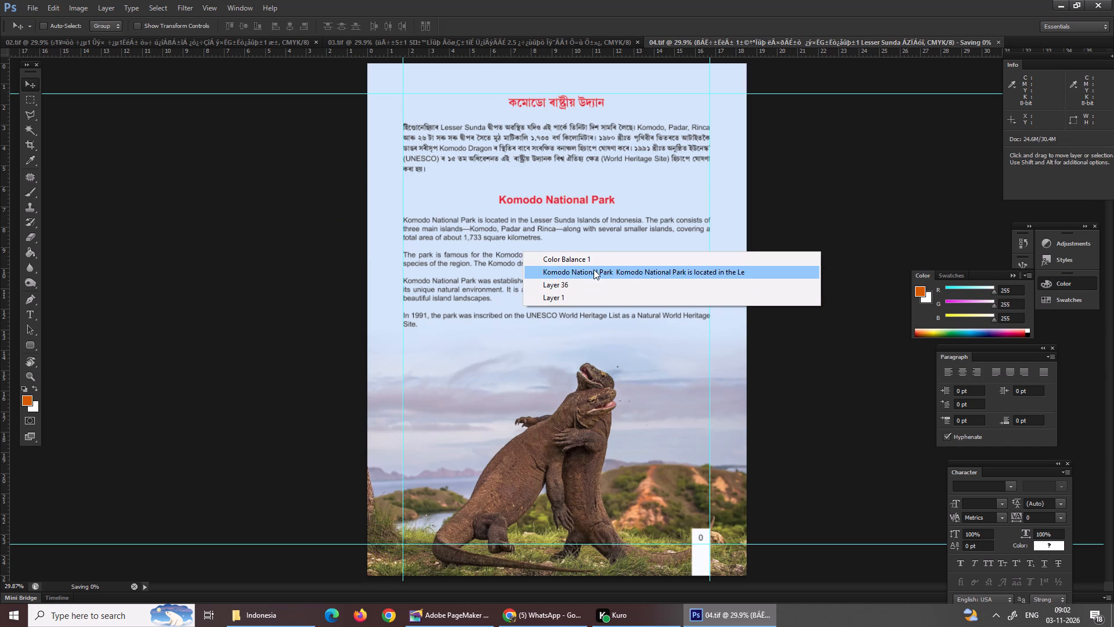
click(594, 268)
click(578, 265)
right_click(570, 123)
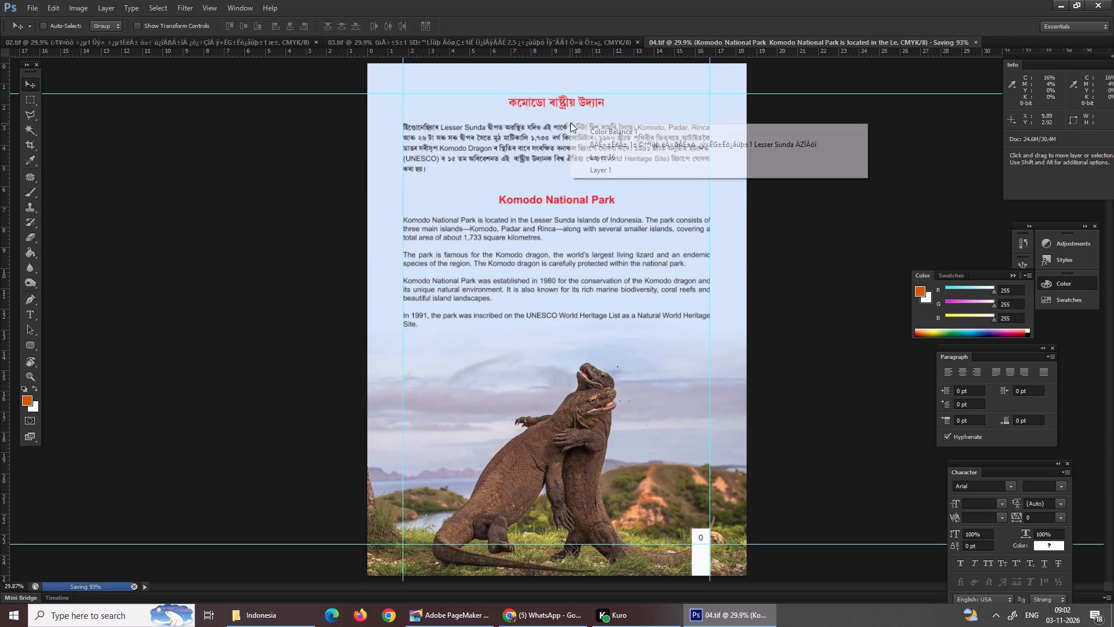
click(594, 138)
drag(588, 138, 587, 149)
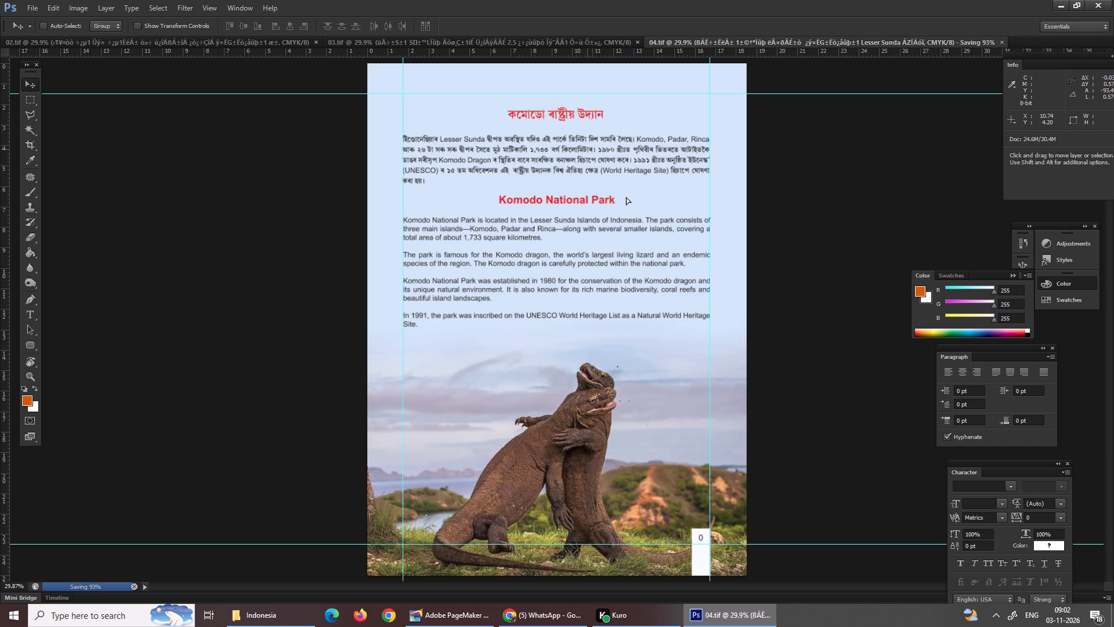
Proofread the Assamese and English text blocks on the page at closer range.
key(ctrl+equal)
key(ctrl+equal)
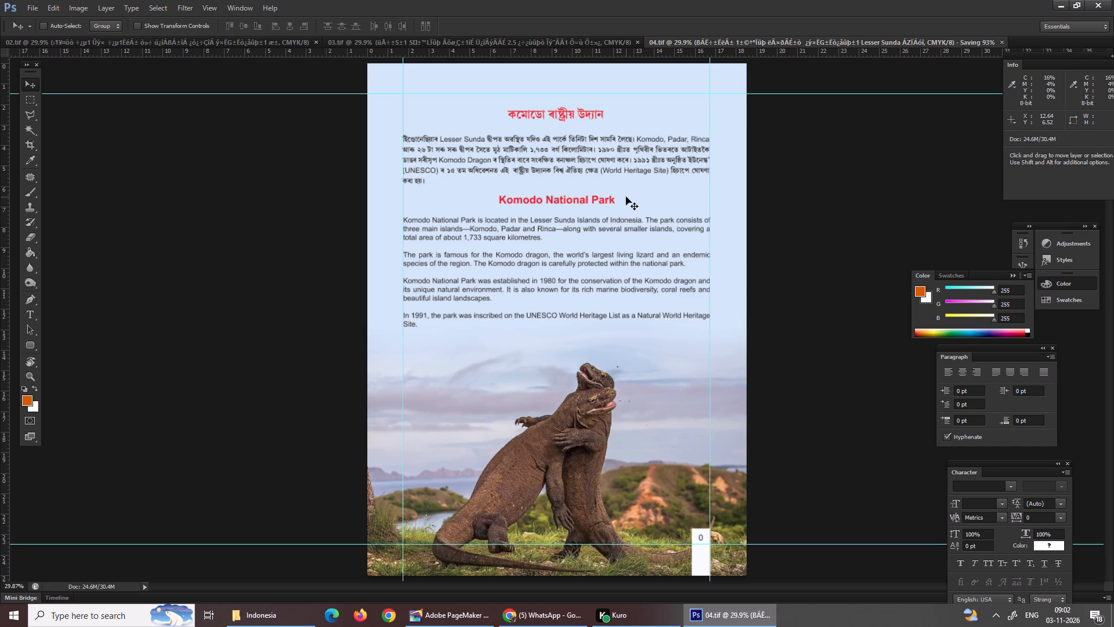
key(ctrl+equal)
key(ctrl+equal)
key(ctrl+minus)
key(ctrl+minus)
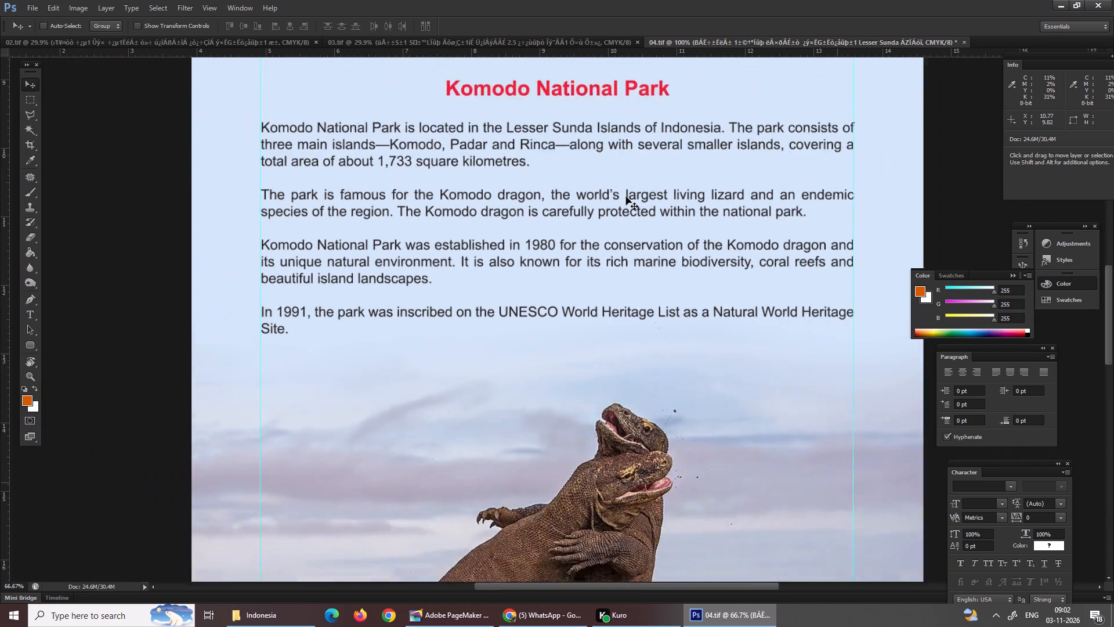
key(ctrl+equal)
scroll(626, 197, up, 6)
click(626, 197)
scroll(626, 197, down, 1)
scroll(626, 197, up, 8)
scroll(626, 197, down, 1)
scroll(626, 197, up, 17)
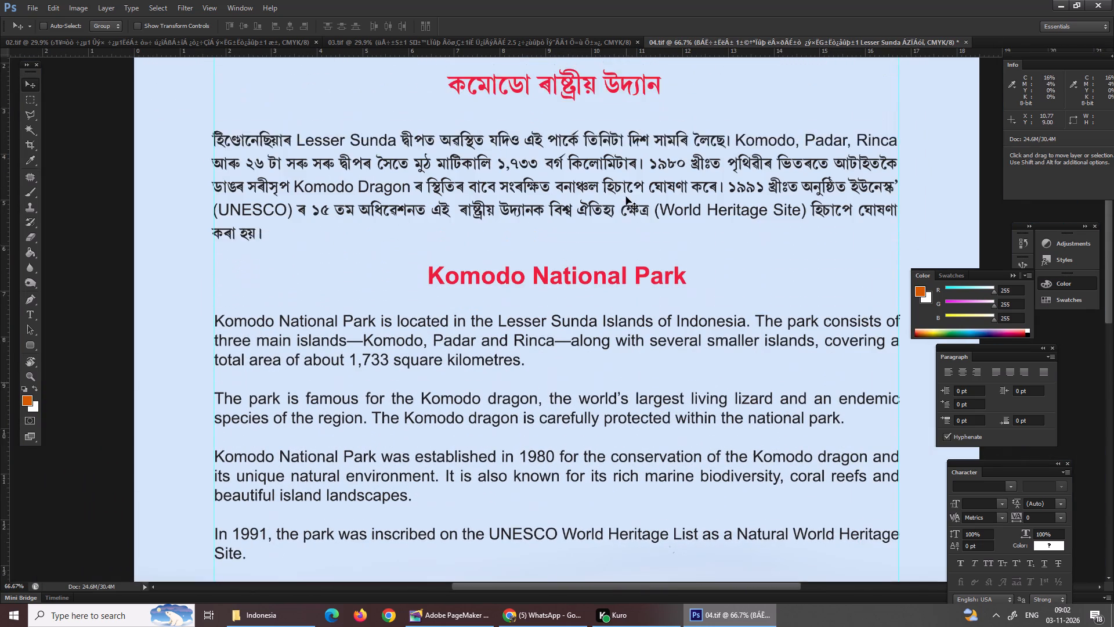
scroll(626, 197, up, 8)
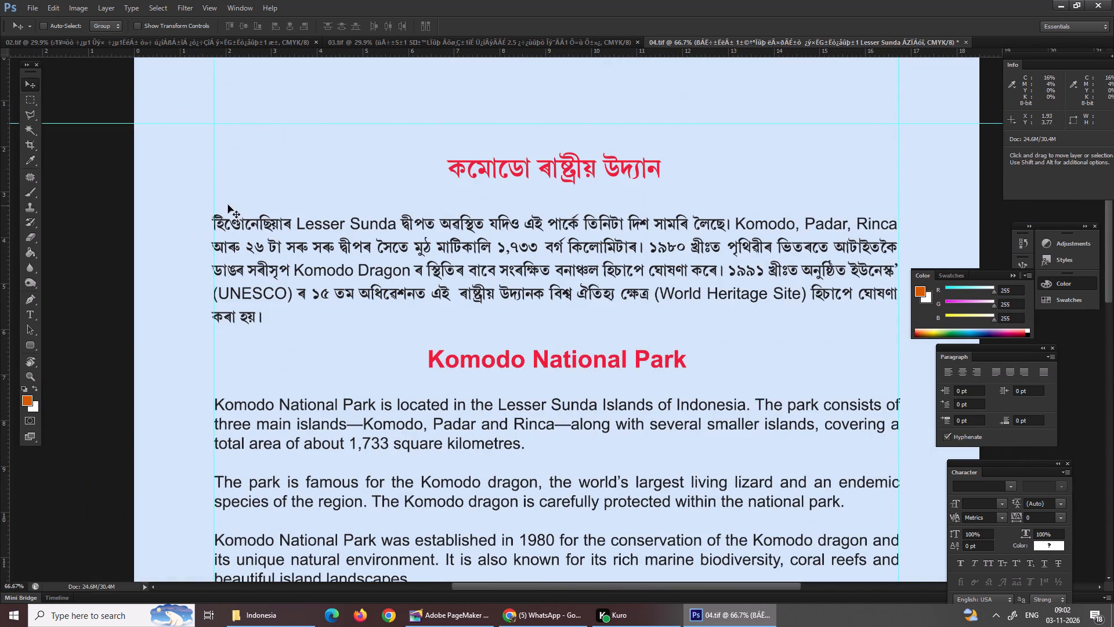
Open the Assamese paragraph at its first letter, then in PageMaker enter "এঅই" after "ৰাজপৰিয়াল" and copy its final "ই".
click(256, 236)
key(t)
drag(227, 210, 218, 214)
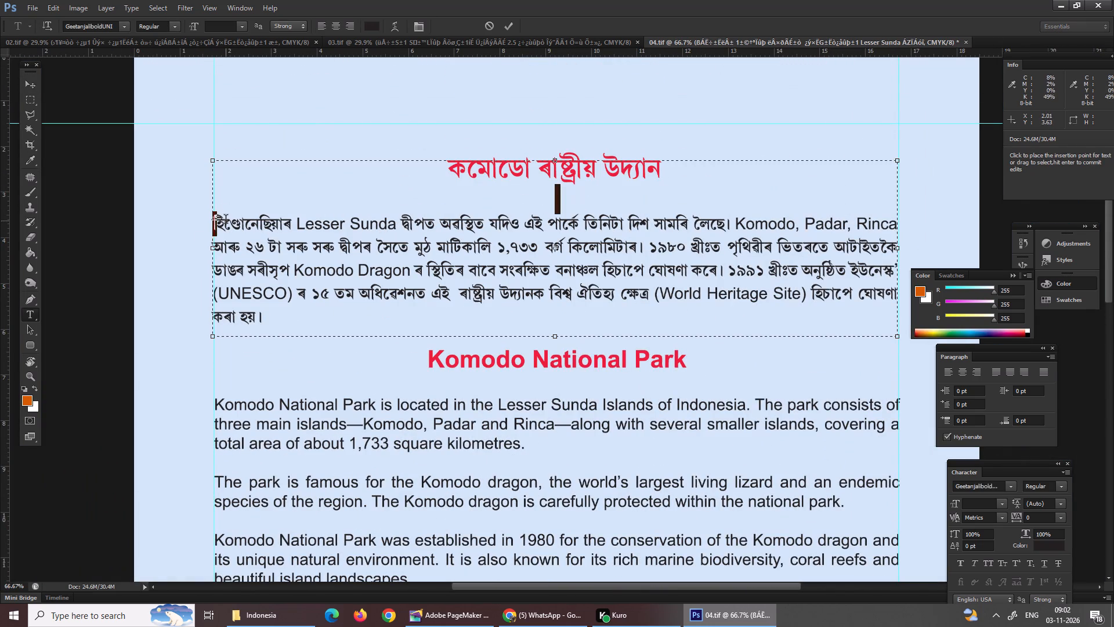
click(226, 221)
click(464, 610)
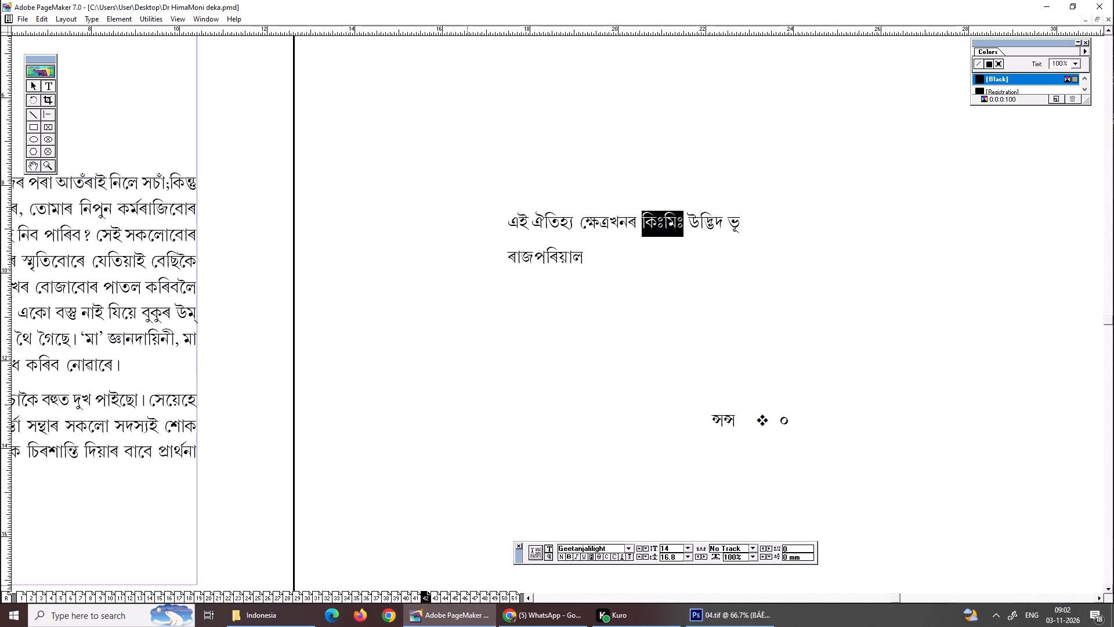
click(616, 252)
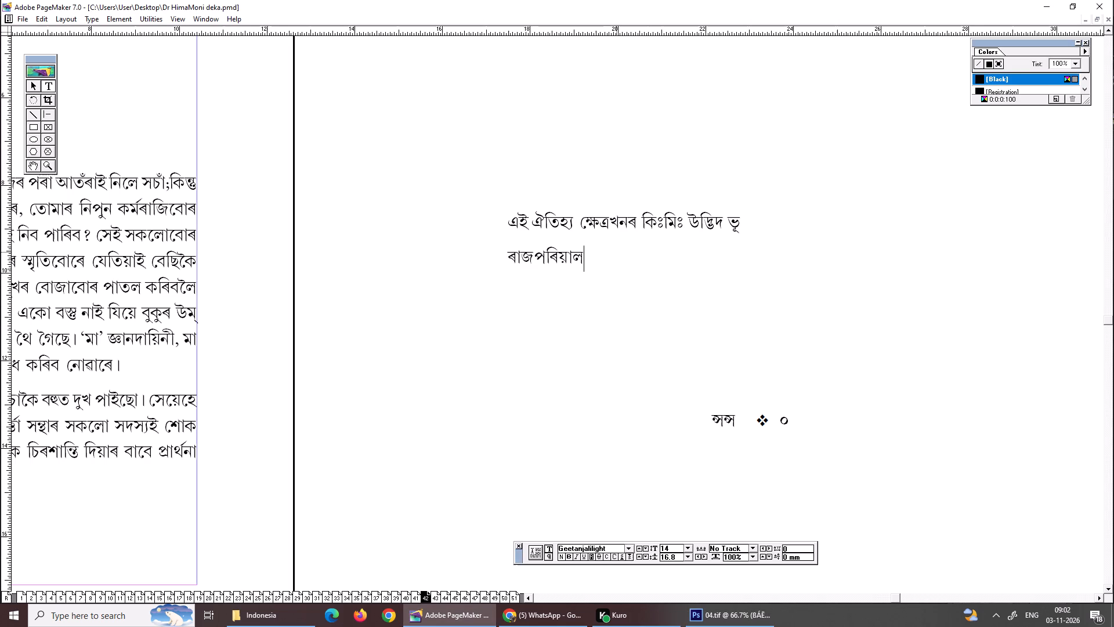
key(space)
key(space)
key(shift+s)
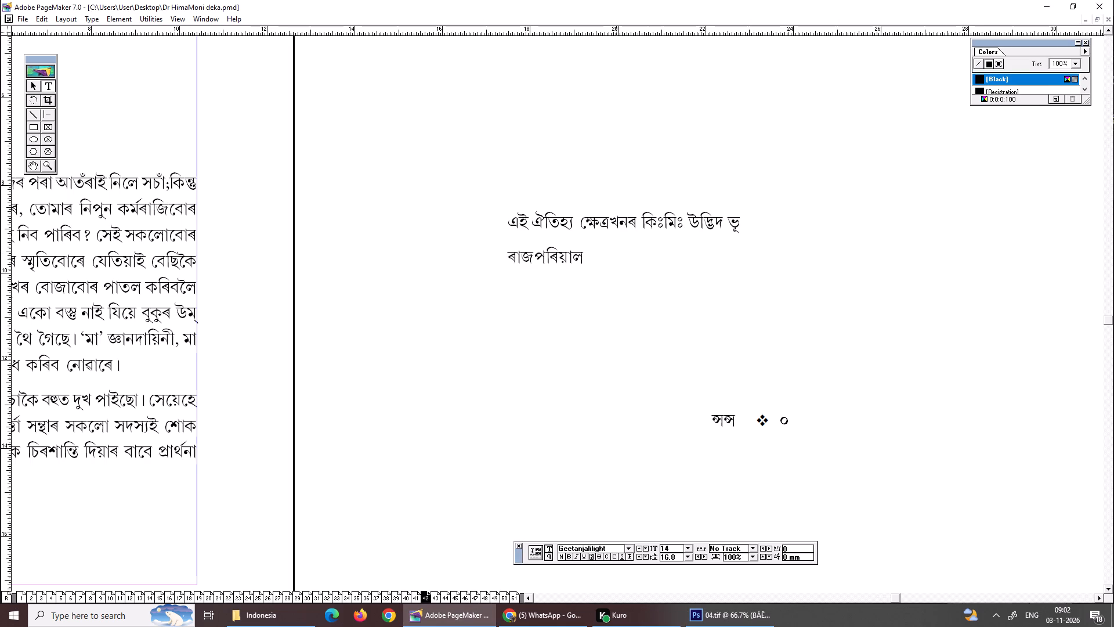
key(shift+d)
key(shift+f)
drag(617, 255, 623, 257)
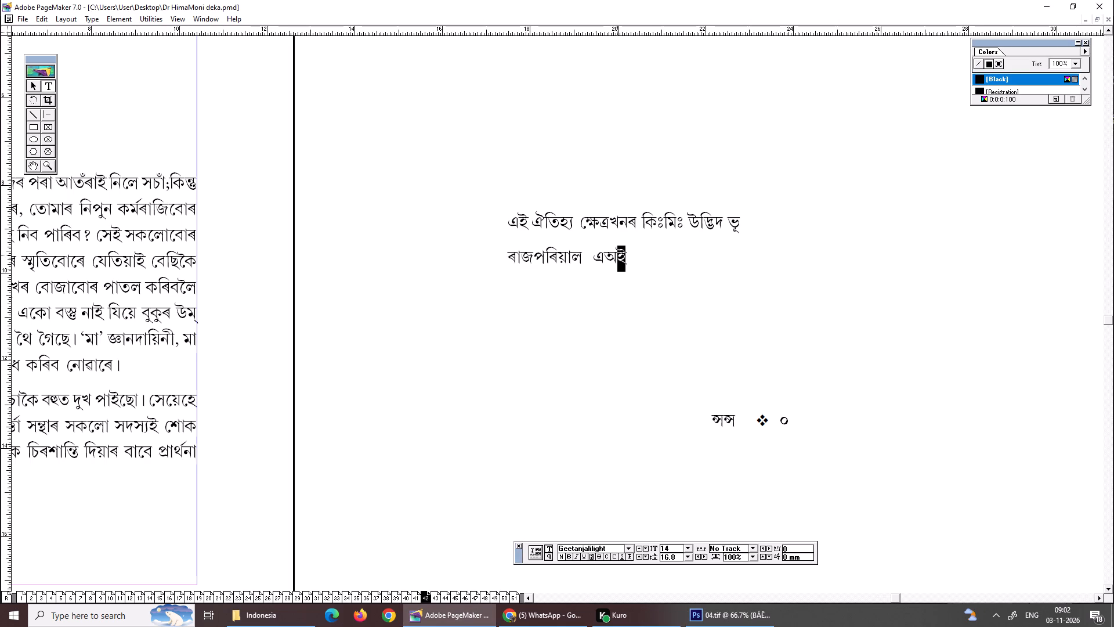
drag(623, 257, 631, 257)
key(ctrl+c)
key(ctrl+c)
key(ctrl+c)
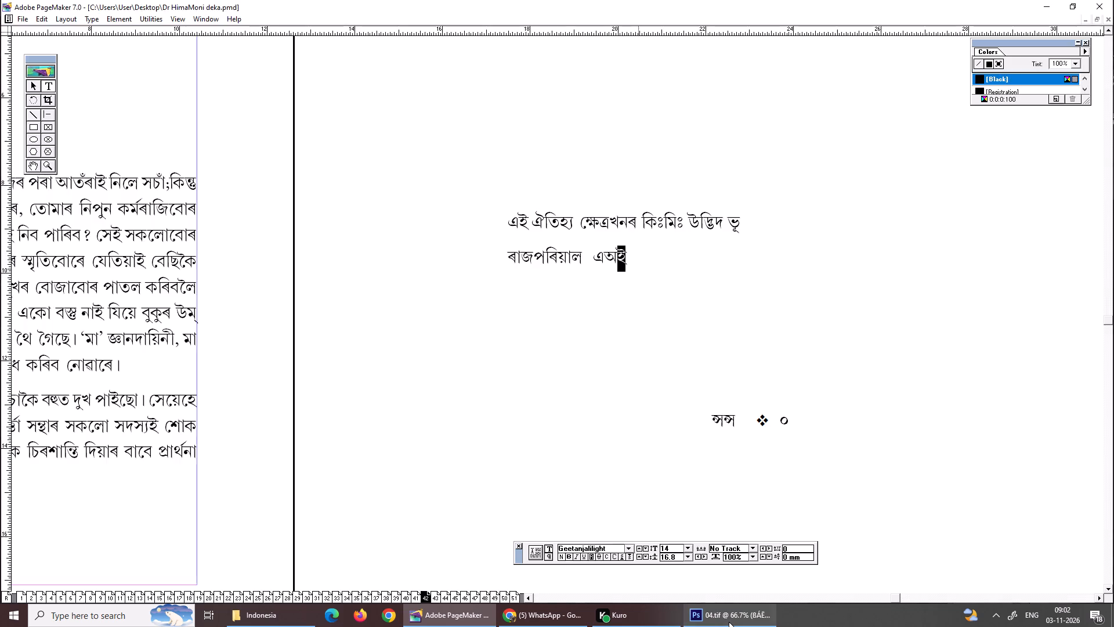
Back in Photoshop, replace the malformed first letter of the Assamese paragraph with the copied "ই".
click(729, 622)
drag(225, 223, 225, 224)
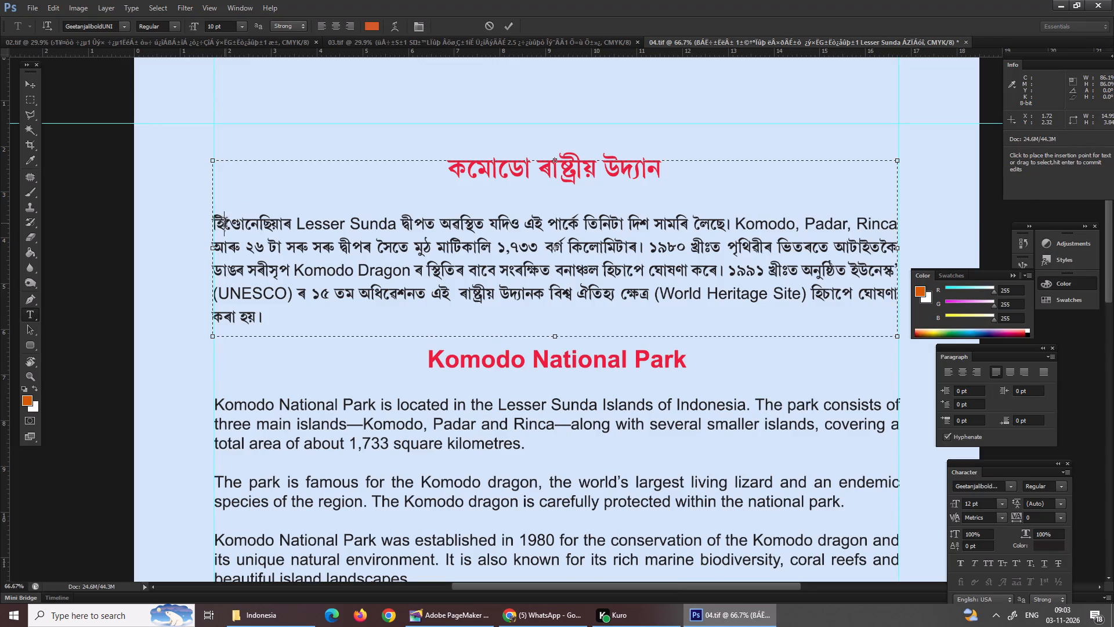
drag(225, 224, 171, 232)
key(ctrl+v)
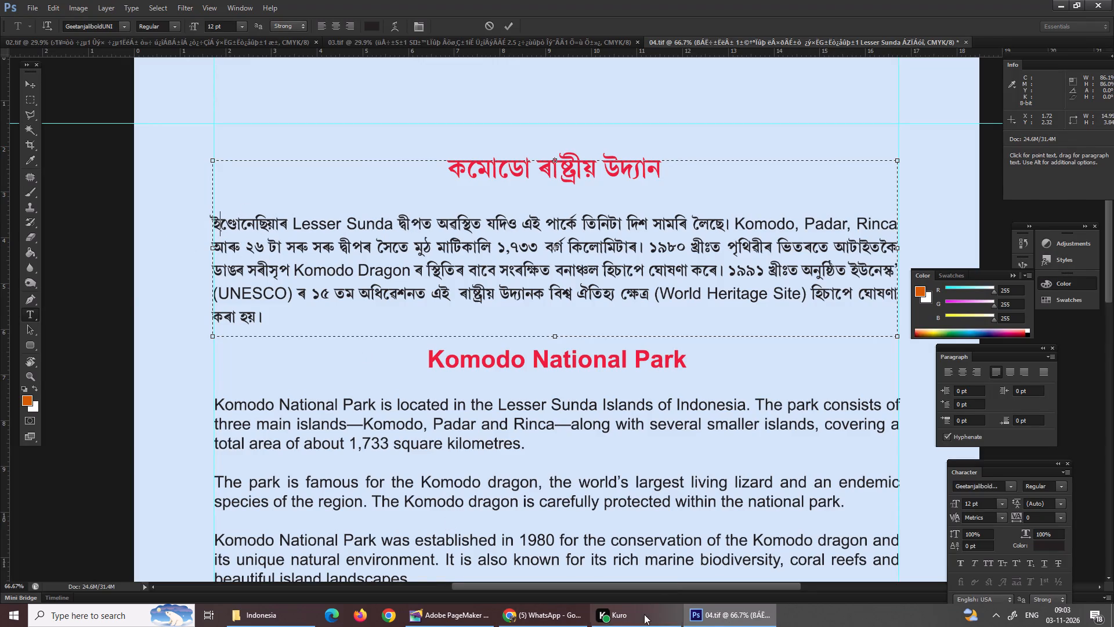
Copy "কিঃমিঃ" from the PageMaker document and paste it over "কিলোমিটাৰ" in Photoshop's Assamese paragraph.
click(426, 624)
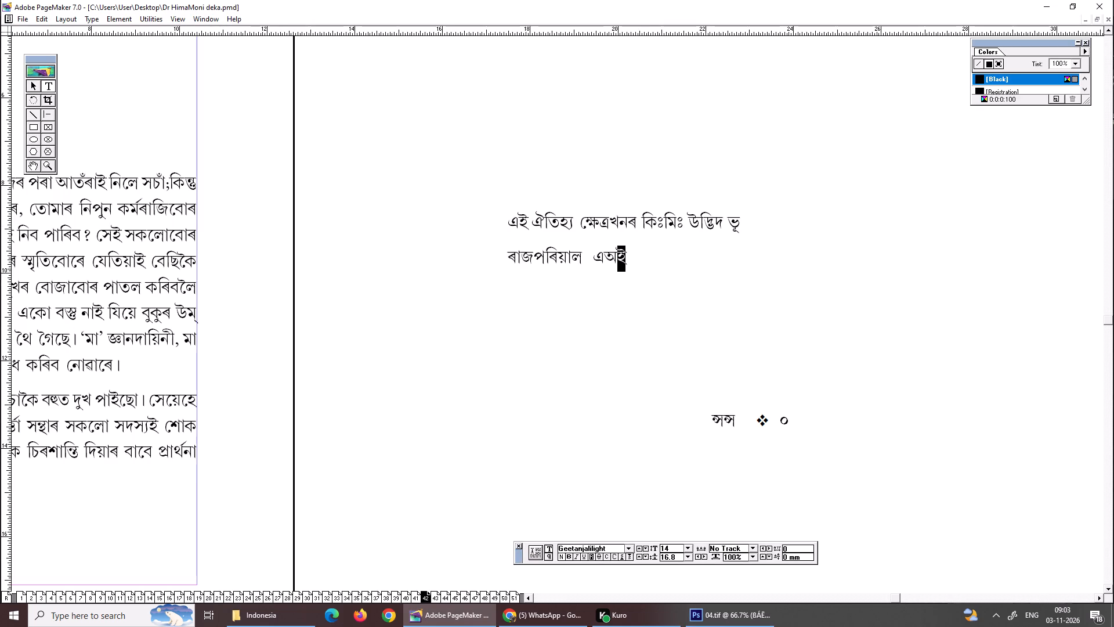
drag(642, 219, 682, 223)
key(ctrl+c)
key(ctrl+c)
key(ctrl+c)
click(763, 617)
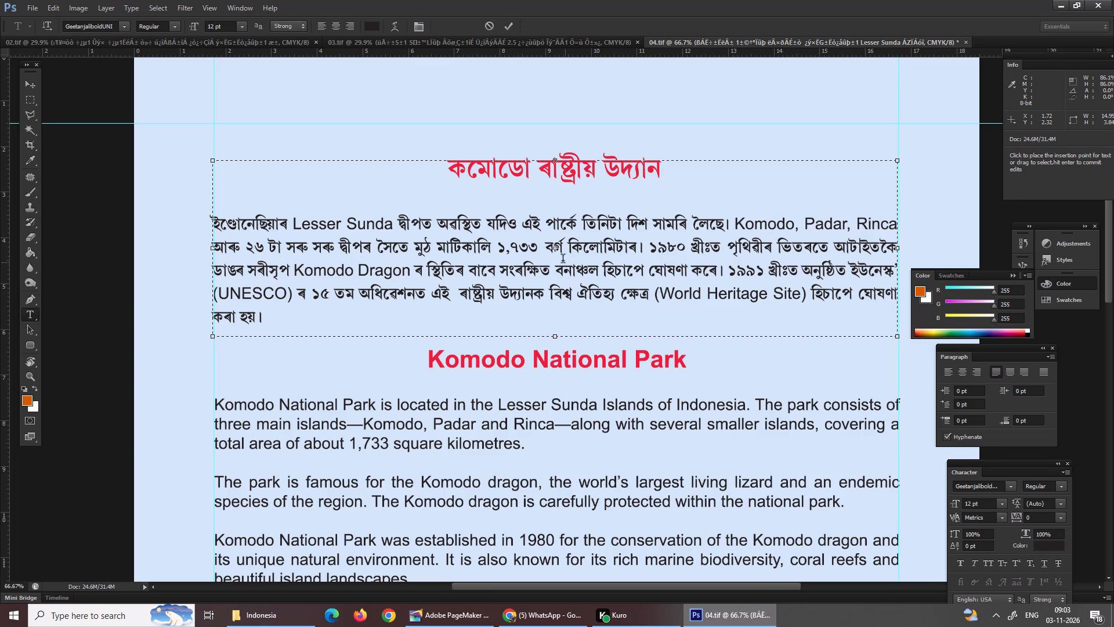
drag(569, 247, 639, 253)
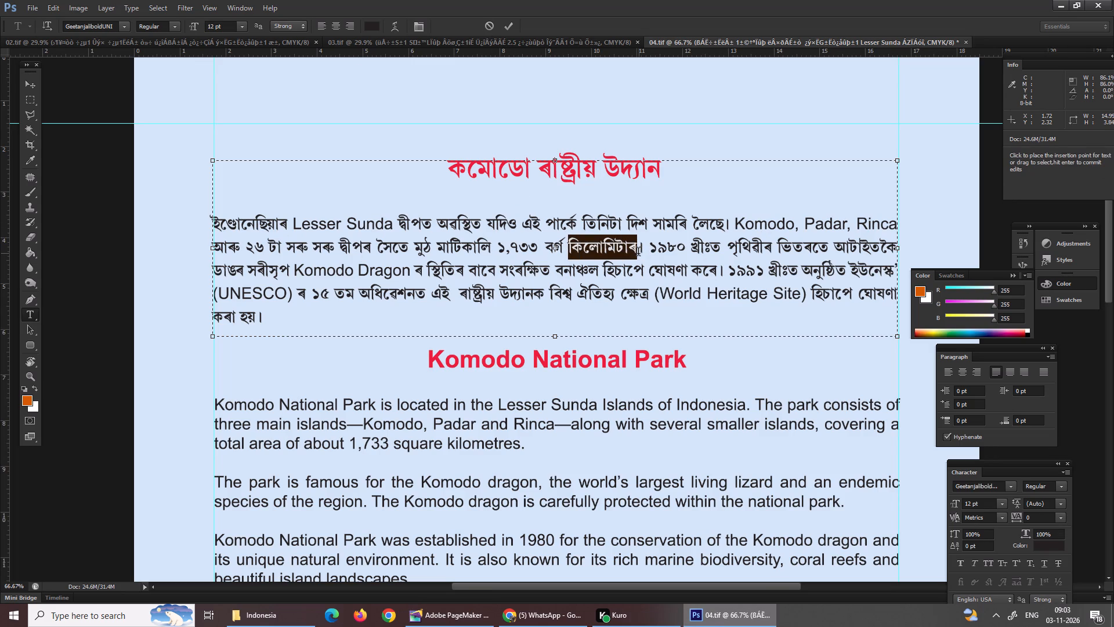
key(ctrl+v)
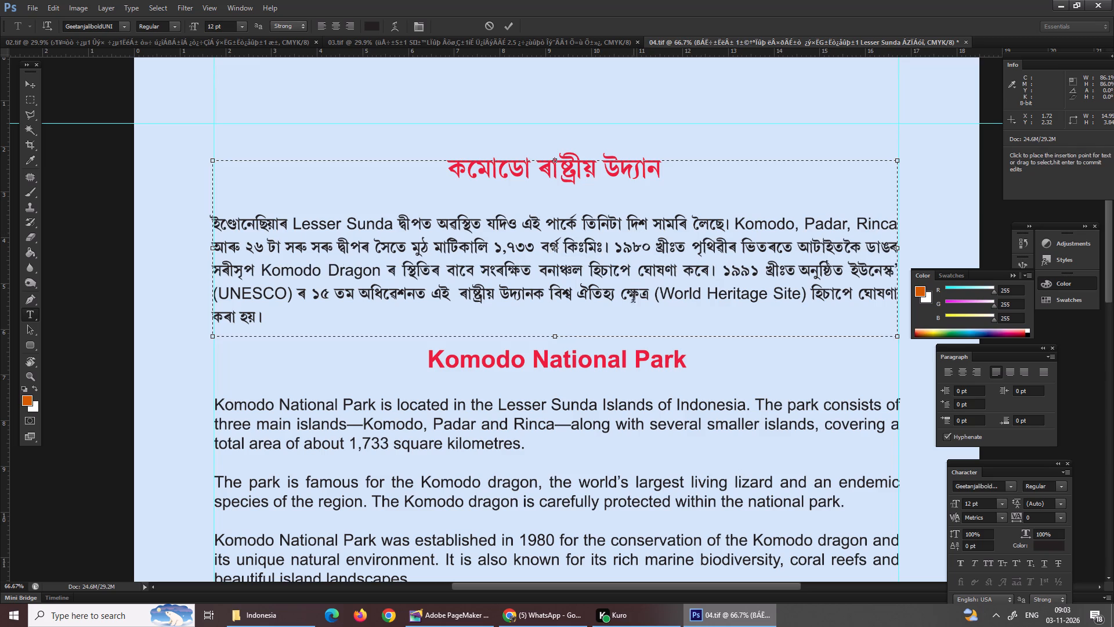
Save the corrected page 04 and fit the whole page in view.
key(ctrl+s)
key(ctrl+s)
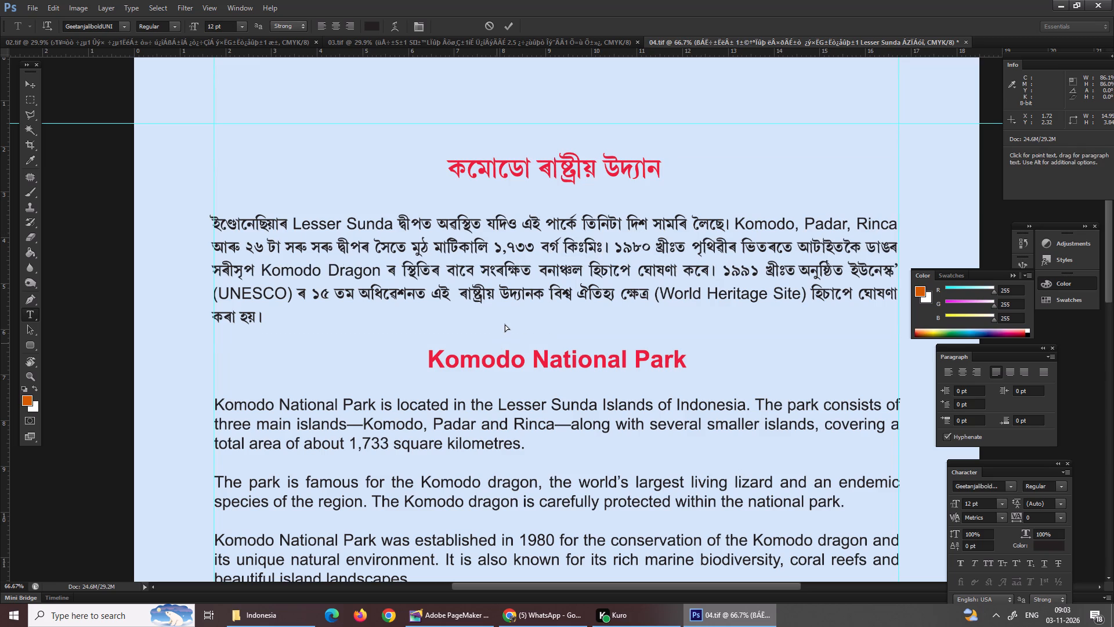
key(ctrl+0)
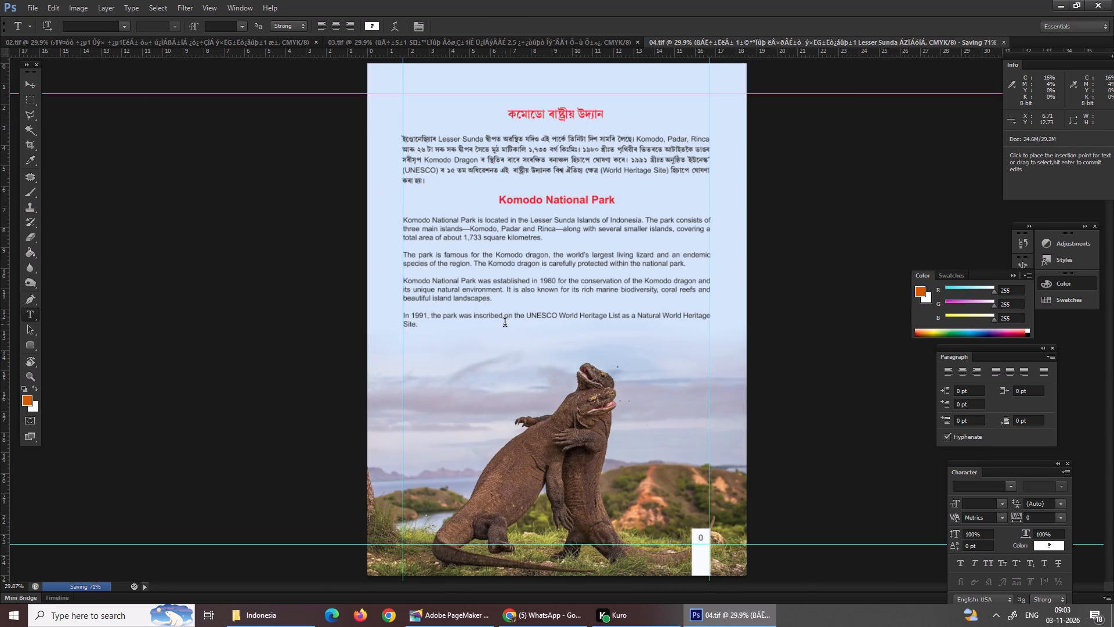
key(Return)
key(ctrl+s)
key(ctrl+s)
key(ctrl+s)
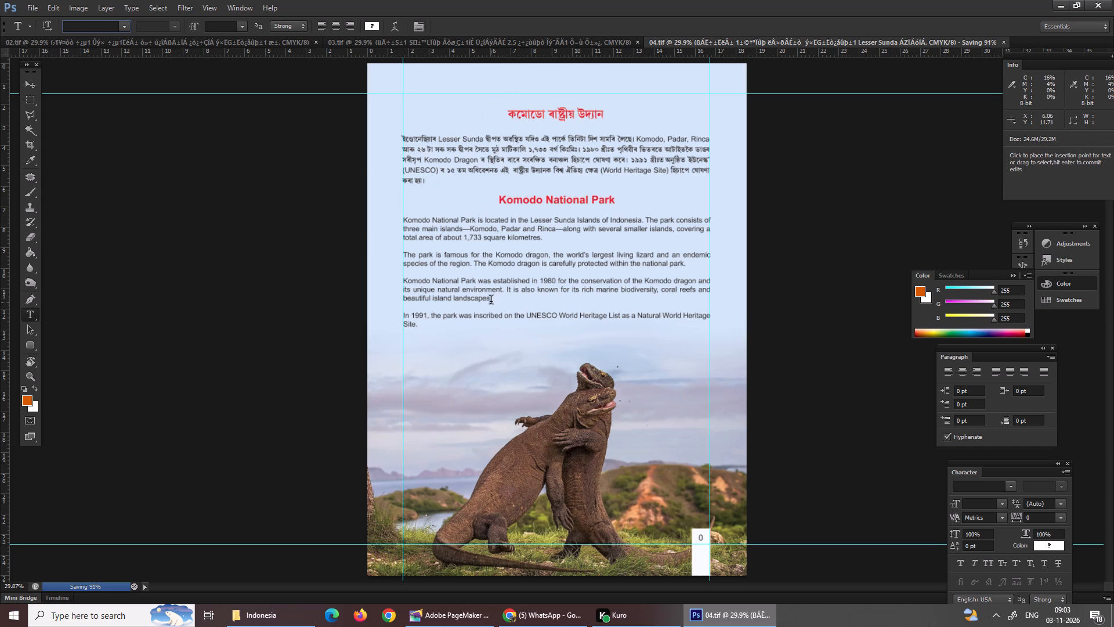
Select the entire page and copy its merged contents.
key(ctrl+a)
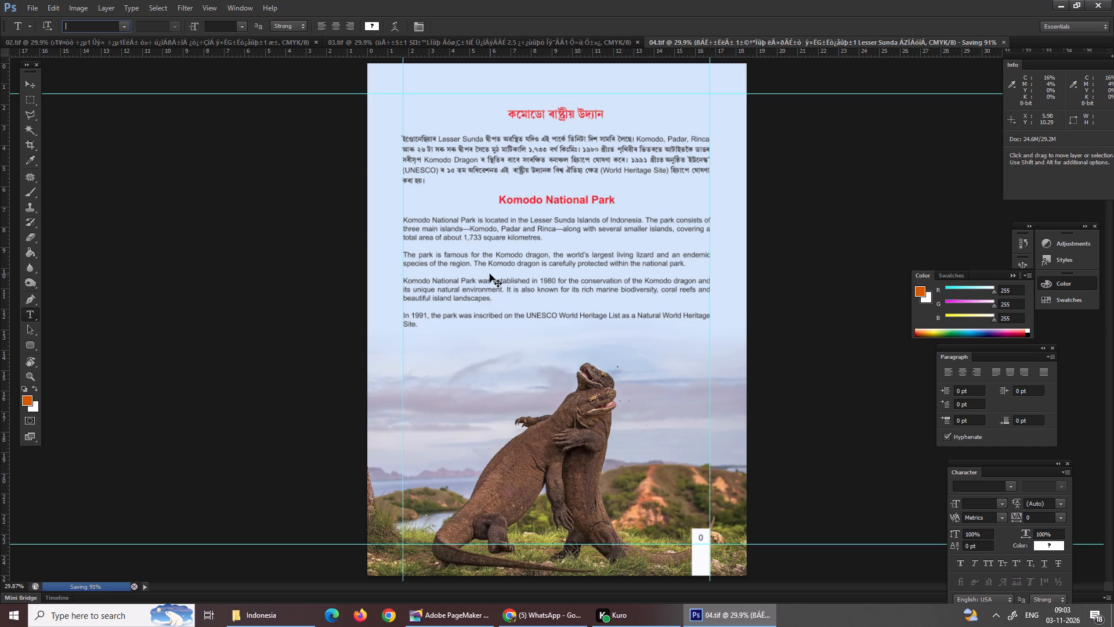
key(ctrl+shift+c)
key(ctrl+shift+c)
key(ctrl+shift+c)
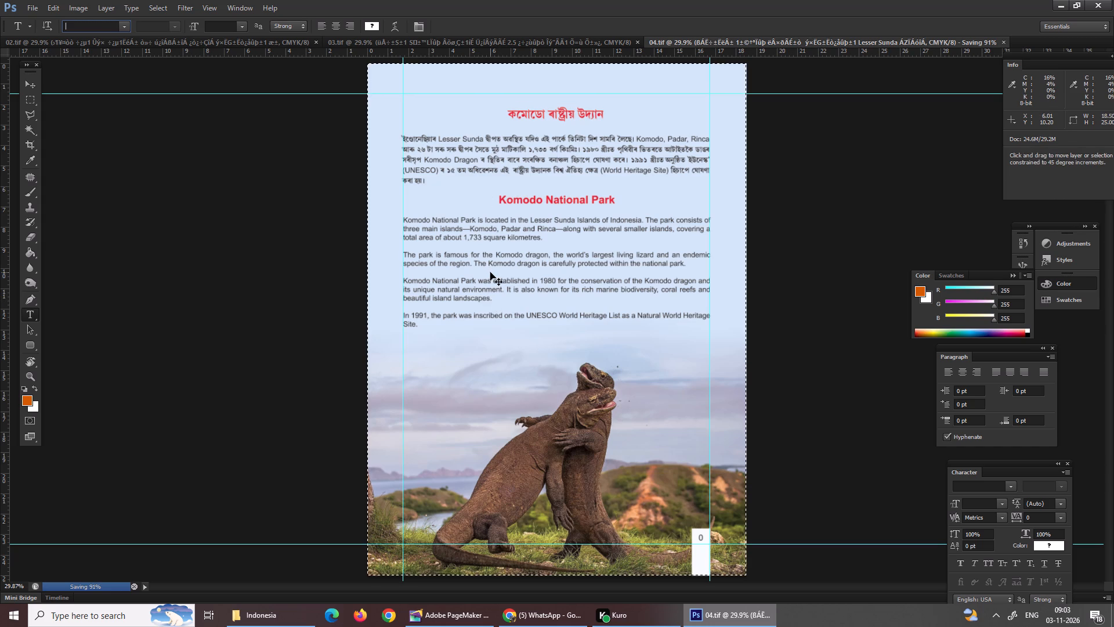
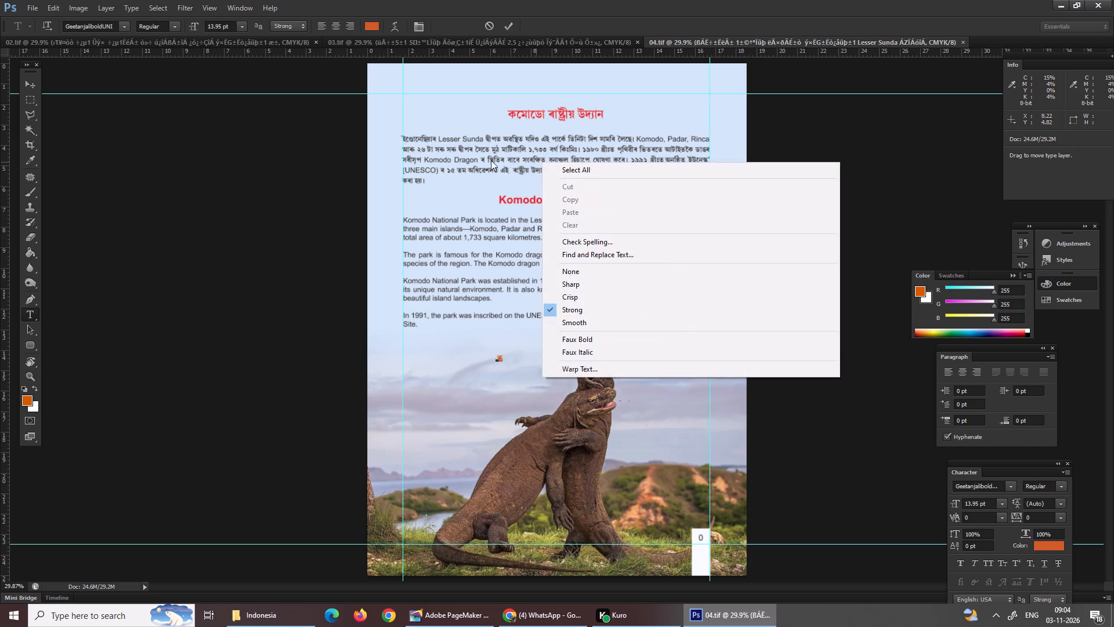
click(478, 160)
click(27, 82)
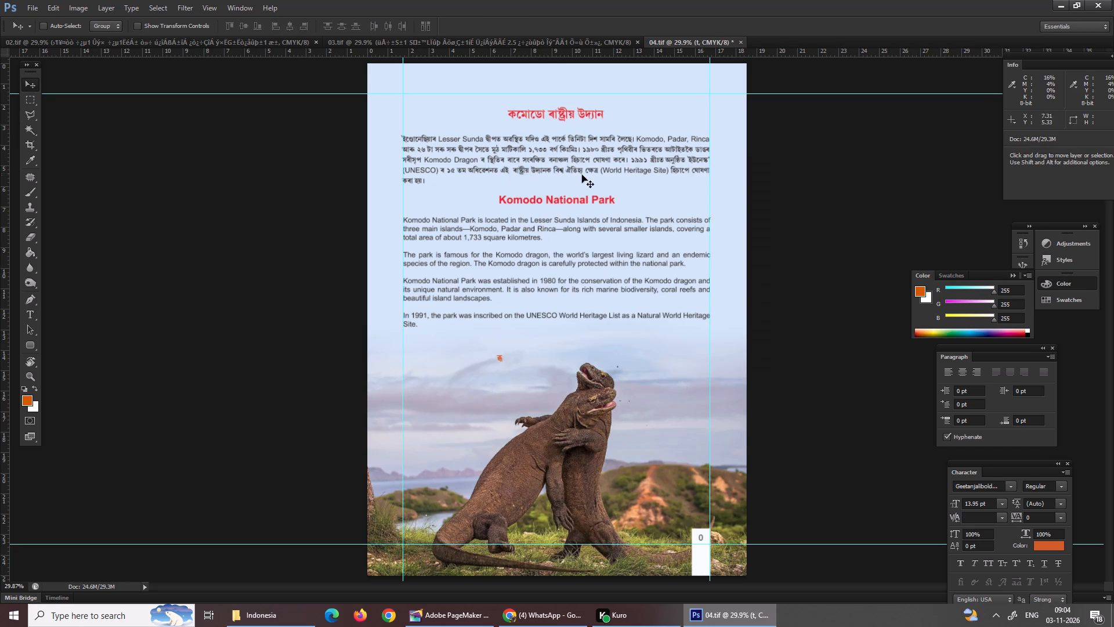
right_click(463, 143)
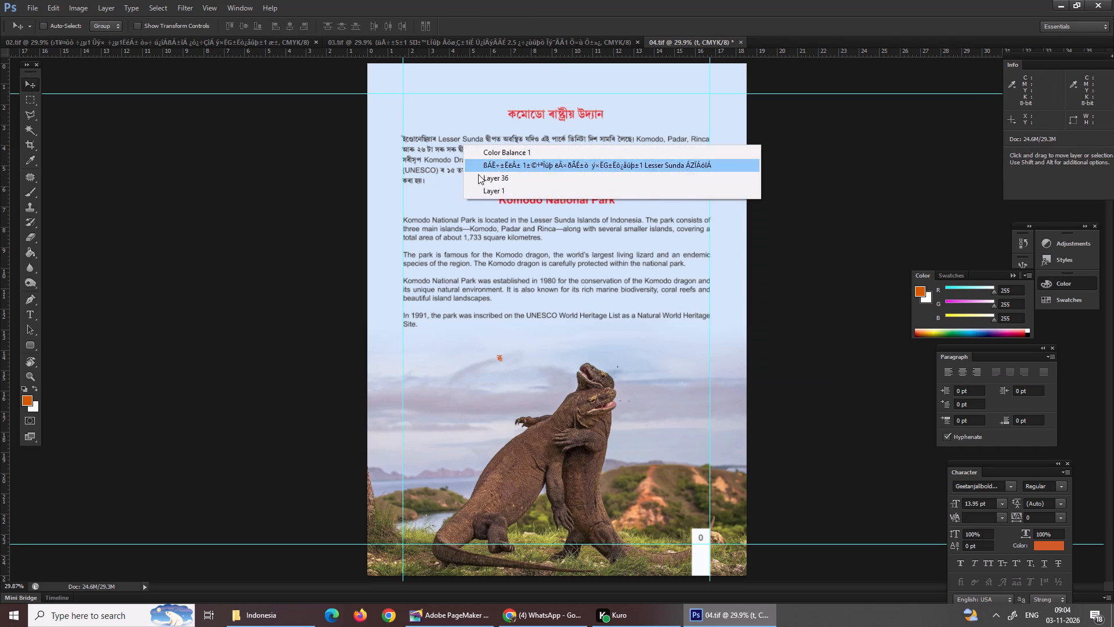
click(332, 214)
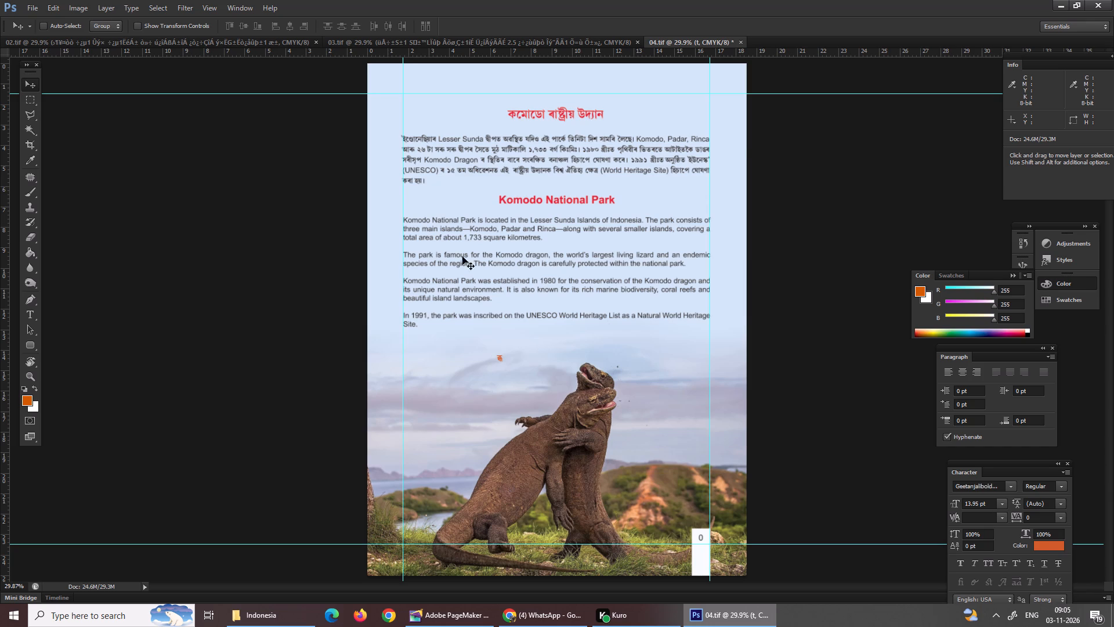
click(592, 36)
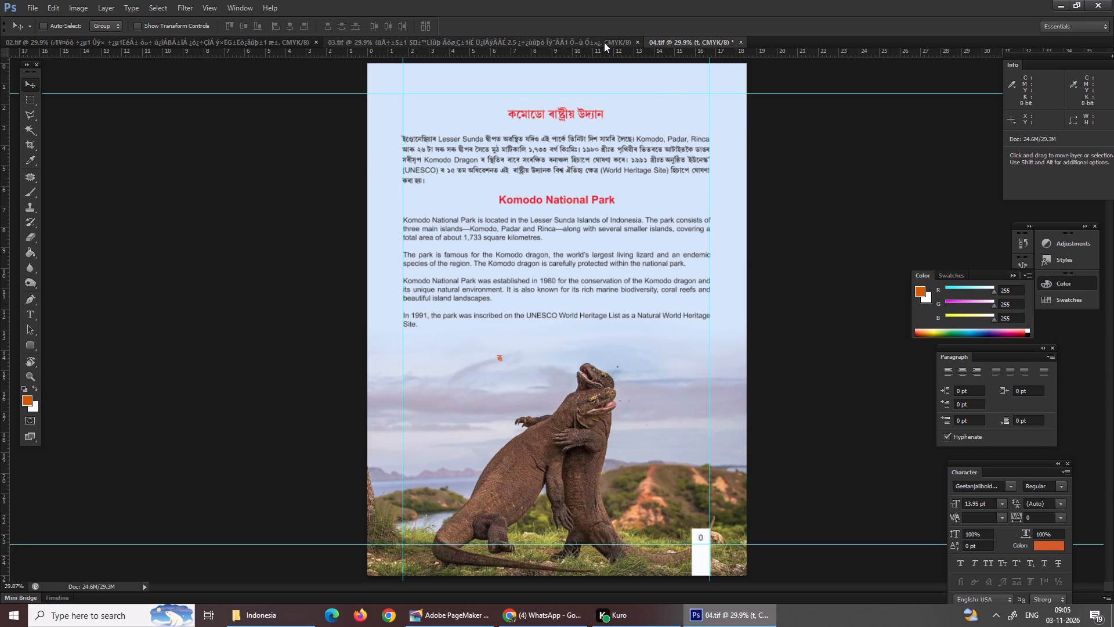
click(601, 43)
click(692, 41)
Save the page 04 file.
key(ctrl+s)
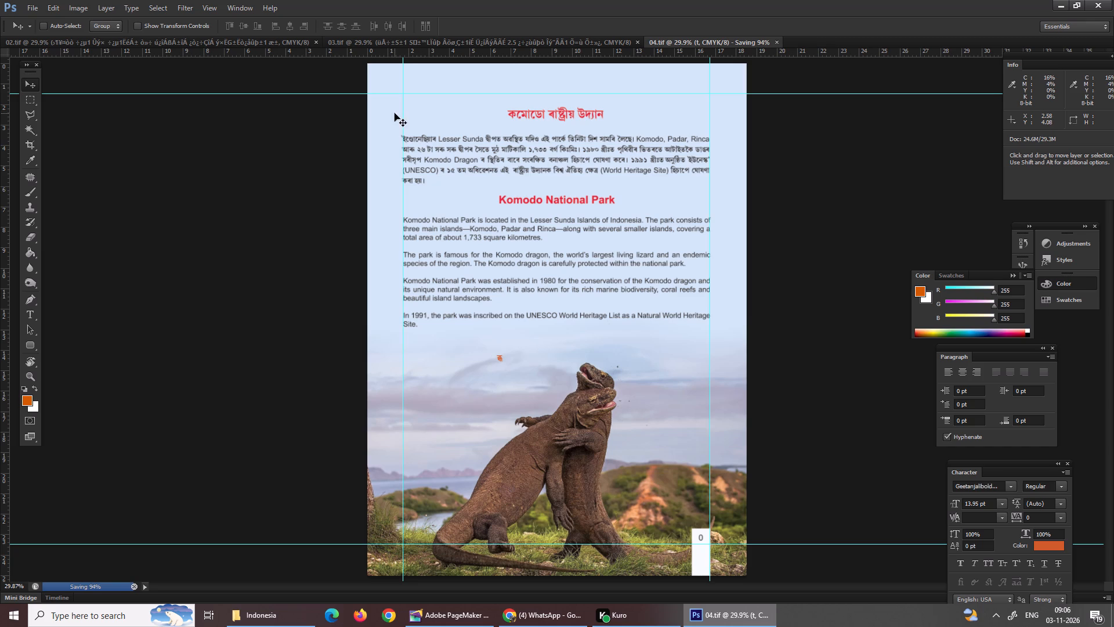
key(ctrl+s)
key(ctrl+s)
click(610, 356)
key(ctrl+s)
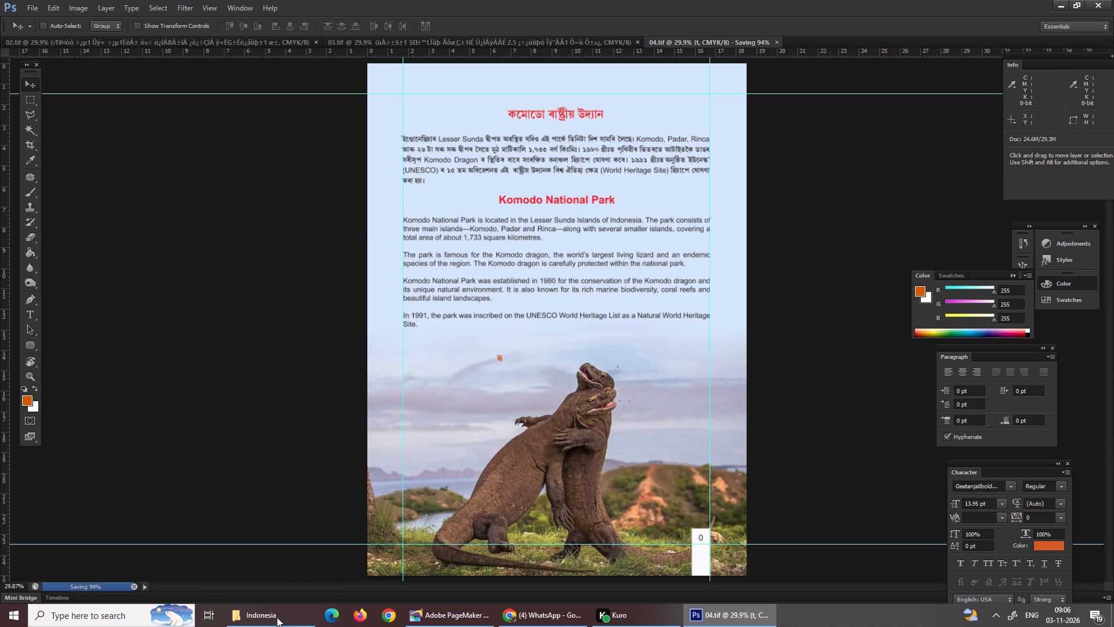
Open page 05 from the Indonesia folder in Windows Explorer with Adobe Photoshop CS6.
click(277, 618)
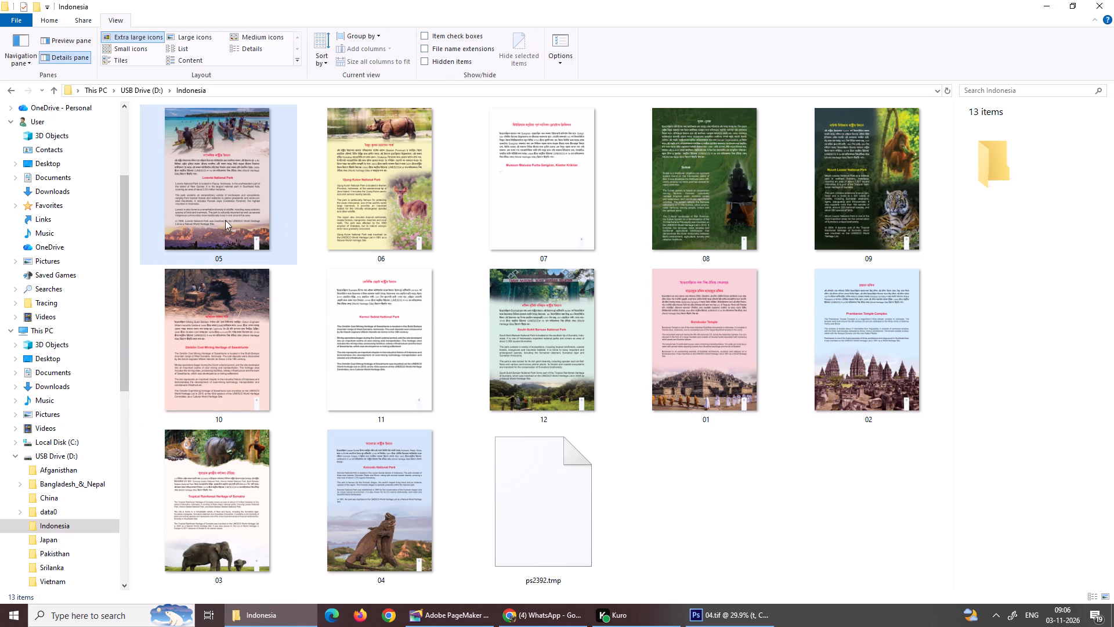
right_click(183, 156)
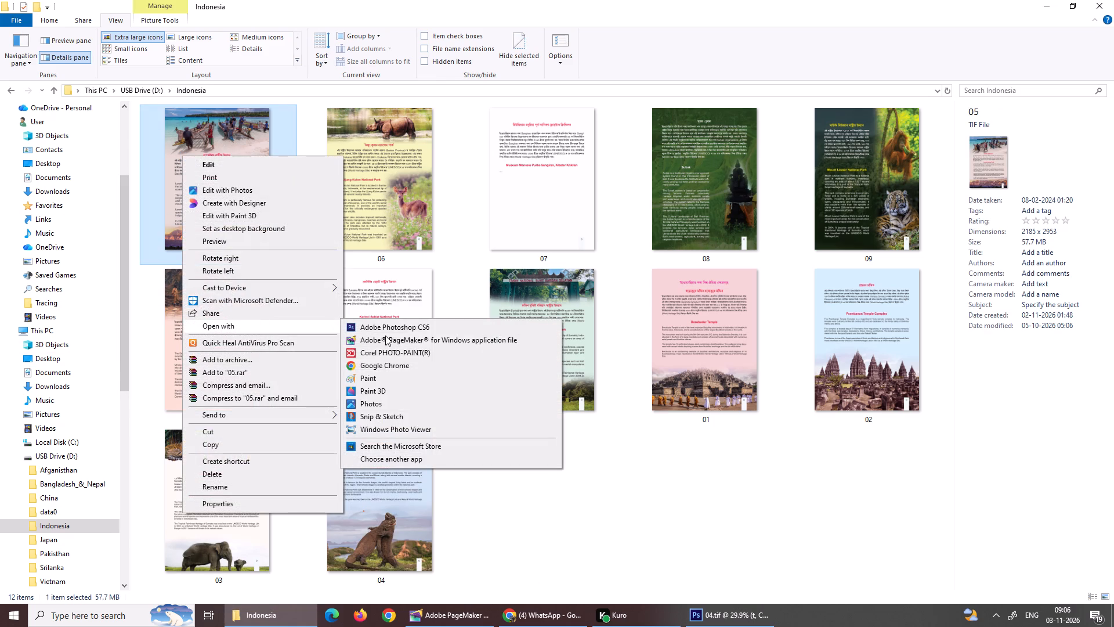
click(392, 329)
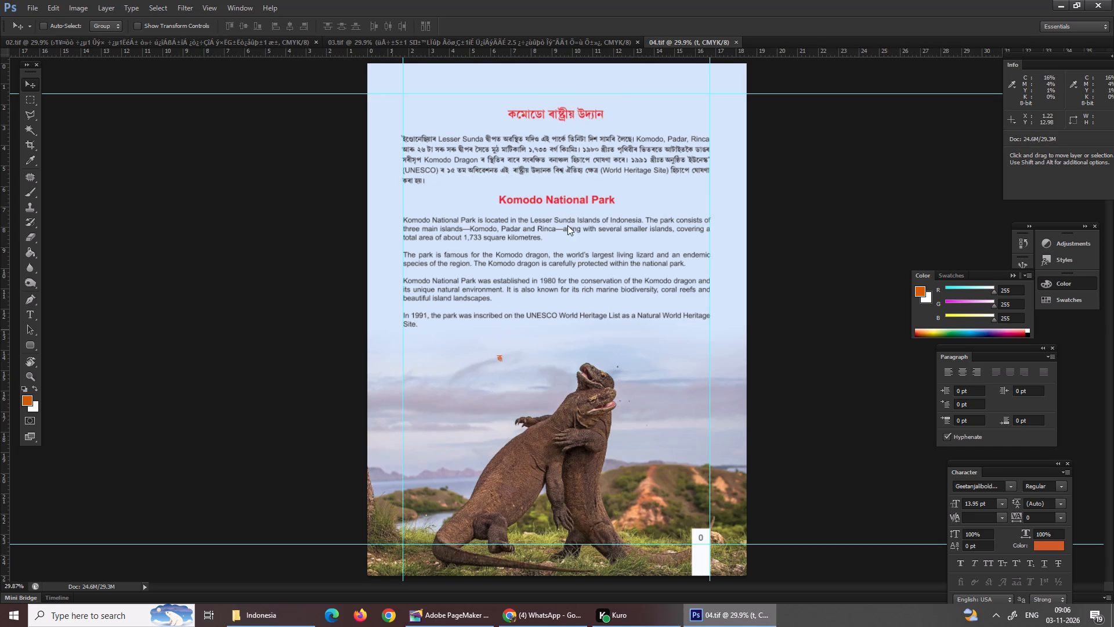
key(Return)
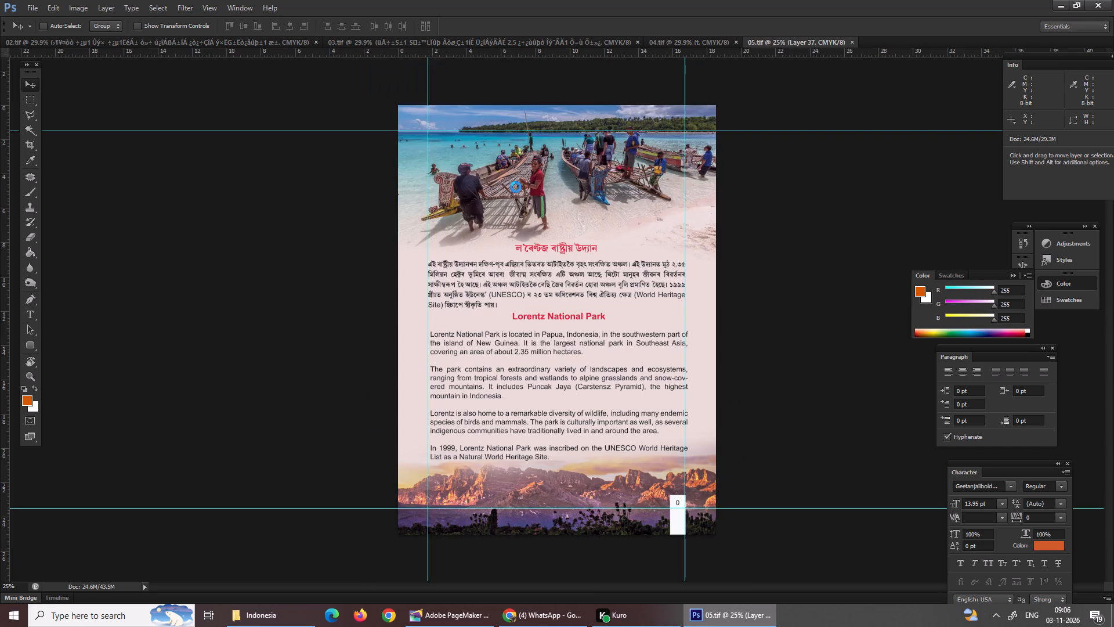
Move the Assamese title and paragraph text layer down about 0.2 cm, away from the beach photo.
key(ctrl+equal)
key(ctrl+equal)
key(ctrl+equal)
scroll(508, 192, up, 2)
scroll(508, 192, down, 1)
scroll(508, 192, up, 5)
scroll(508, 192, down, 1)
scroll(508, 192, up, 3)
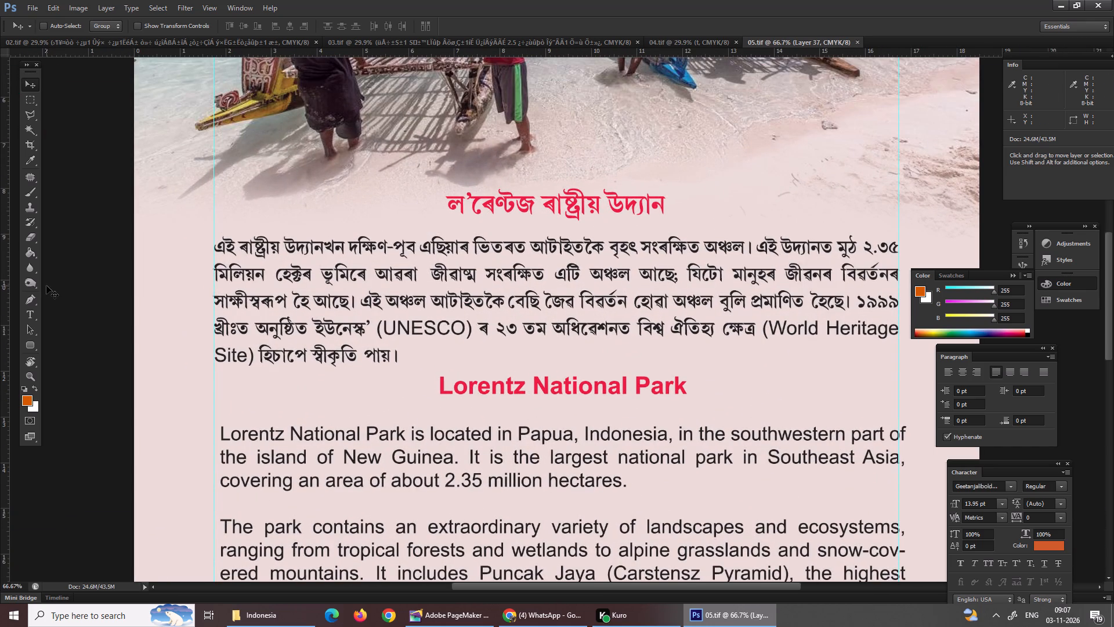
right_click(545, 195)
click(572, 213)
drag(570, 217, 570, 231)
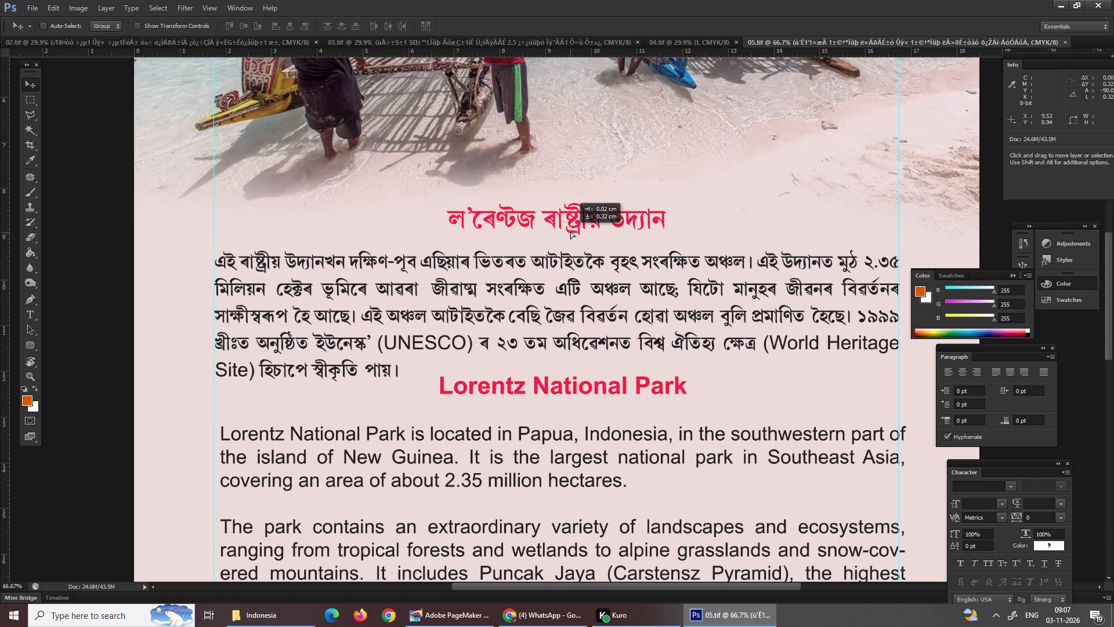
drag(570, 231, 570, 226)
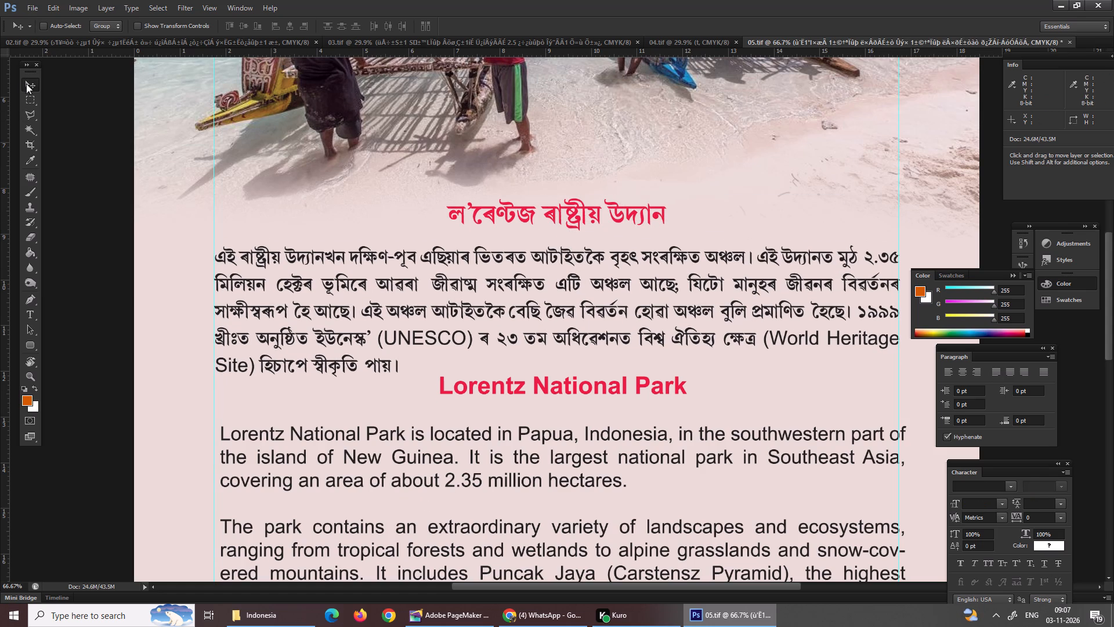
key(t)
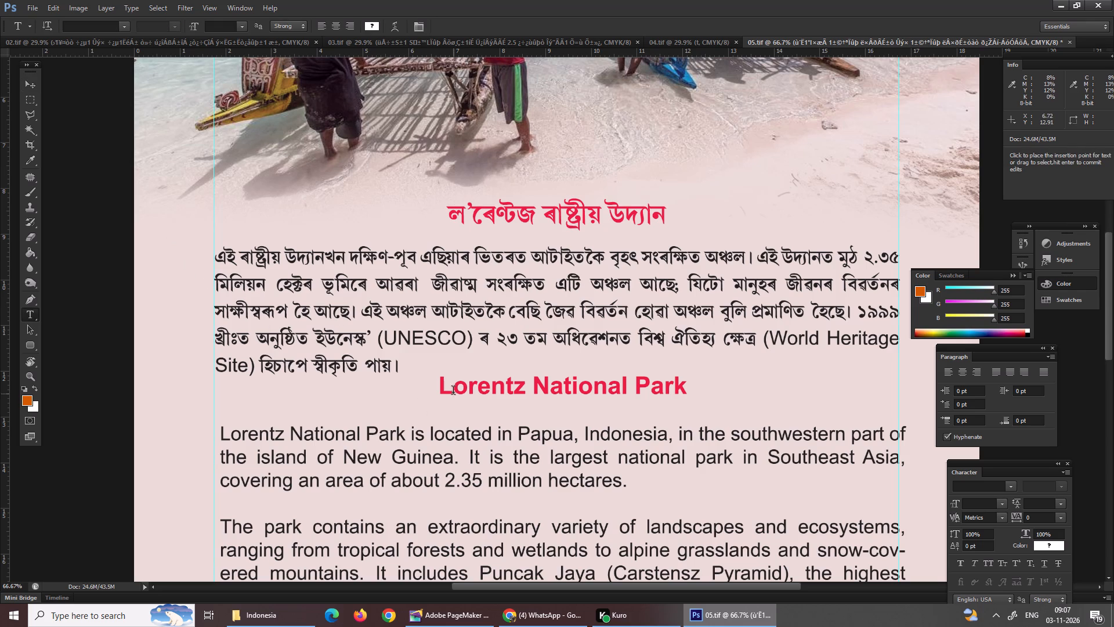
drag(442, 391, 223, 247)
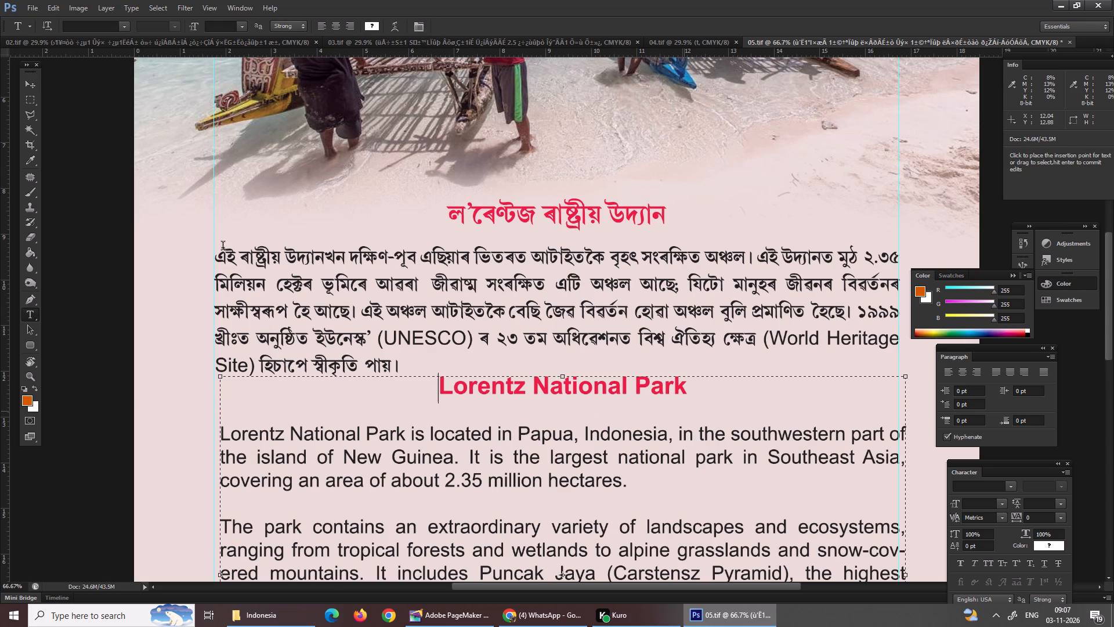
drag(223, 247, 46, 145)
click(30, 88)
Move the English Lorentz National Park text layer about 0.08 cm left to the margin guide and about 0.3 cm down.
right_click(491, 402)
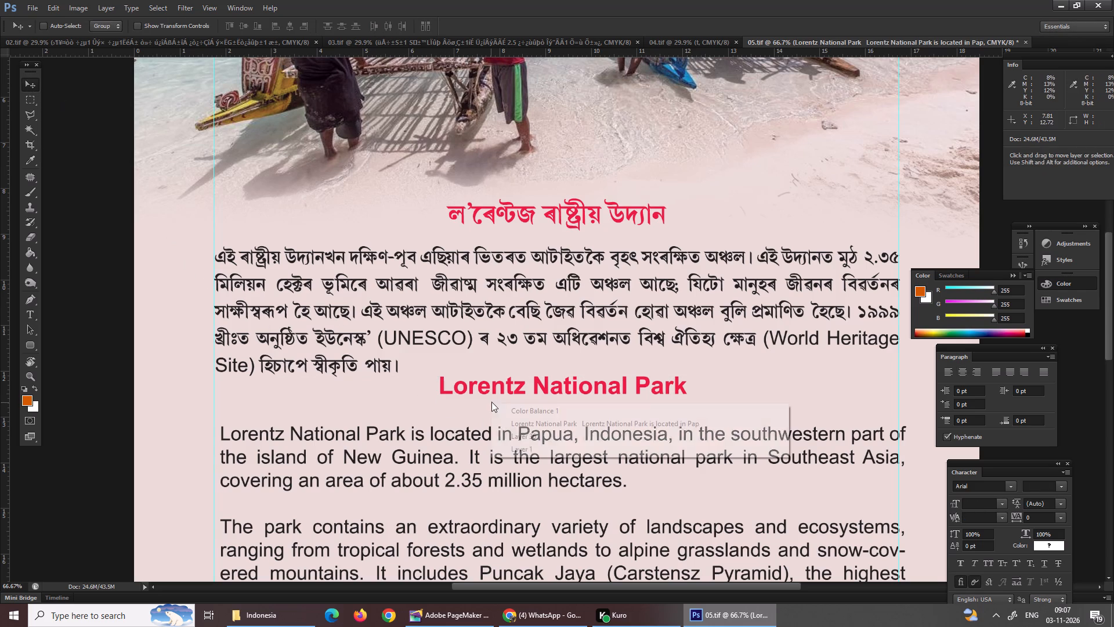
right_click(490, 394)
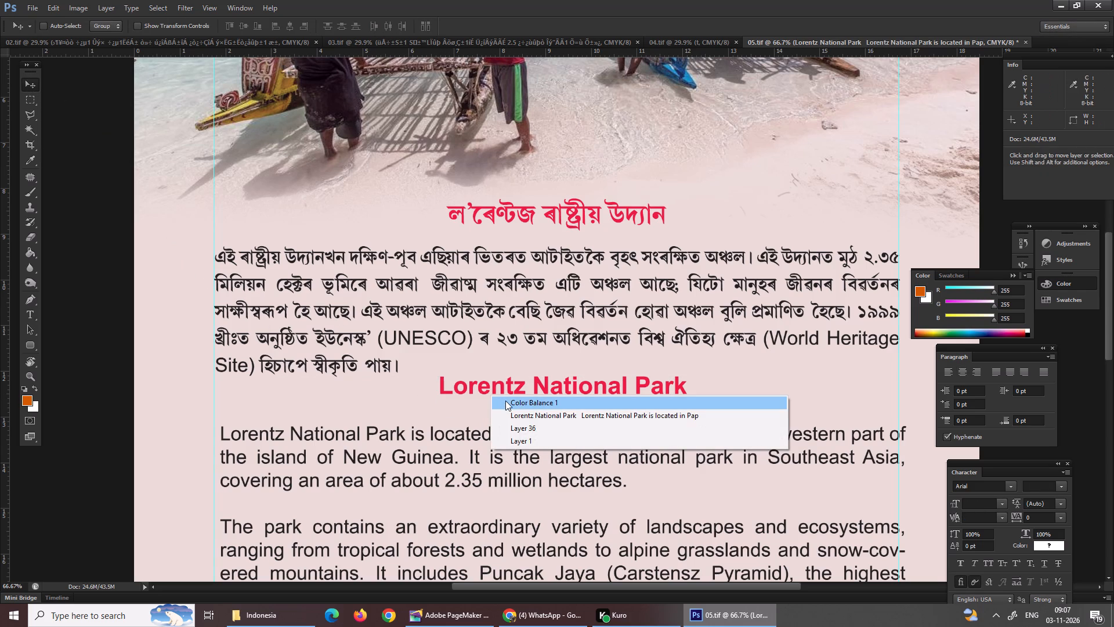
click(392, 121)
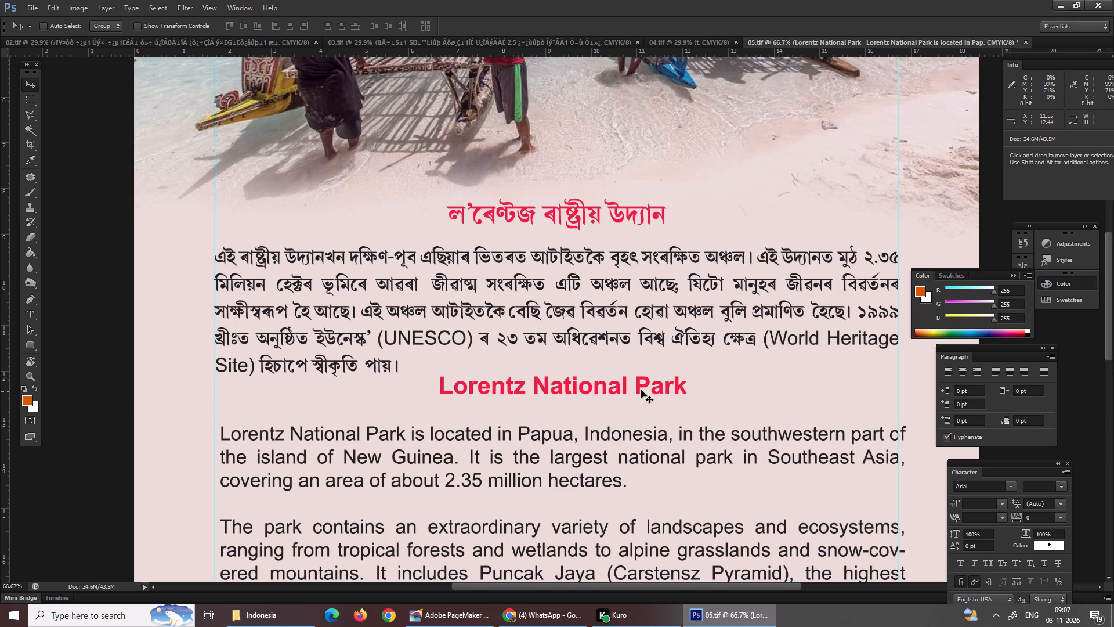
right_click(629, 380)
click(657, 401)
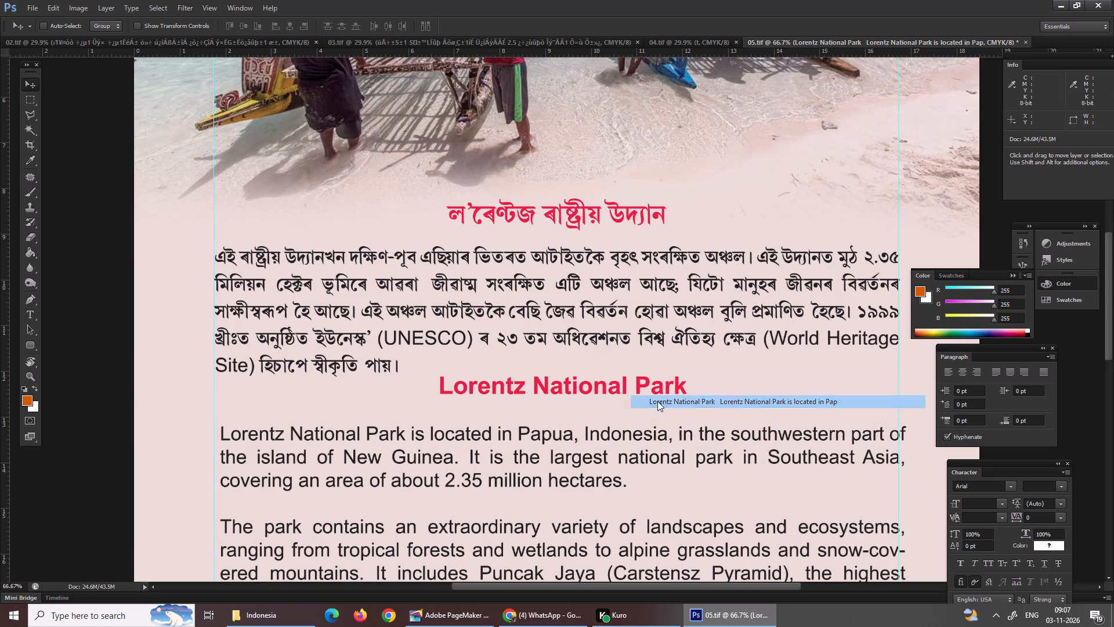
drag(613, 439, 609, 439)
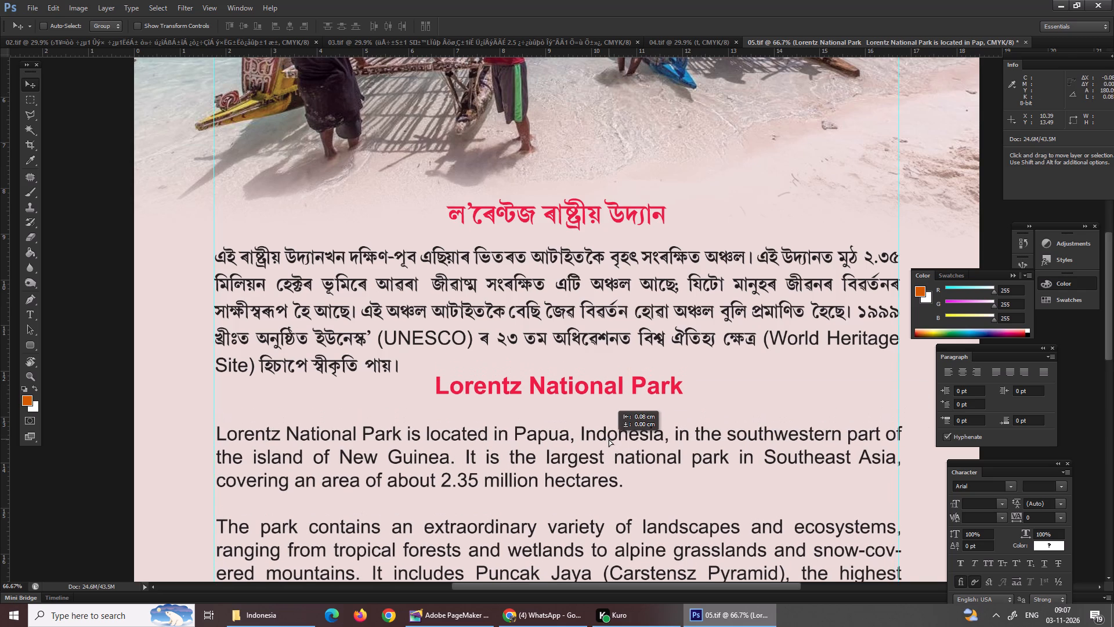
drag(609, 439, 609, 452)
Move the "Lorentz National Park" heading from the English text to the start of the Assamese title, keeping both on one line.
key(t)
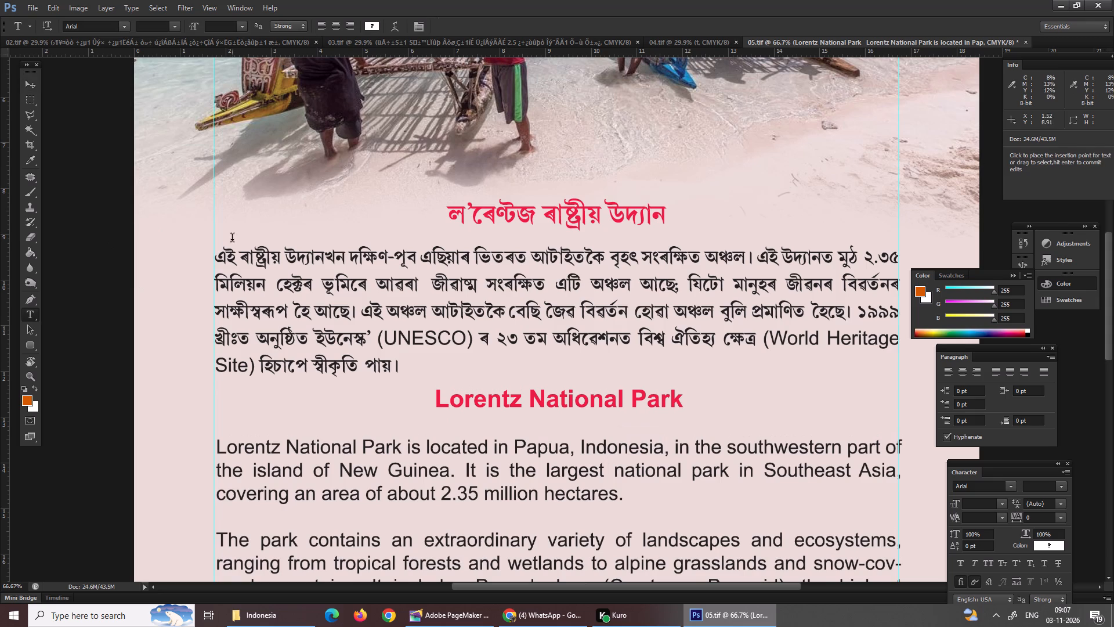
drag(417, 402, 775, 422)
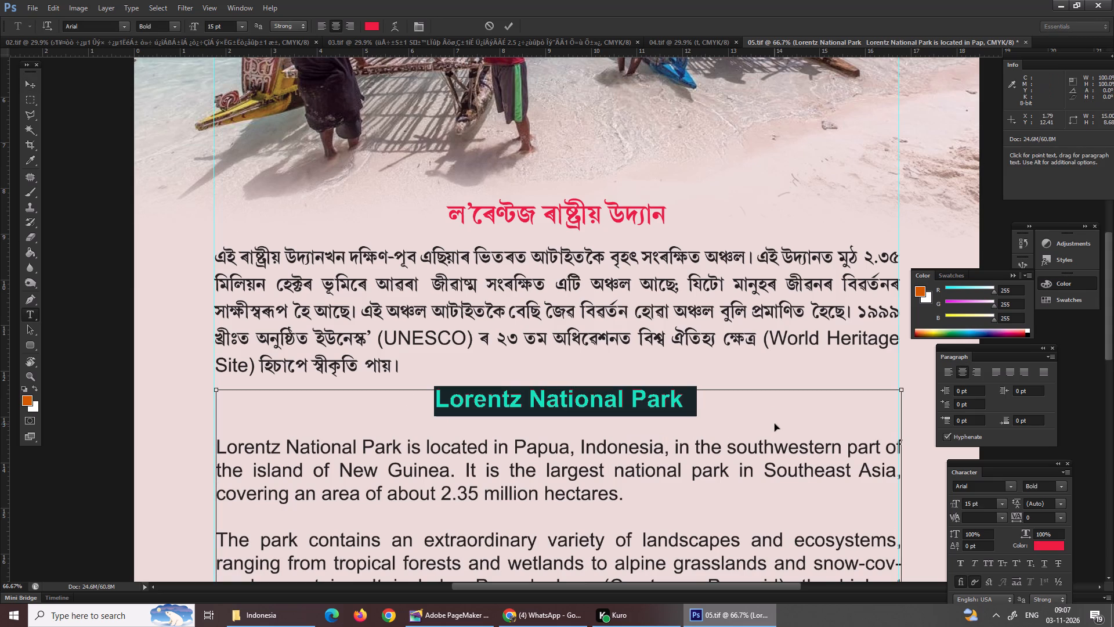
key(ctrl+x)
key(ctrl+x)
key(ctrl+z)
key(ctrl+x)
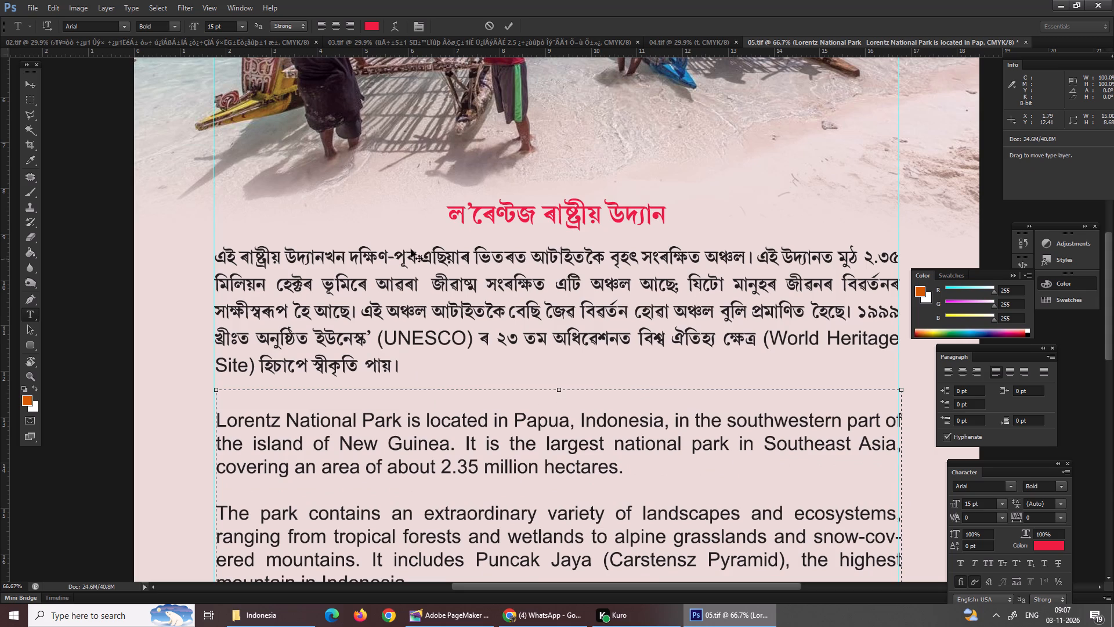
key(Return)
key(t)
click(467, 215)
click(444, 211)
key(ctrl+v)
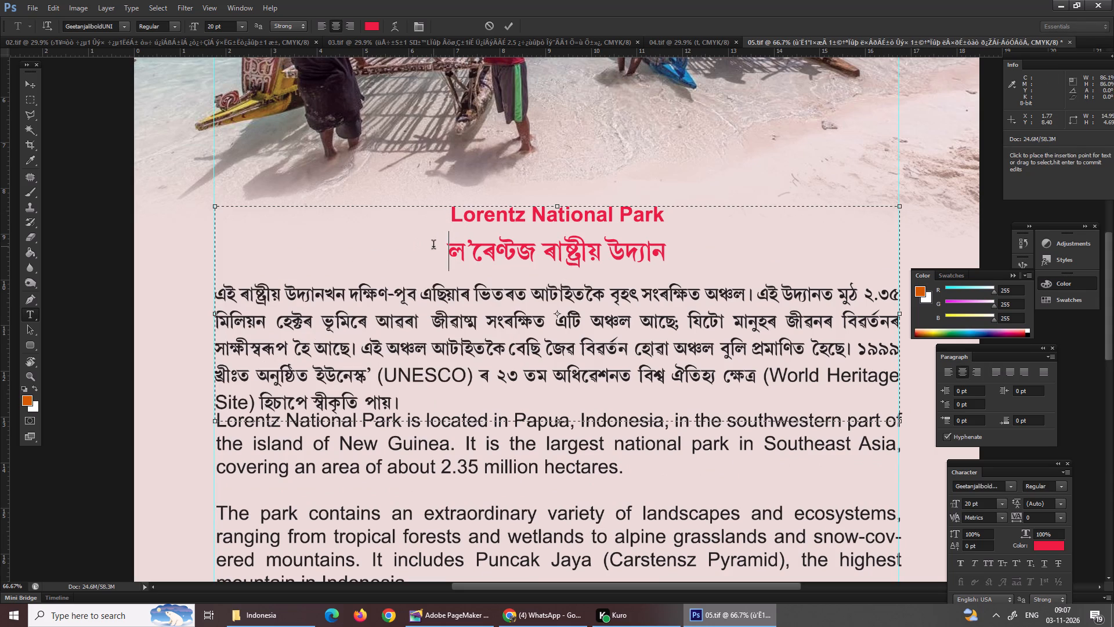
key(BackSpace)
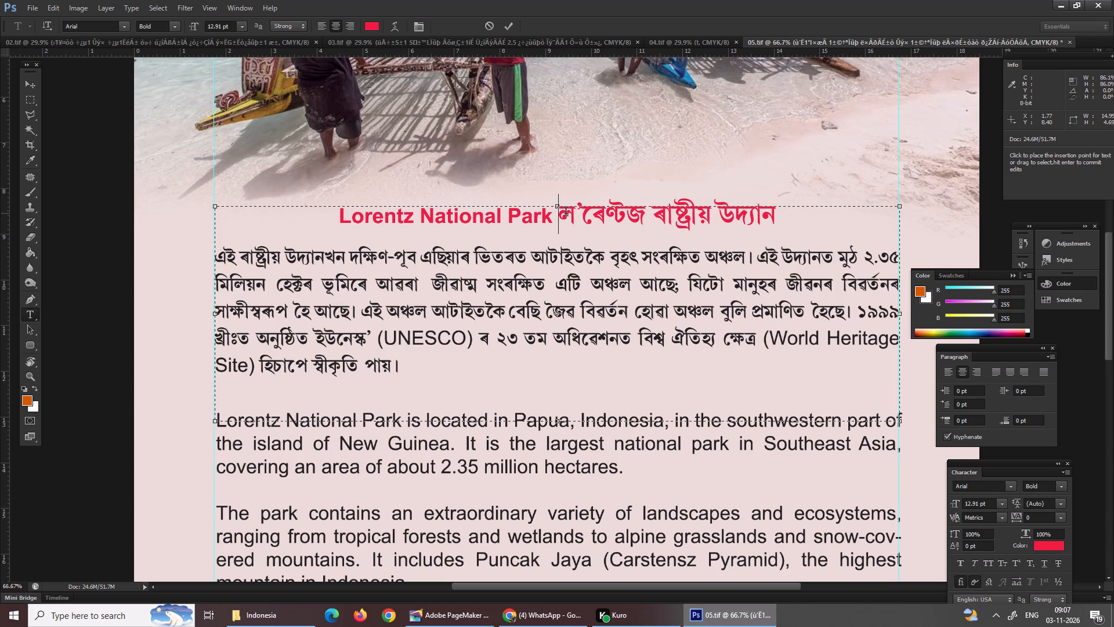
Set the font size of "Lorentz National Park" in the combined title to 15 pt.
drag(552, 218, 338, 218)
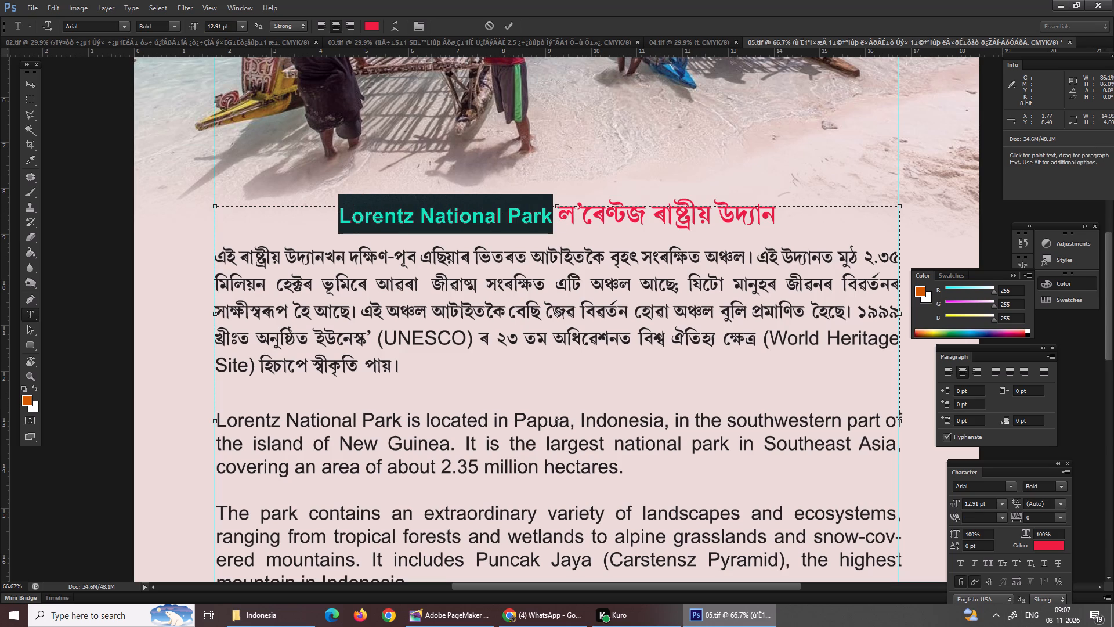
drag(989, 507, 901, 507)
text(15)
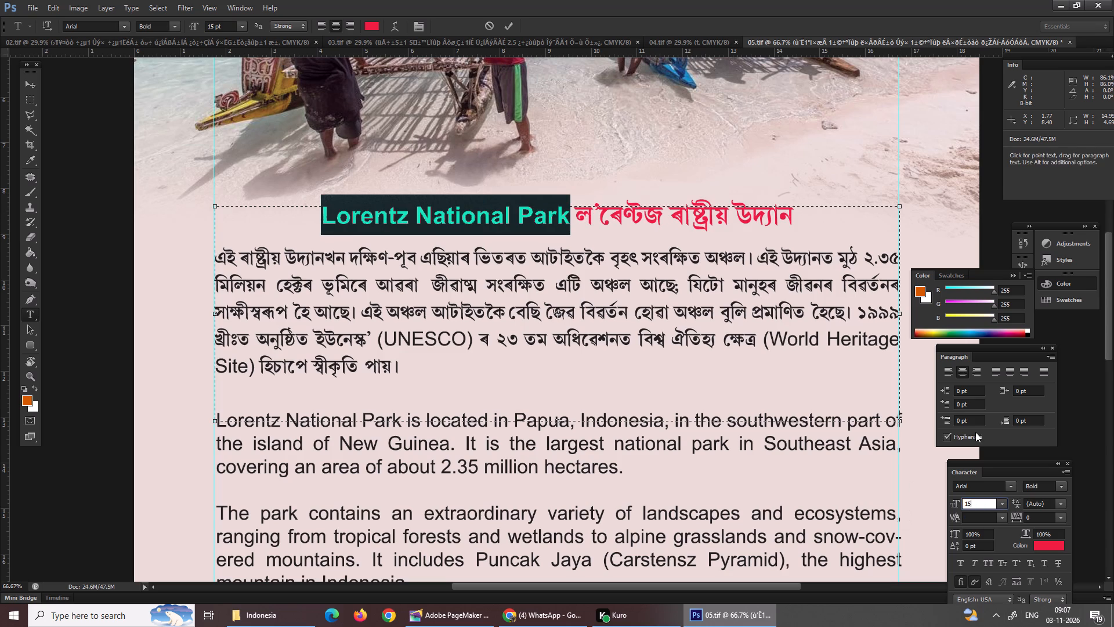
click(587, 215)
Check the font size of the Assamese part of the combined title.
drag(577, 219, 798, 211)
drag(979, 507, 940, 515)
click(599, 204)
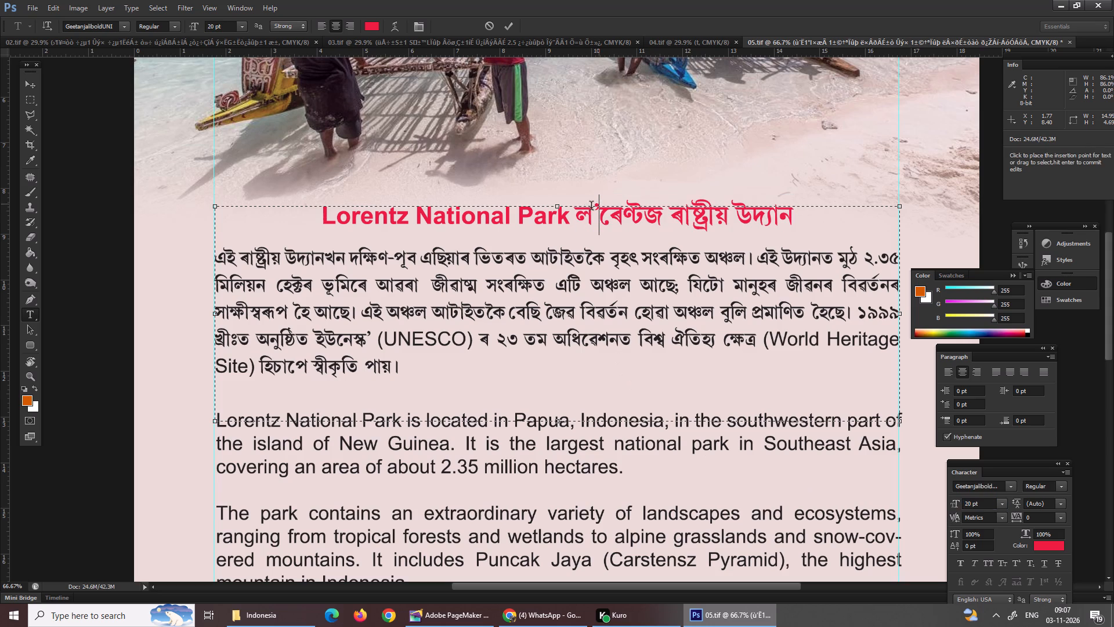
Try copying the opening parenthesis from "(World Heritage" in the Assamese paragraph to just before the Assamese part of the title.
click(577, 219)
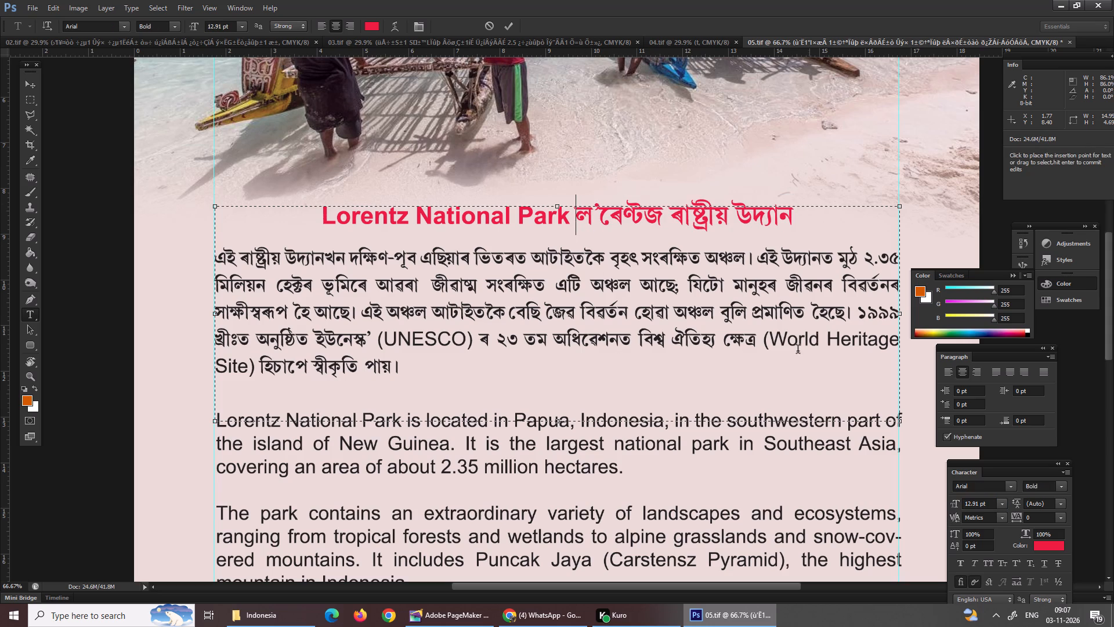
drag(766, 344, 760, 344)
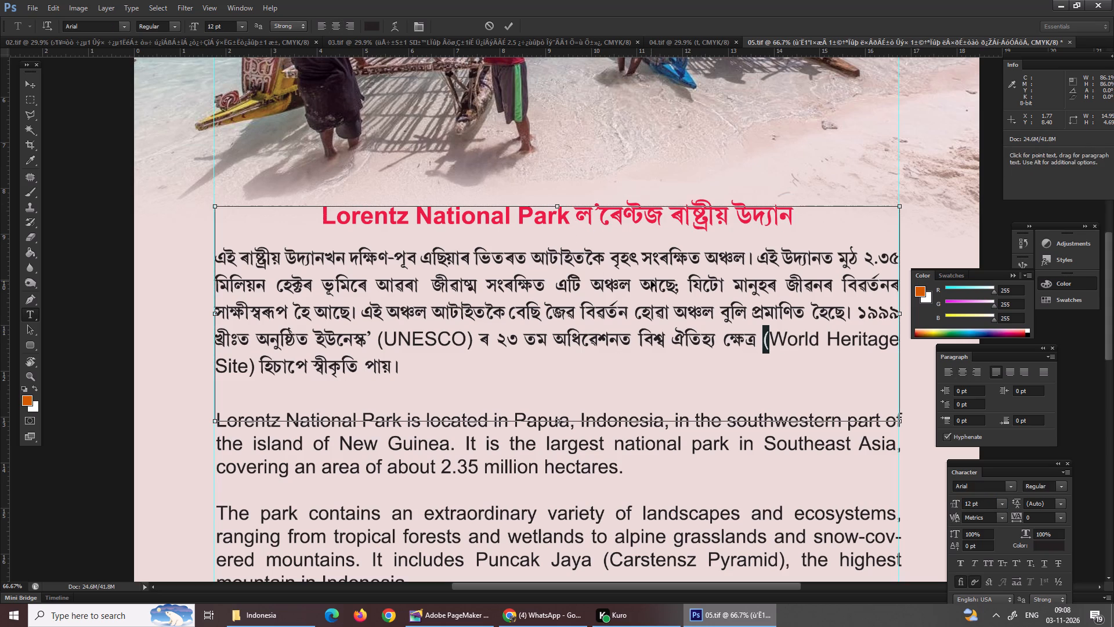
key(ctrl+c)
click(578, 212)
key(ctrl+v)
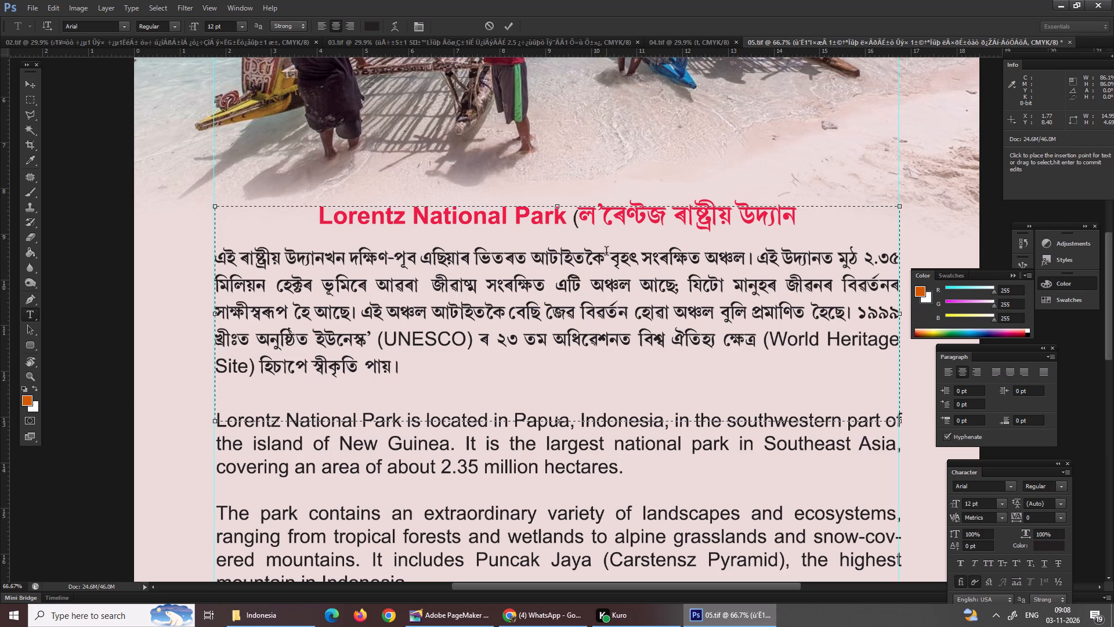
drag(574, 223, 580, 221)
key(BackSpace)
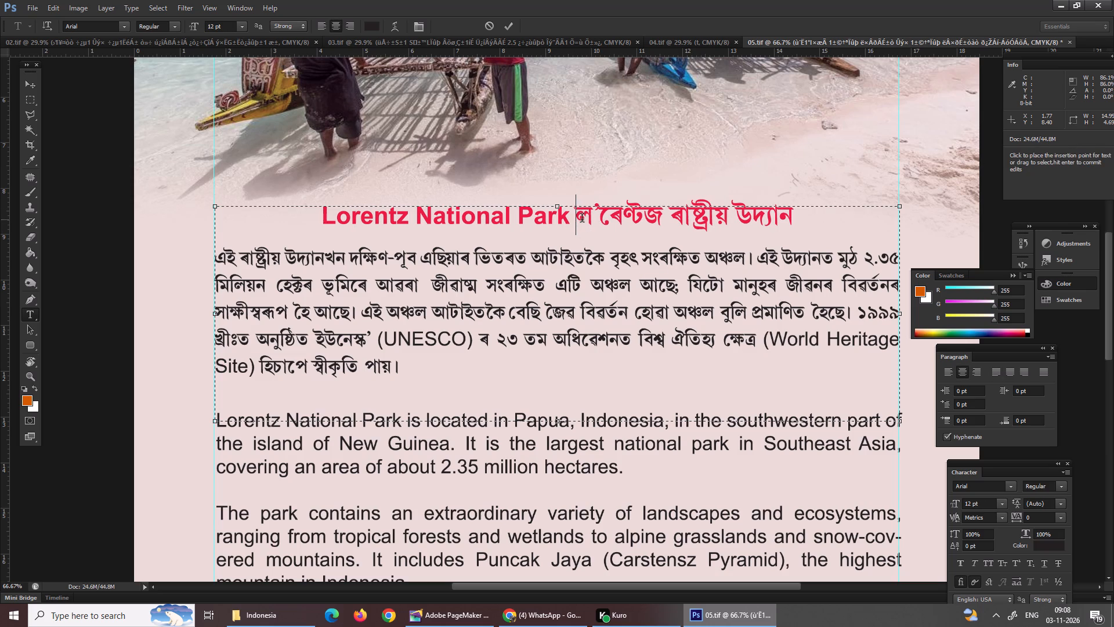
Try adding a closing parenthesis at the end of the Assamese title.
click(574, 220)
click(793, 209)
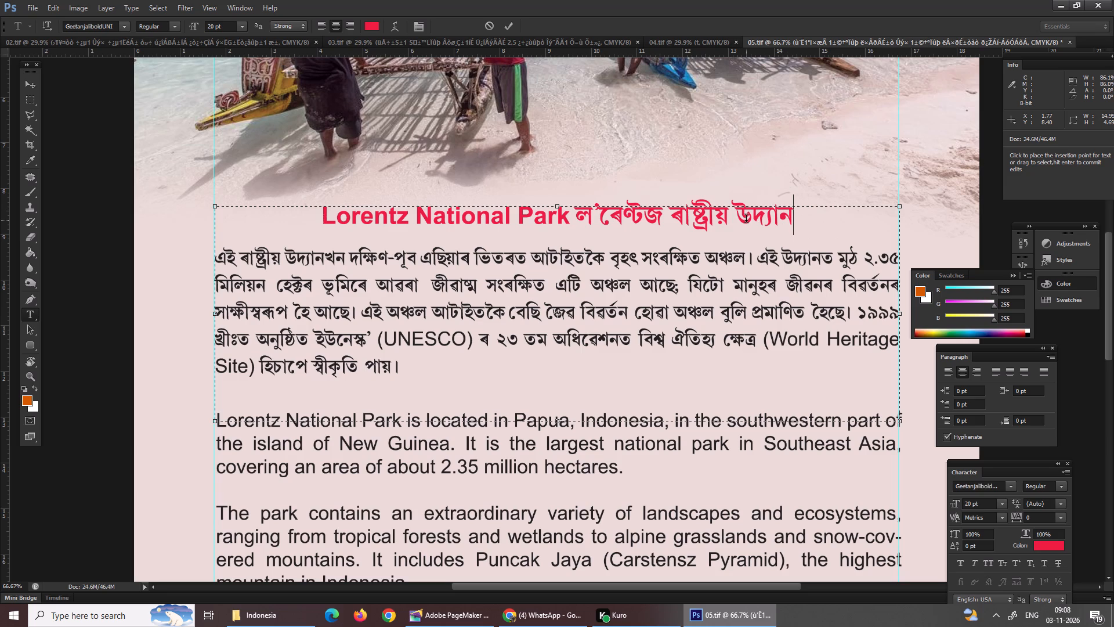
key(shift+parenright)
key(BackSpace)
Switch to PageMaker, add an opening parenthesis in the Geetanjalilight font in the blank area beside the Assamese sample text, and copy it.
click(455, 621)
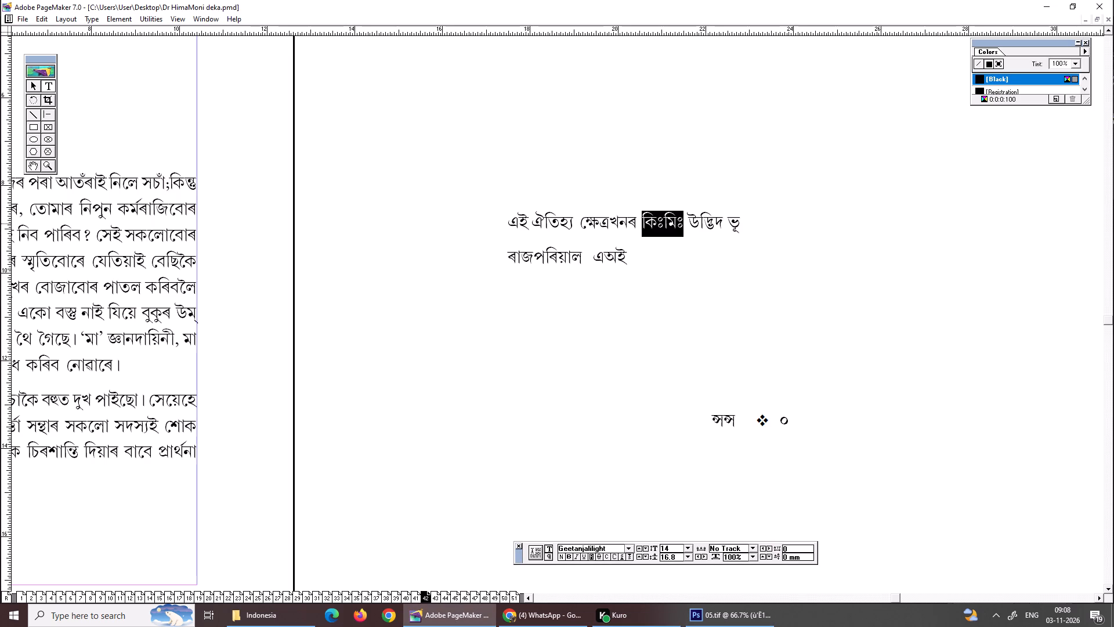
click(737, 237)
click(693, 278)
key(shift+parenleft)
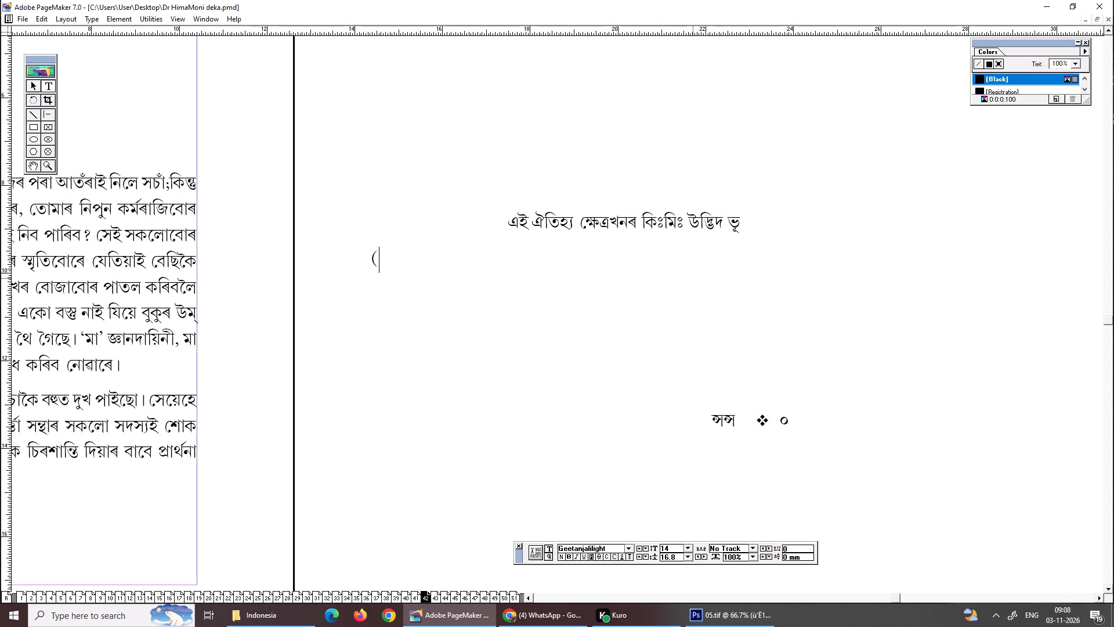
key(ctrl+z)
key(ctrl+z)
click(562, 262)
click(478, 268)
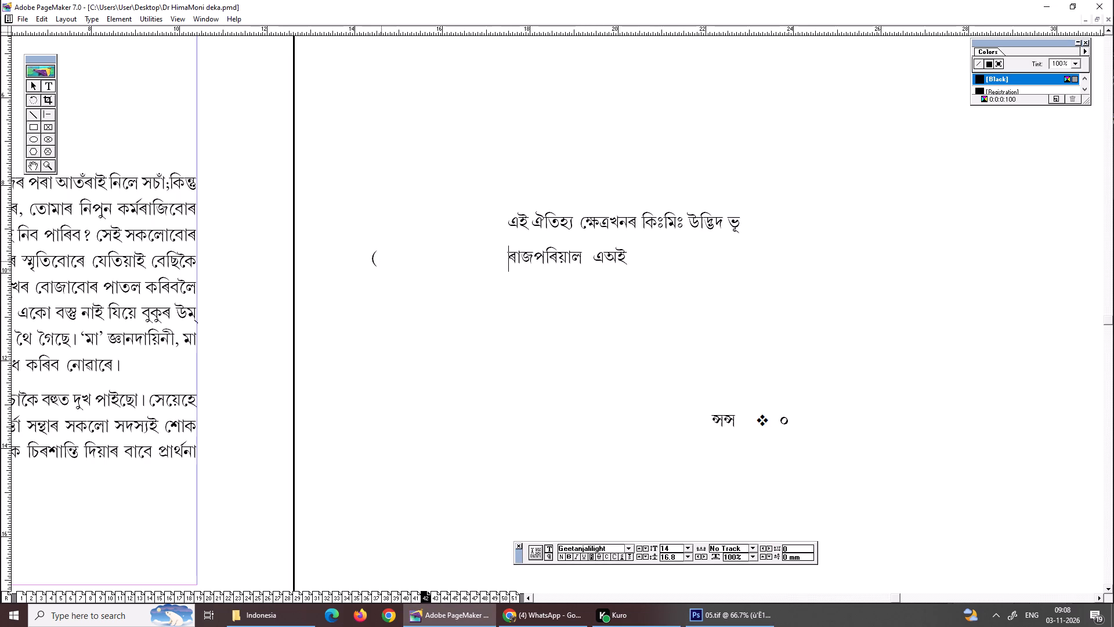
drag(373, 252, 381, 265)
key(ctrl+c)
key(ctrl+c)
Switch back to Photoshop and paste the copied parenthesis between "Lorentz National Park" and the Assamese part of the title.
click(711, 614)
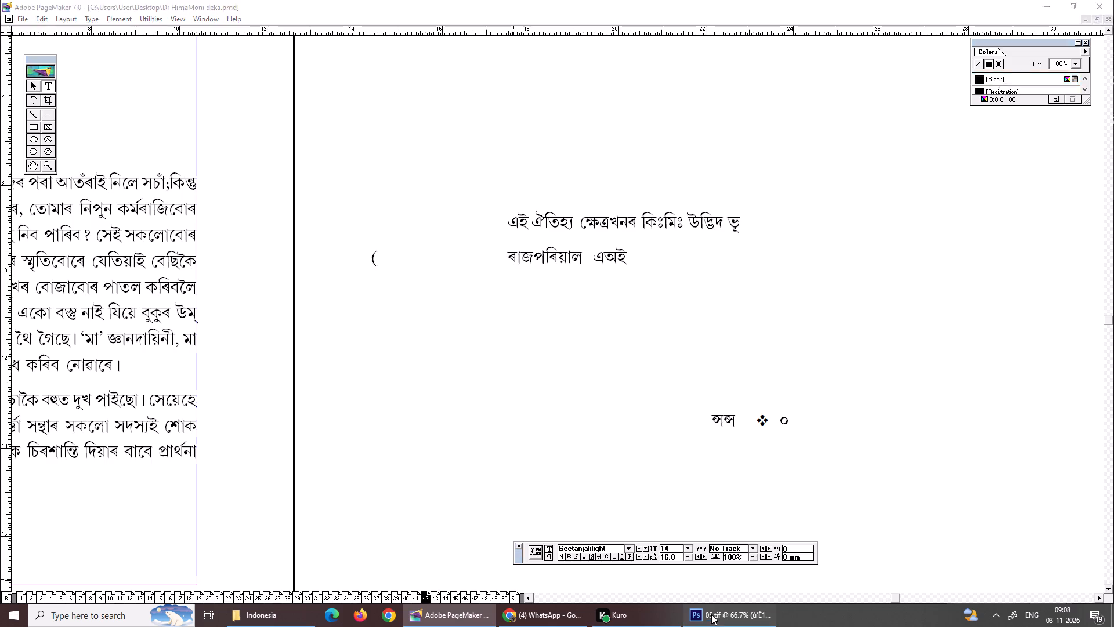
click(628, 216)
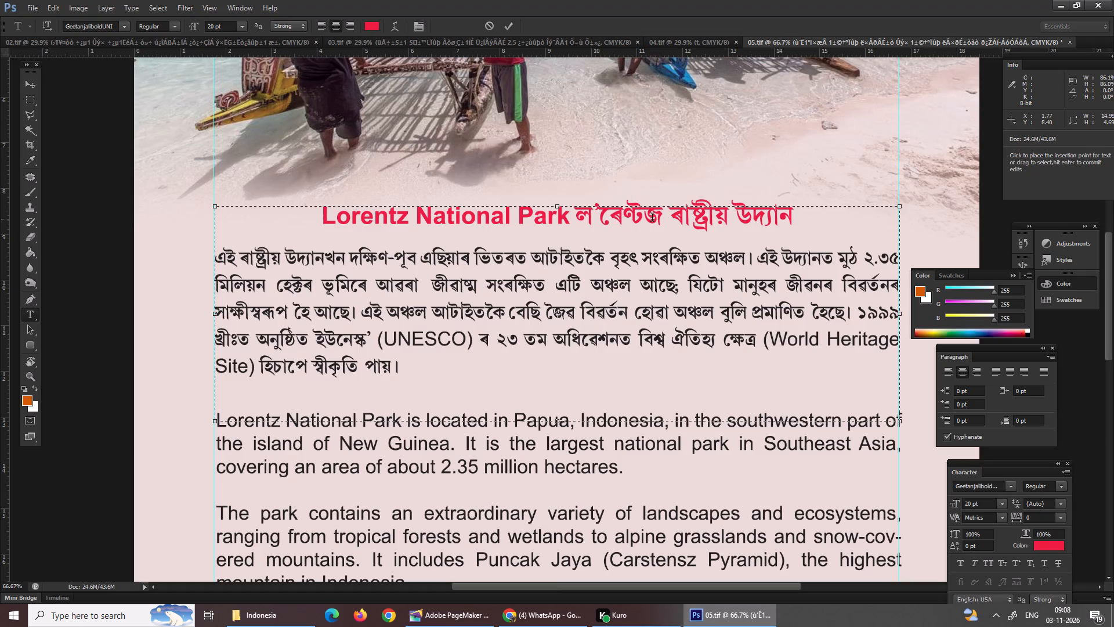
click(576, 212)
key(ctrl+v)
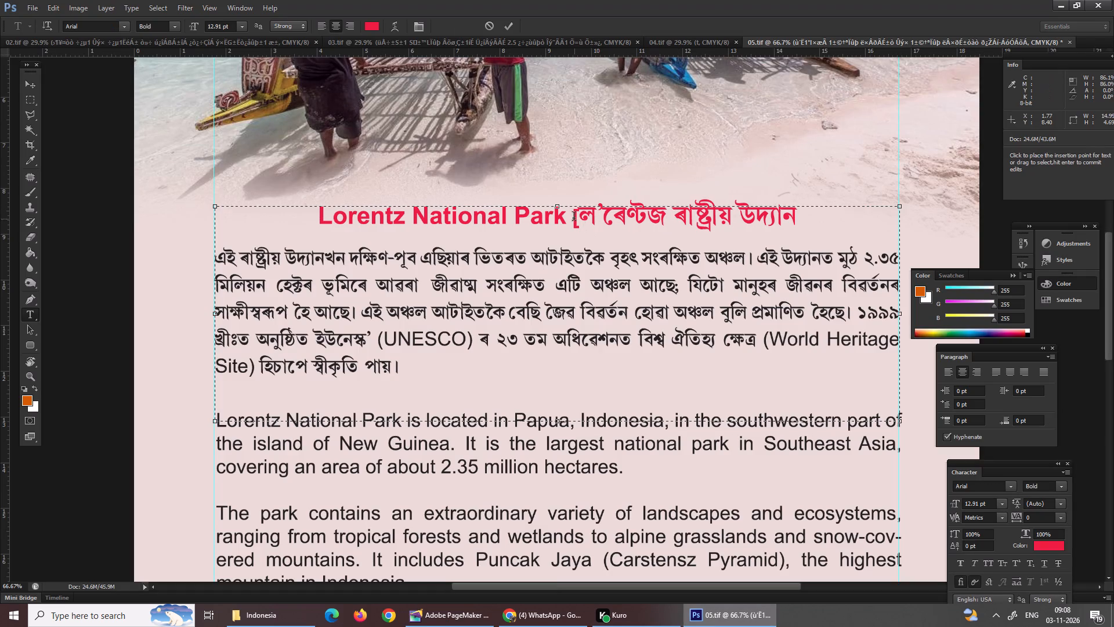
Select the pasted bracket character in the title for character formatting.
drag(572, 214, 580, 226)
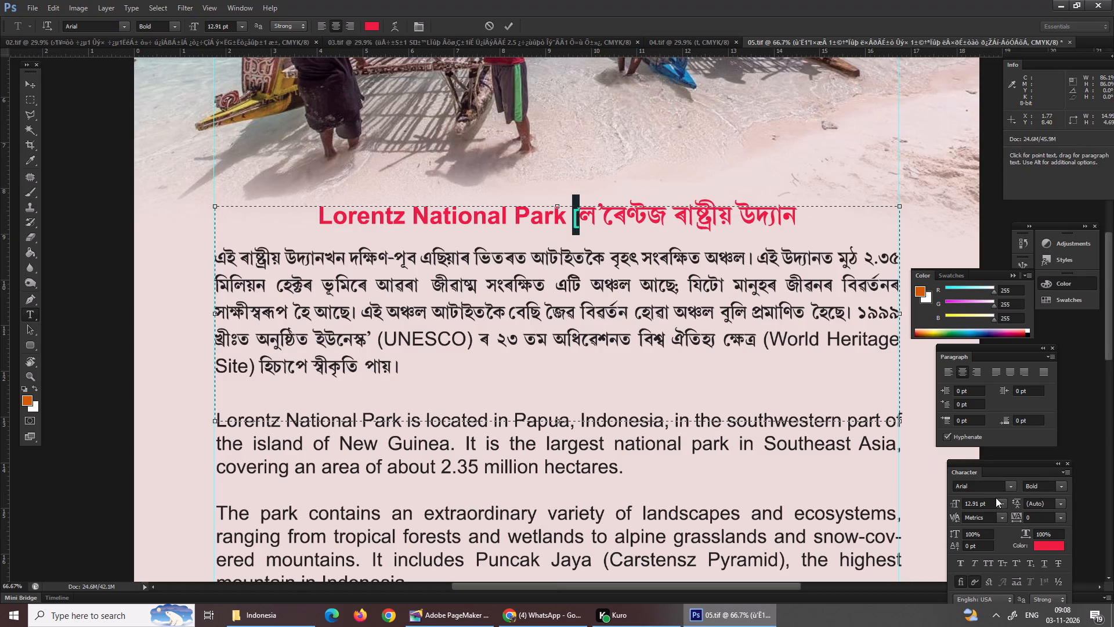
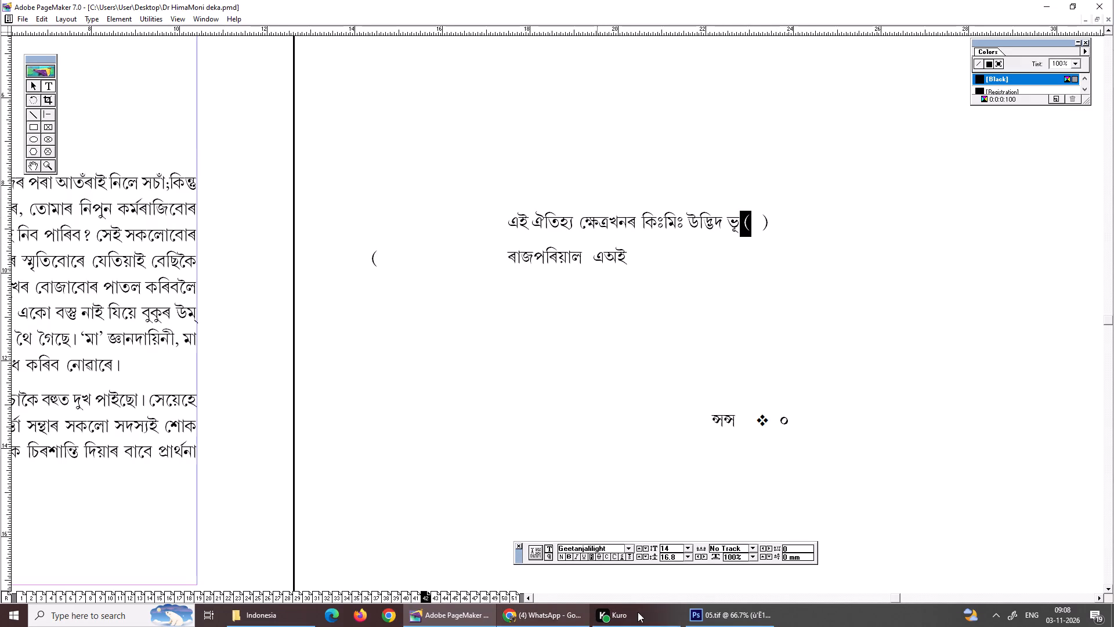
Switch back to Photoshop, paste the copied opening parenthesis before the Assamese title, and set its font to Geetanjalibold.
click(714, 614)
key(ctrl+v)
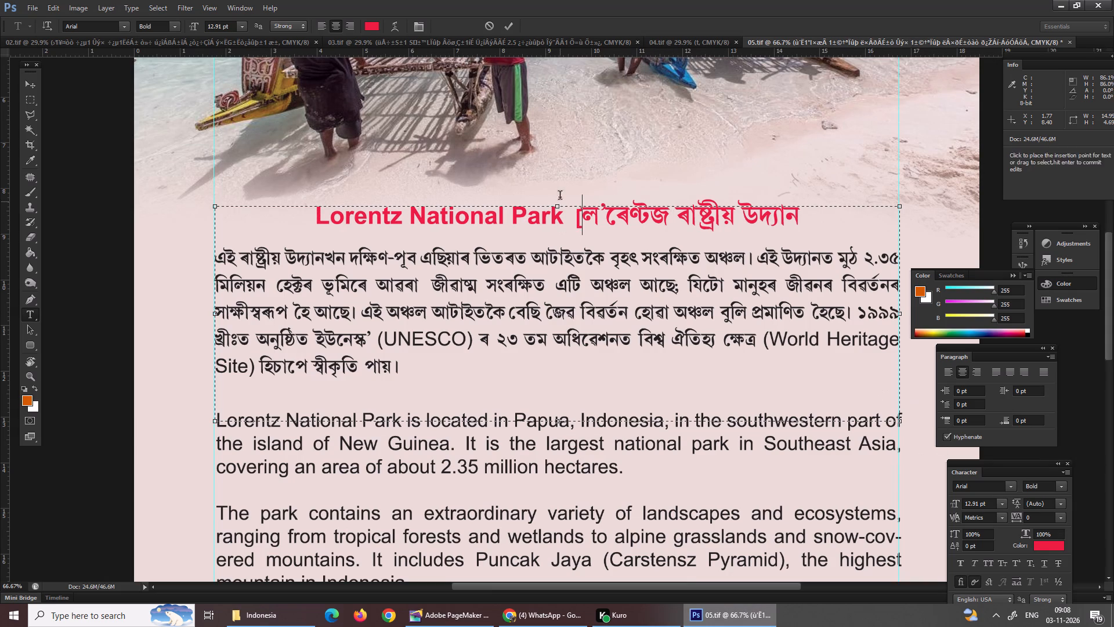
drag(569, 213, 572, 213)
drag(572, 213, 574, 213)
drag(576, 214, 834, 309)
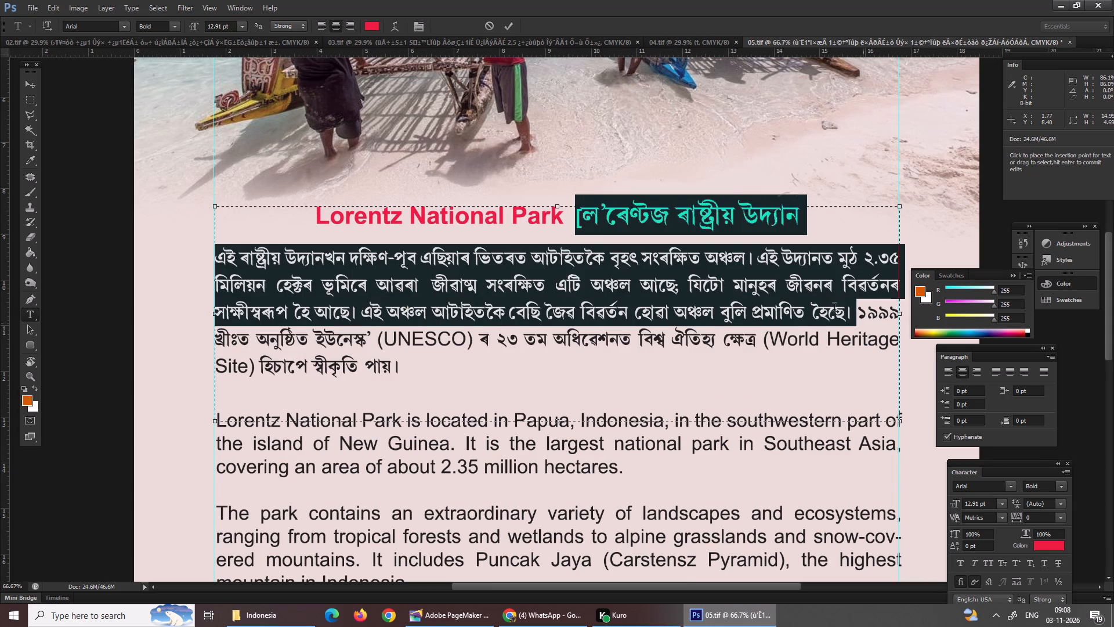
drag(834, 309, 827, 305)
drag(808, 304, 614, 215)
click(614, 215)
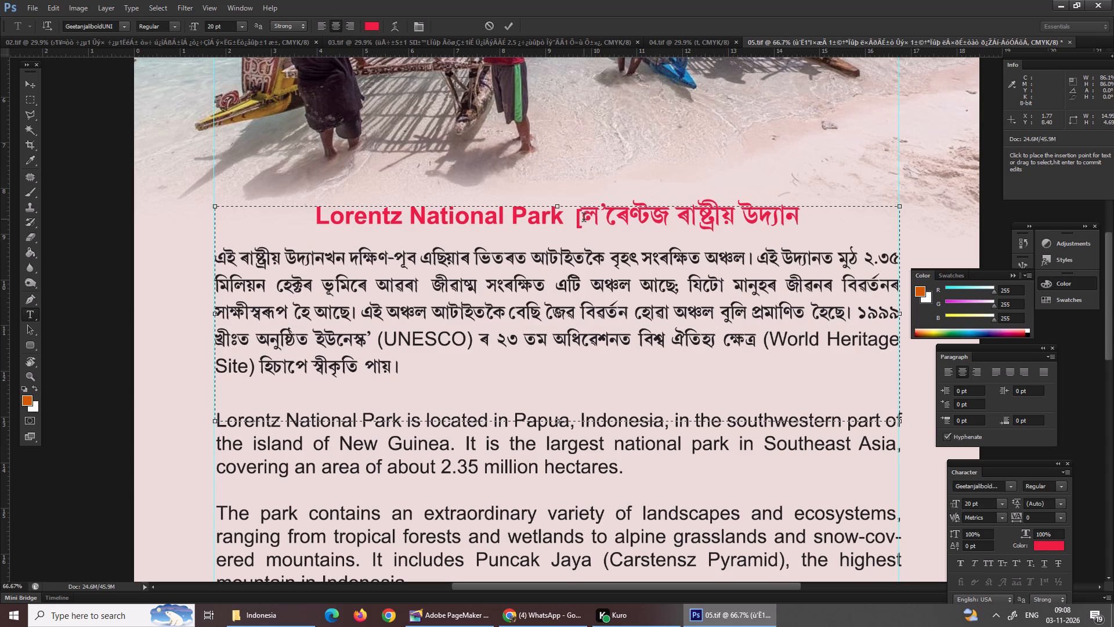
drag(584, 219, 574, 219)
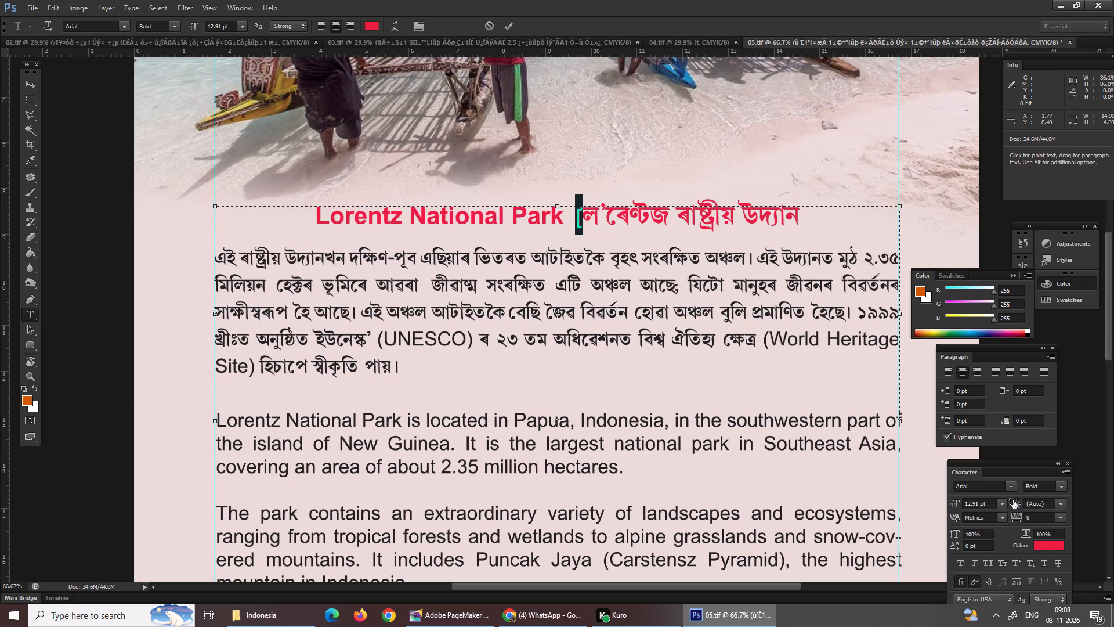
click(1003, 506)
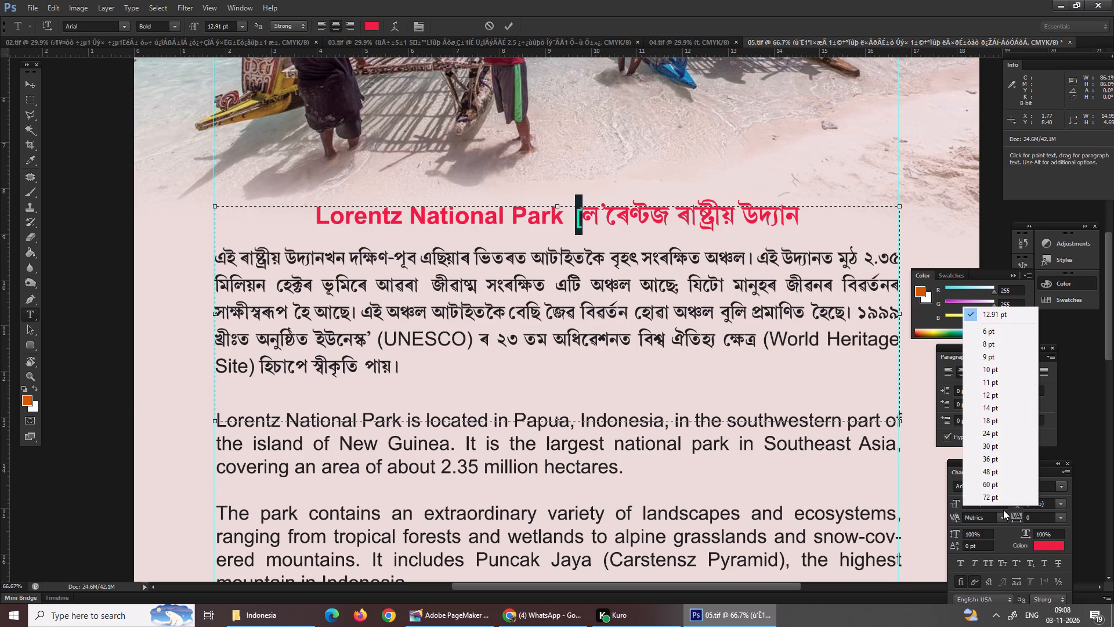
click(1003, 510)
click(1013, 488)
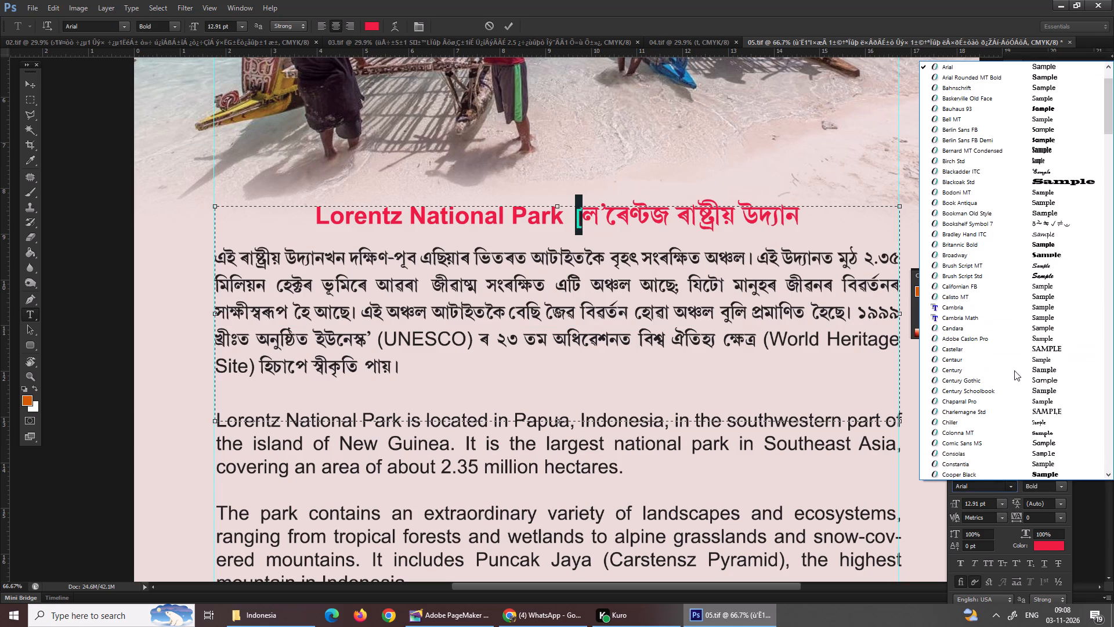
scroll(1008, 286, down, 16)
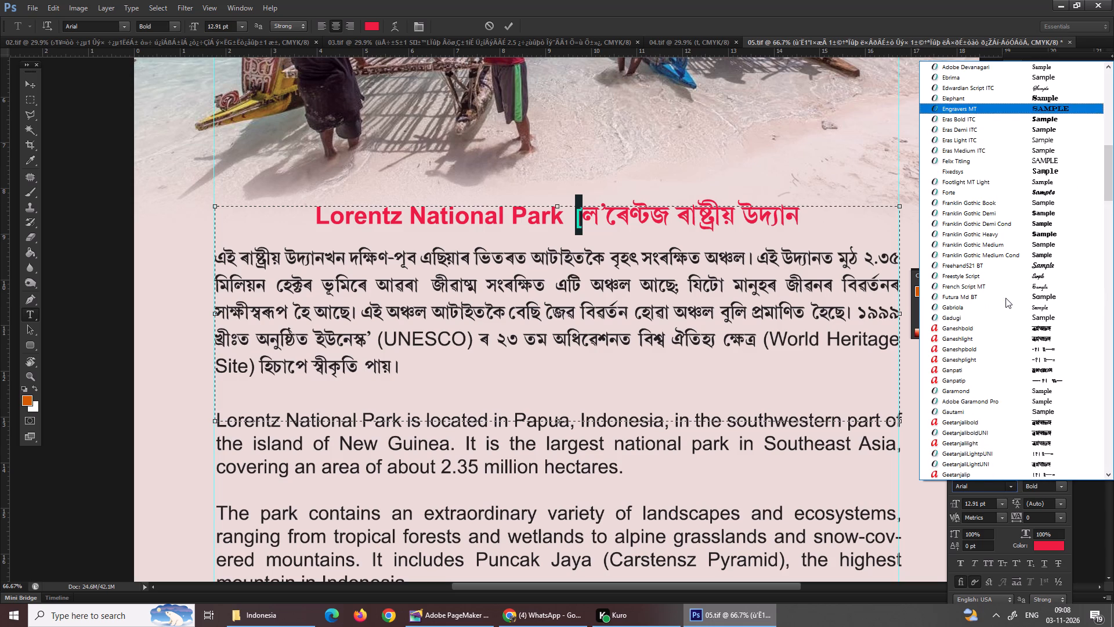
scroll(949, 289, down, 3)
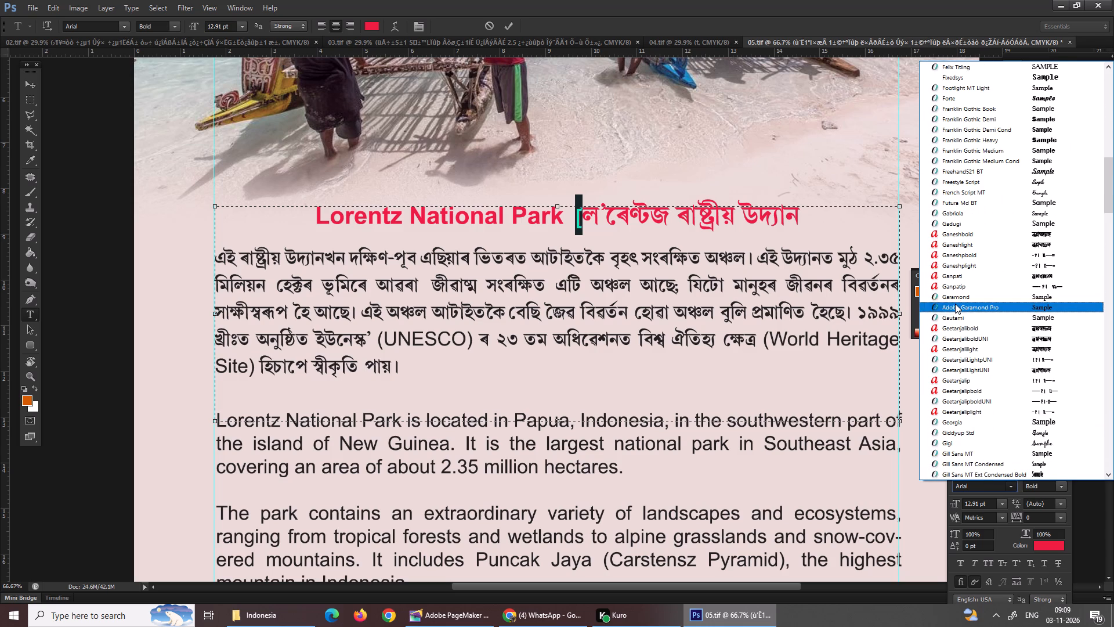
click(984, 329)
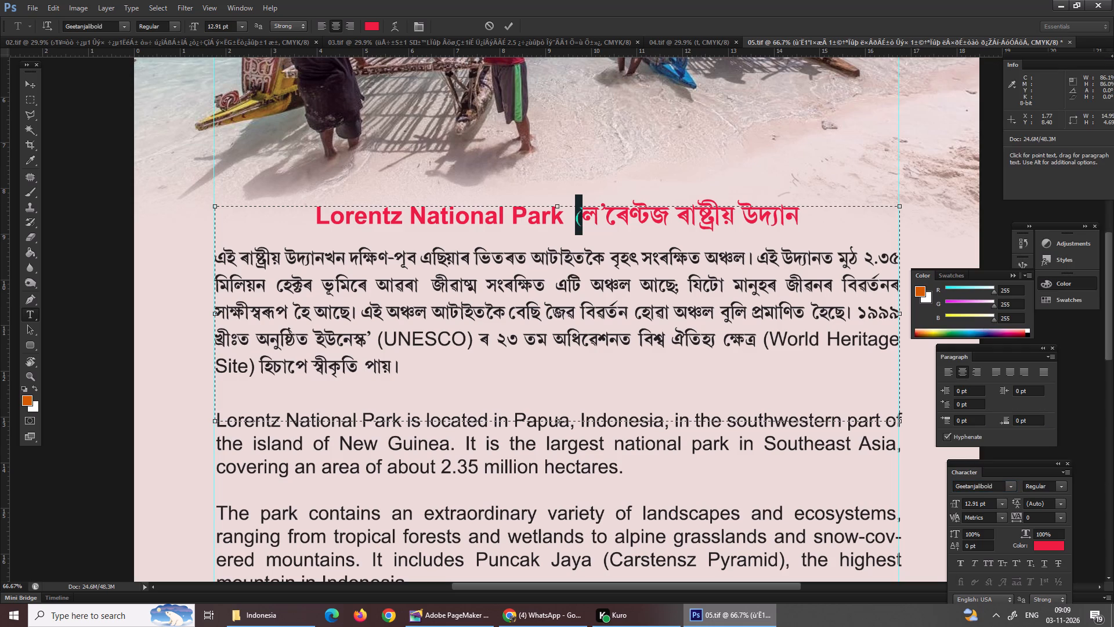
Set the size of the opening parenthesis in the Lorentz title to 20 pt.
drag(989, 503, 950, 505)
key(2)
key(0)
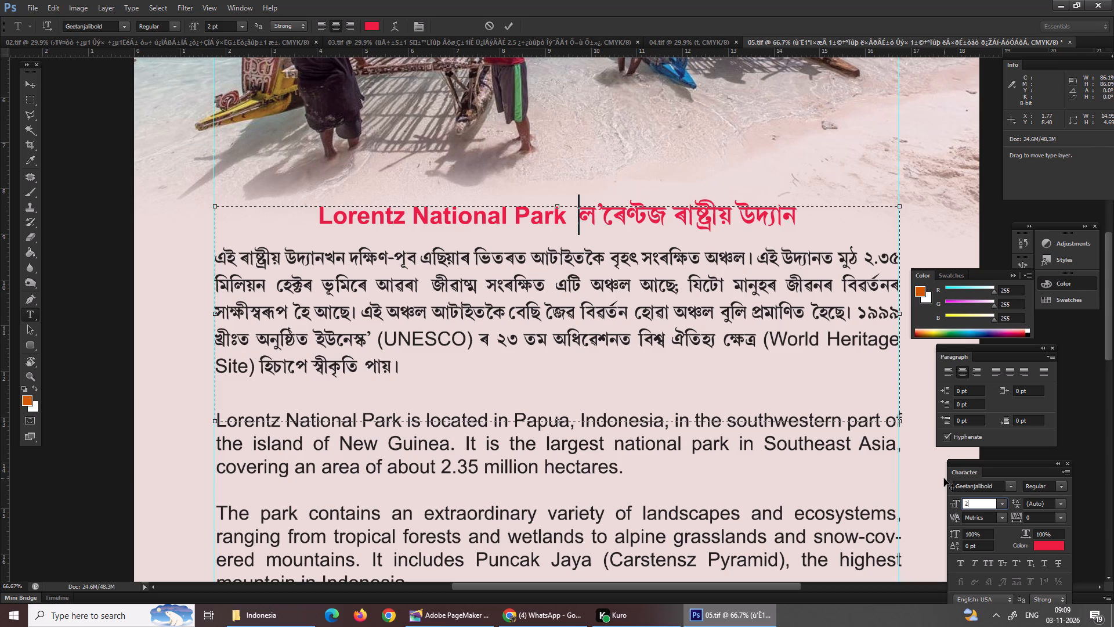
click(614, 244)
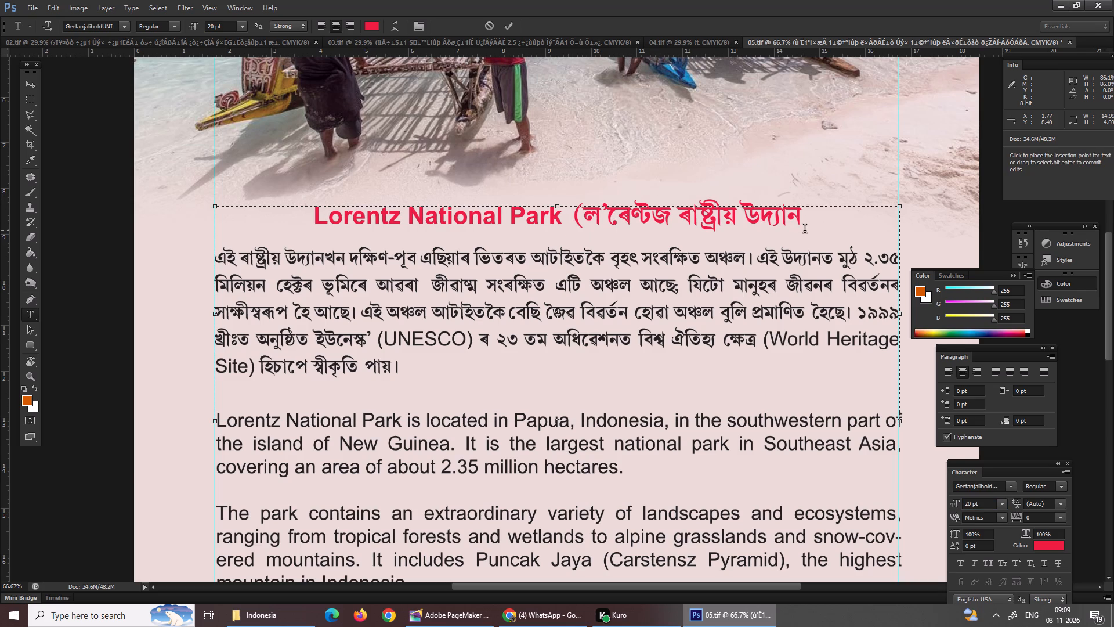
Copy the closing parenthesis from the Assamese sample text in PageMaker and paste it at the end of the Lorentz title in Photoshop.
click(804, 214)
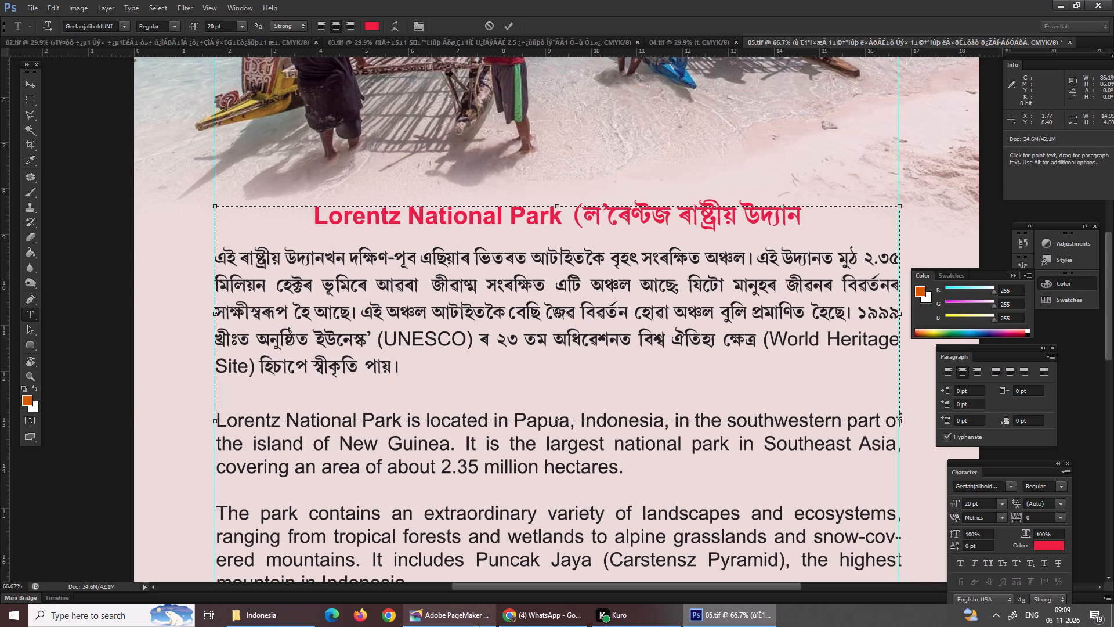
click(478, 625)
click(772, 229)
drag(768, 221, 758, 222)
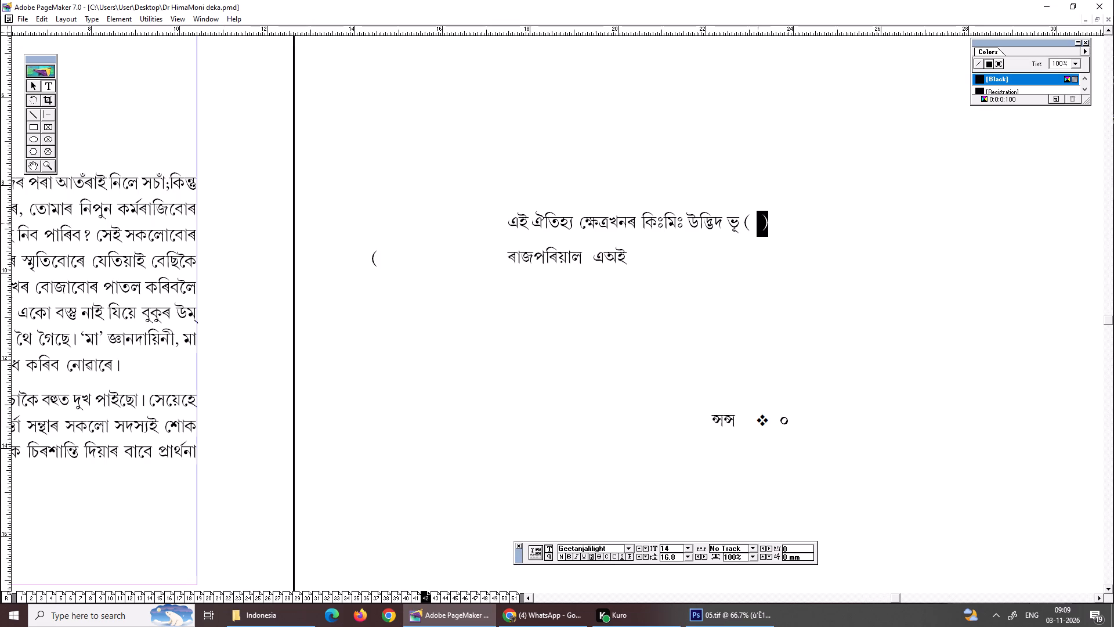
key(ctrl+c)
key(ctrl+c)
key(ctrl+c)
key(ctrl+c)
click(726, 610)
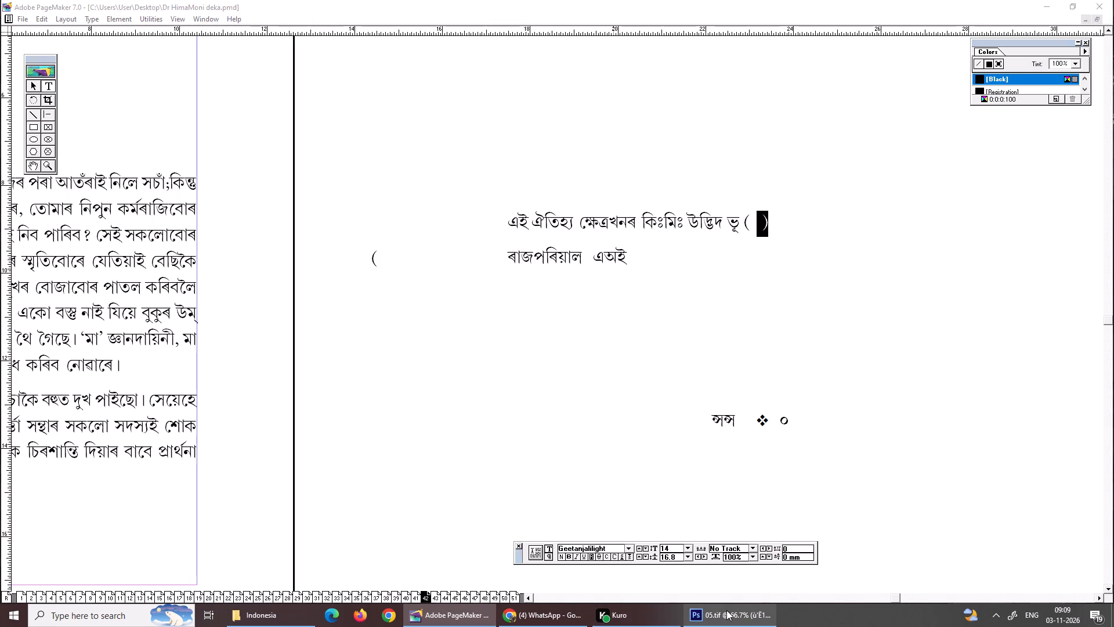
key(ctrl+v)
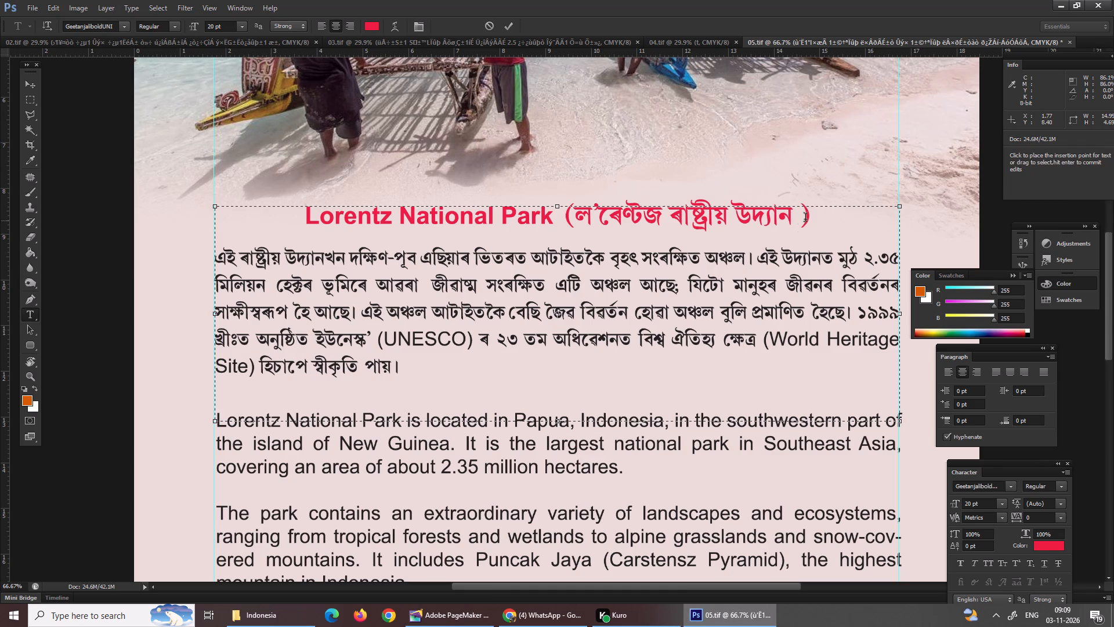
click(807, 213)
drag(816, 211, 644, 187)
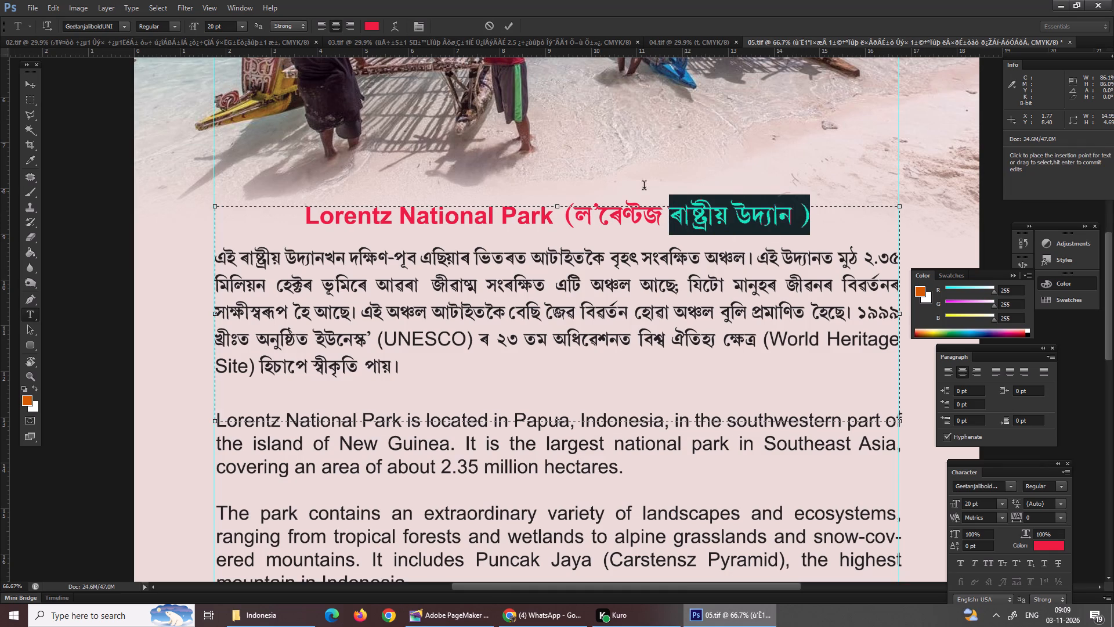
drag(644, 187, 574, 190)
click(577, 211)
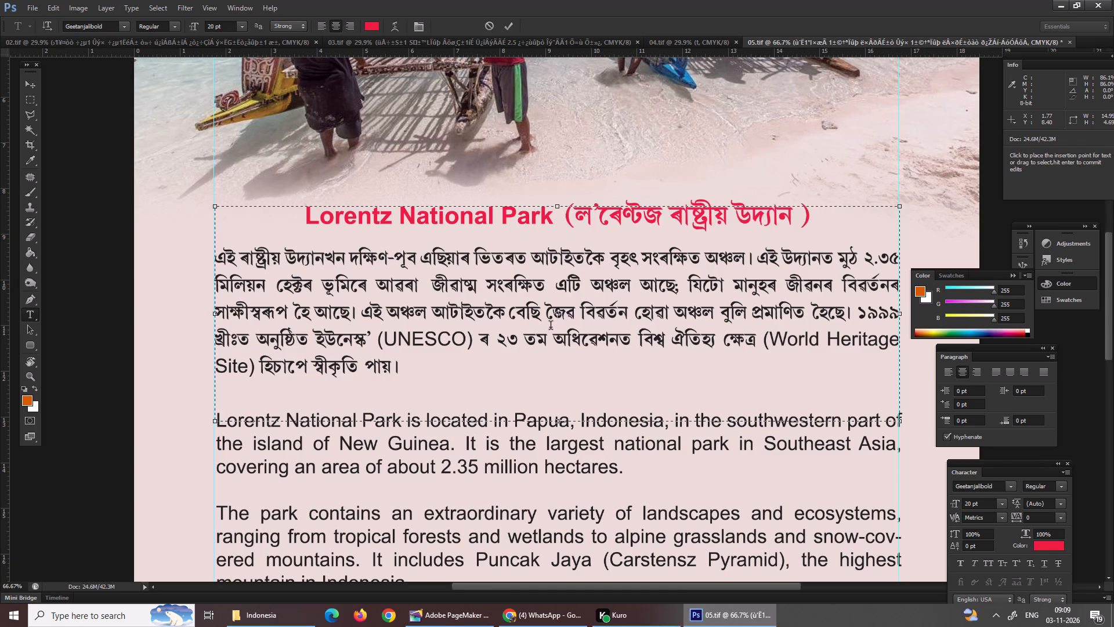
Set the whole Assamese body paragraph under the Lorentz title to 12 pt.
click(551, 327)
drag(426, 373, 374, 358)
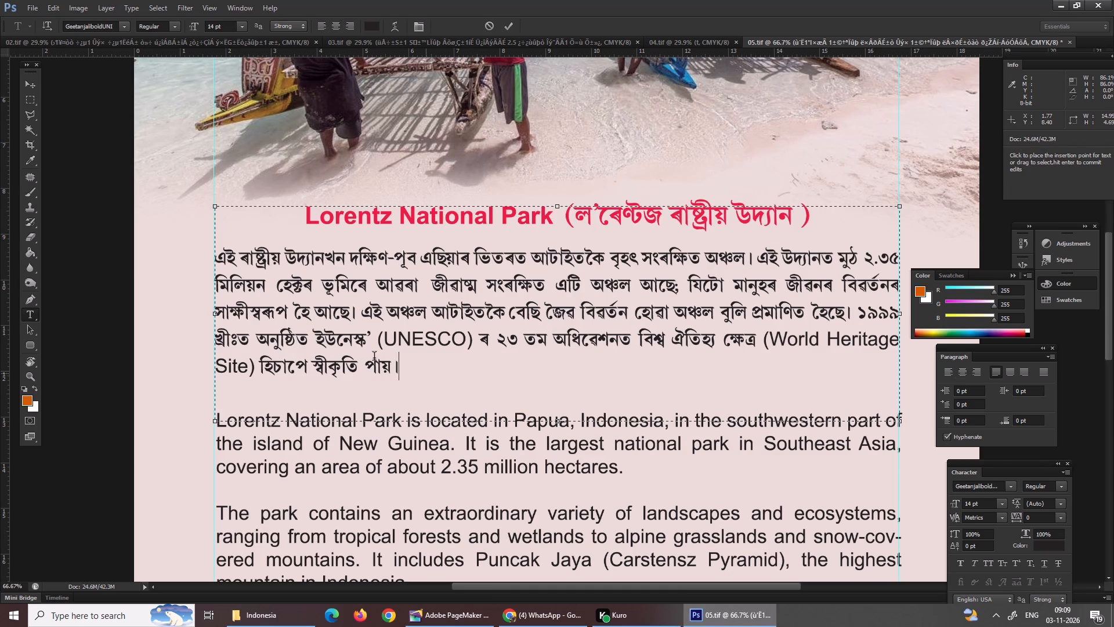
drag(374, 358, 198, 252)
click(985, 505)
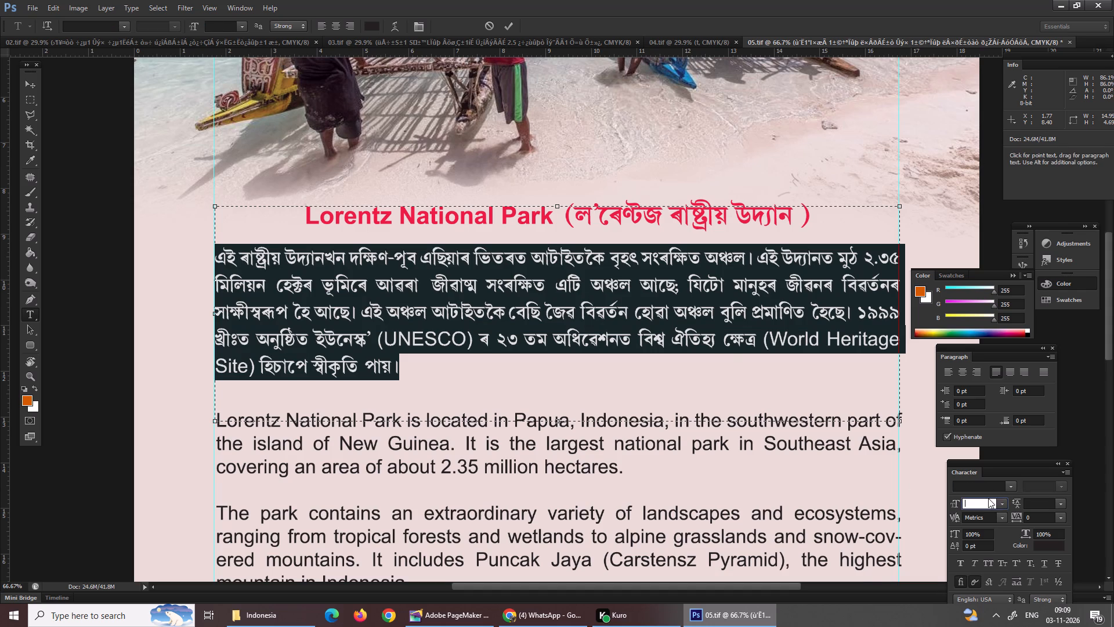
text(12)
click(442, 408)
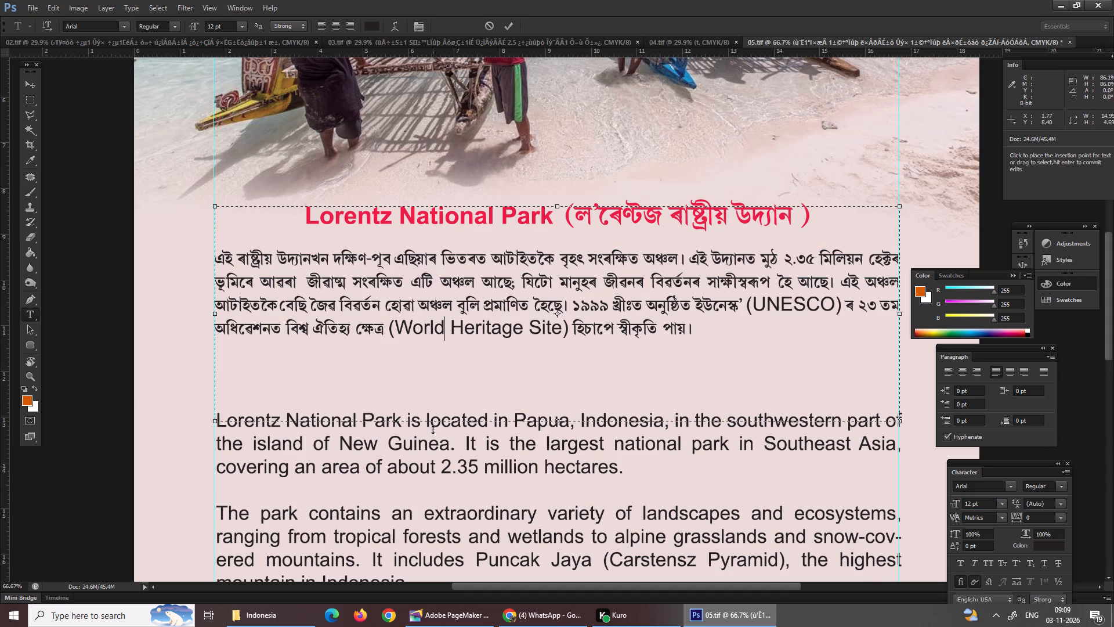
Shorten the Assamese text box from its bottom edge to a height of about 3.3 cm.
scroll(442, 435, down, 3)
scroll(443, 435, up, 1)
drag(550, 409, 550, 401)
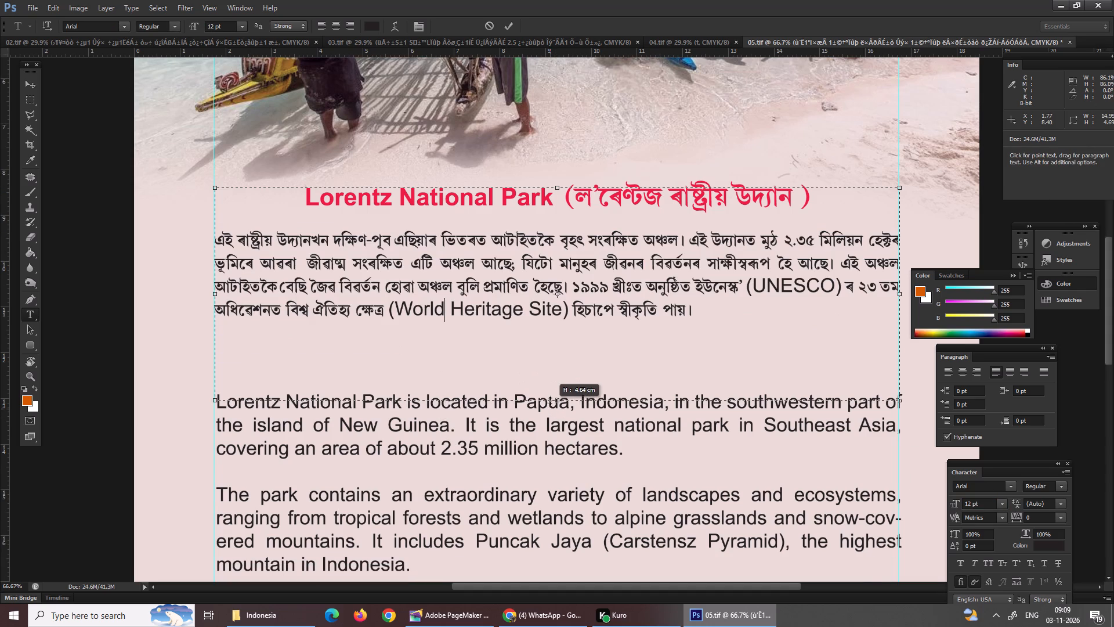
drag(550, 401, 555, 345)
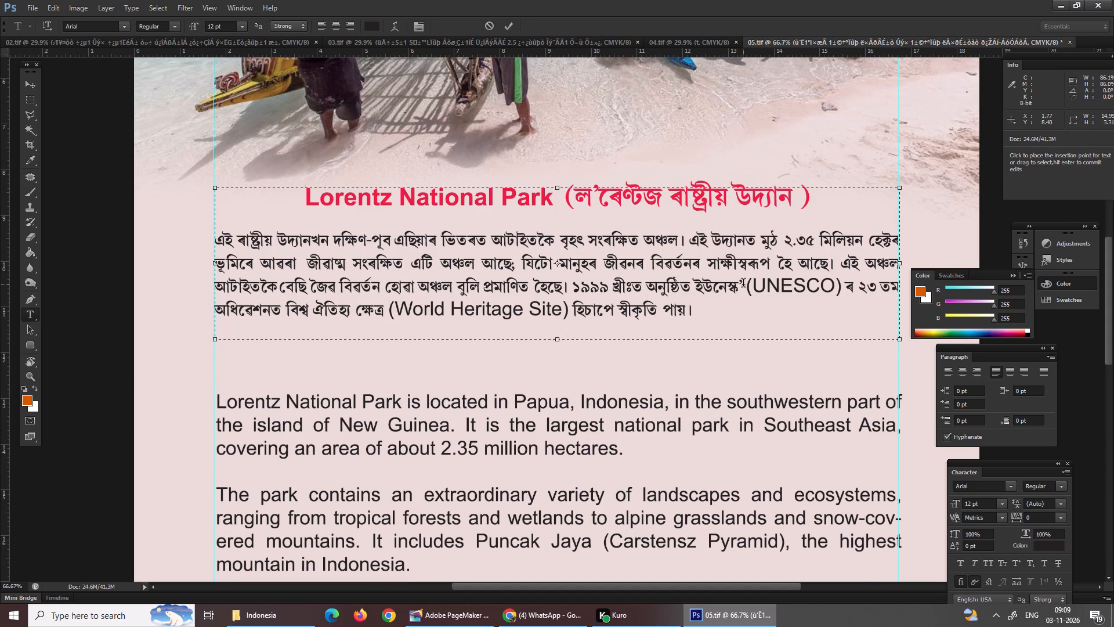
Set the size of "(UNESCO)" in the Assamese paragraph to 10 pt.
drag(747, 289, 839, 293)
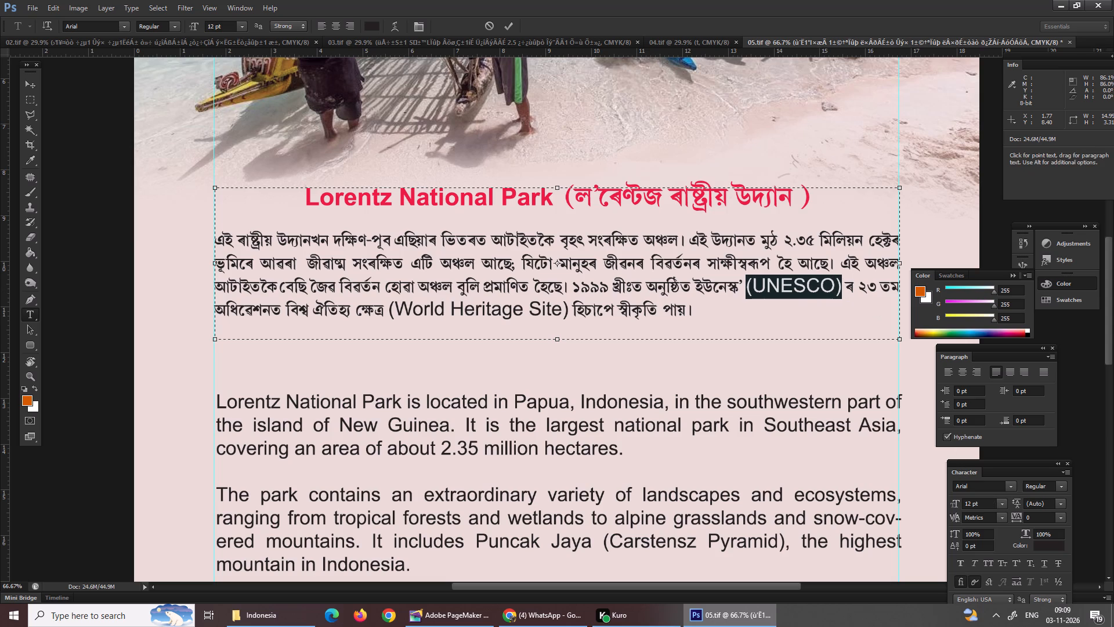
drag(990, 500, 946, 505)
key(1)
key(0)
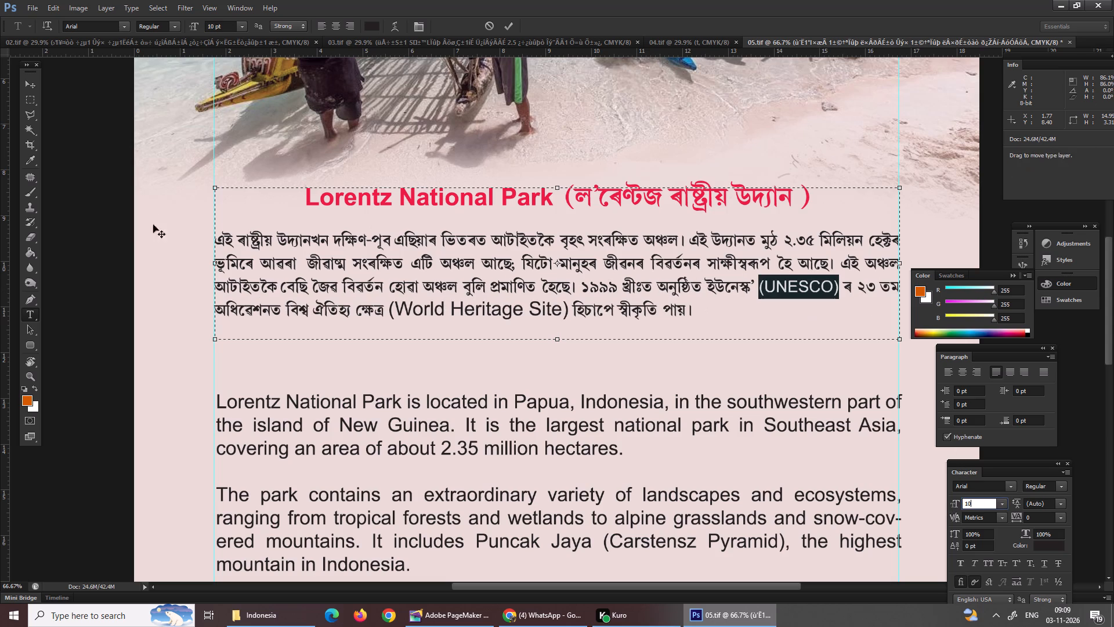
Reduce "(World Heritage Site)" in the Assamese paragraph to match the size of "(UNESCO)", and commit the text edit.
drag(390, 313, 570, 324)
scroll(595, 297, up, 1)
scroll(595, 299, down, 6)
scroll(624, 339, up, 2)
scroll(624, 345, down, 9)
scroll(623, 387, up, 1)
scroll(623, 387, down, 2)
scroll(623, 387, up, 1)
scroll(623, 387, down, 3)
scroll(622, 388, up, 1)
scroll(622, 388, down, 3)
scroll(622, 388, up, 1)
scroll(622, 388, down, 1)
key(Return)
key(ctrl+0)
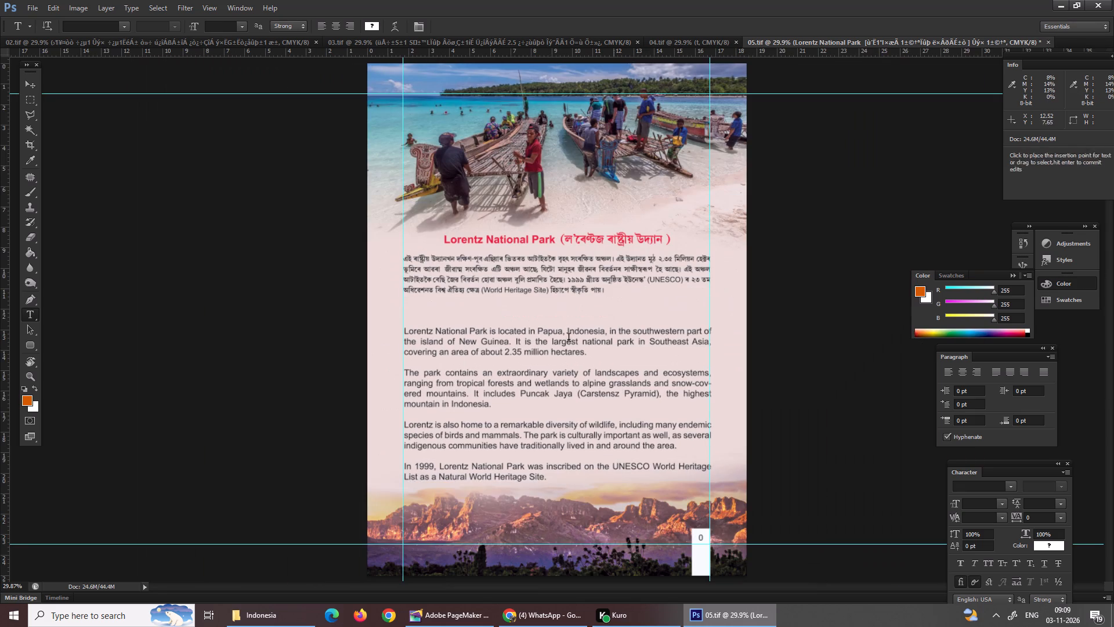
Select the English Lorentz text layer and move it up slightly, fitting it between the vertical margin guides.
click(29, 86)
right_click(516, 423)
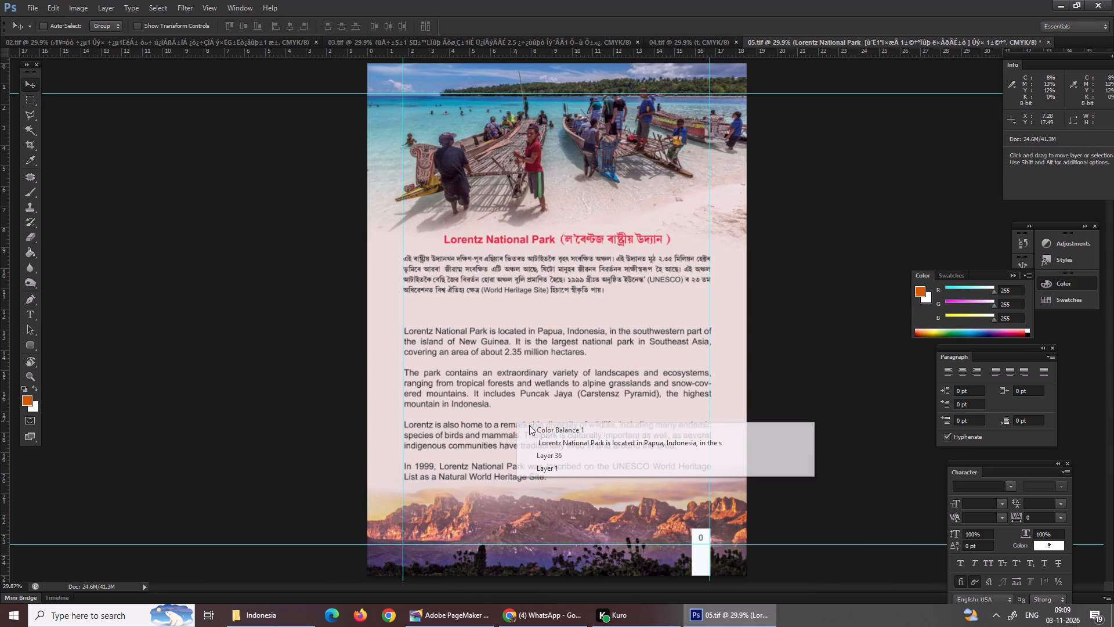
click(555, 440)
drag(548, 439, 547, 432)
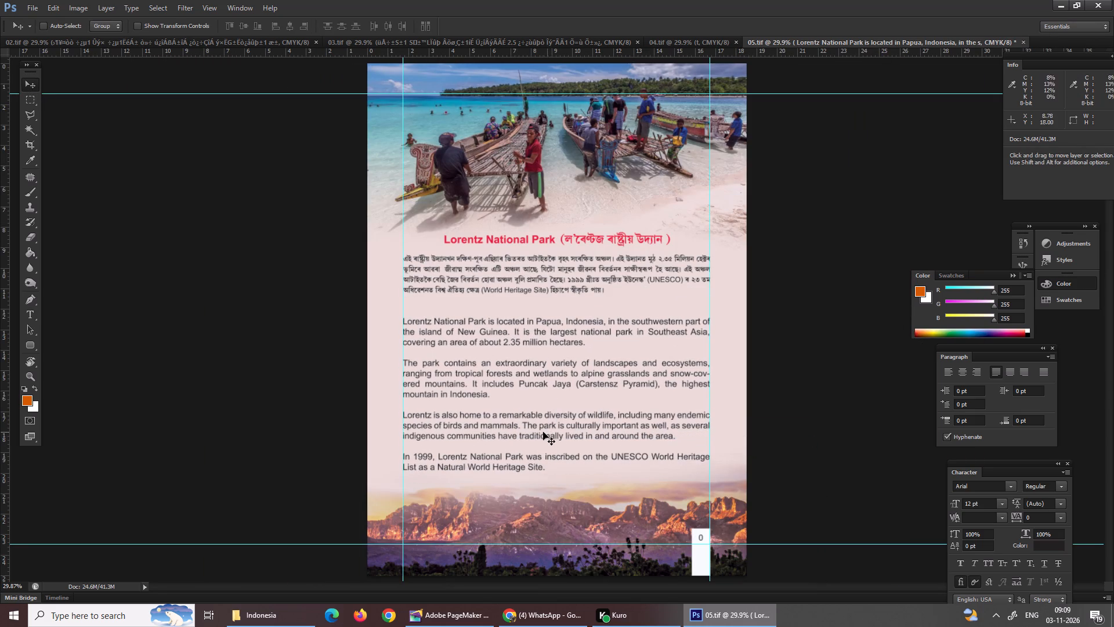
Set the font size of the English Lorentz text layer to 10 pt.
drag(996, 504, 952, 503)
click(957, 502)
drag(987, 505, 921, 500)
text(10)
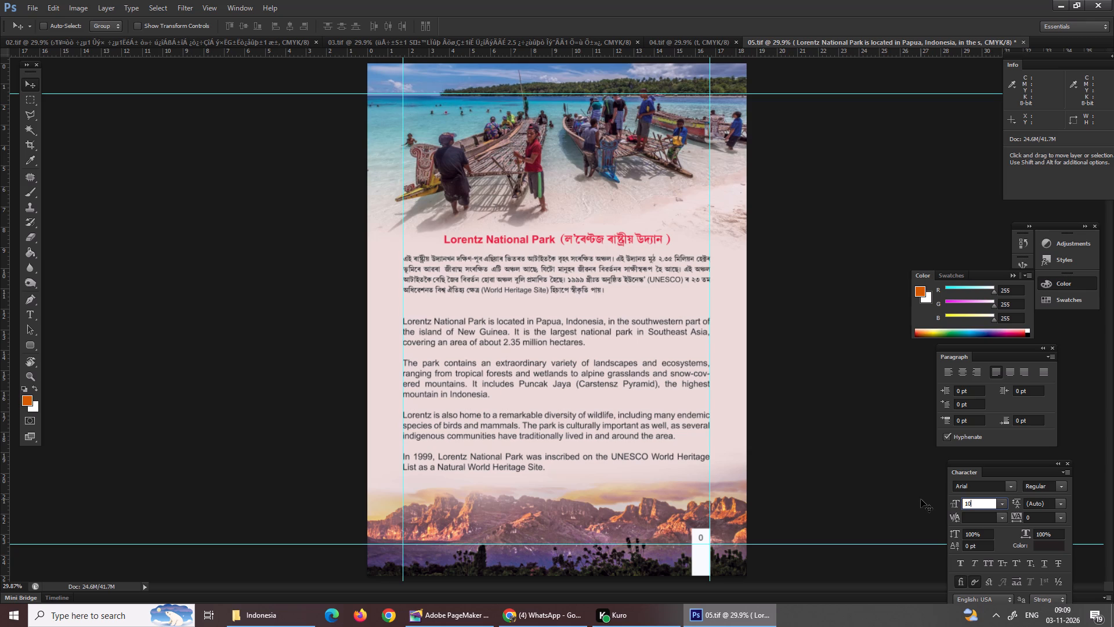
key(Return)
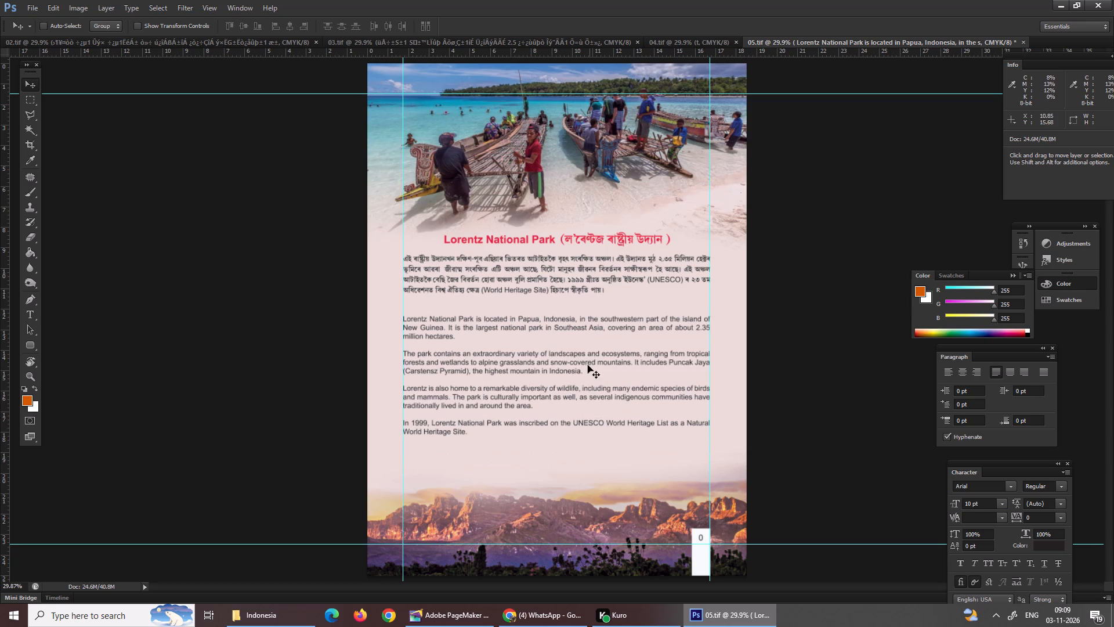
Move the English text block down slightly, keeping it between the vertical margin guides.
drag(566, 345, 569, 367)
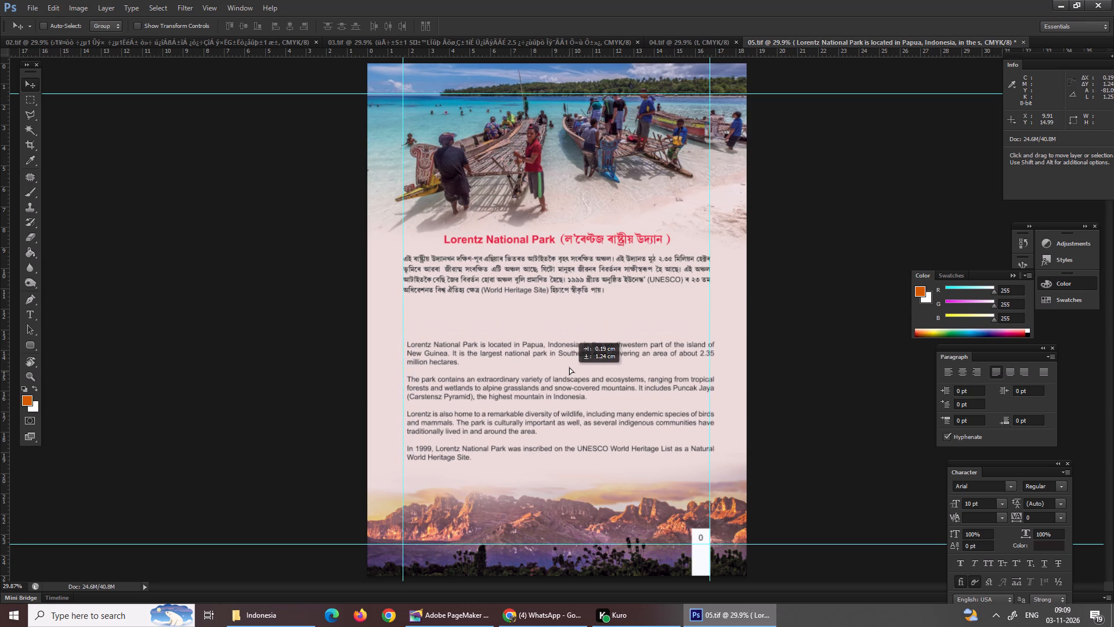
drag(569, 367, 566, 359)
Select the Lorentz title and Assamese text layer and move it down about 1 cm, closer to the English text.
right_click(526, 240)
click(560, 260)
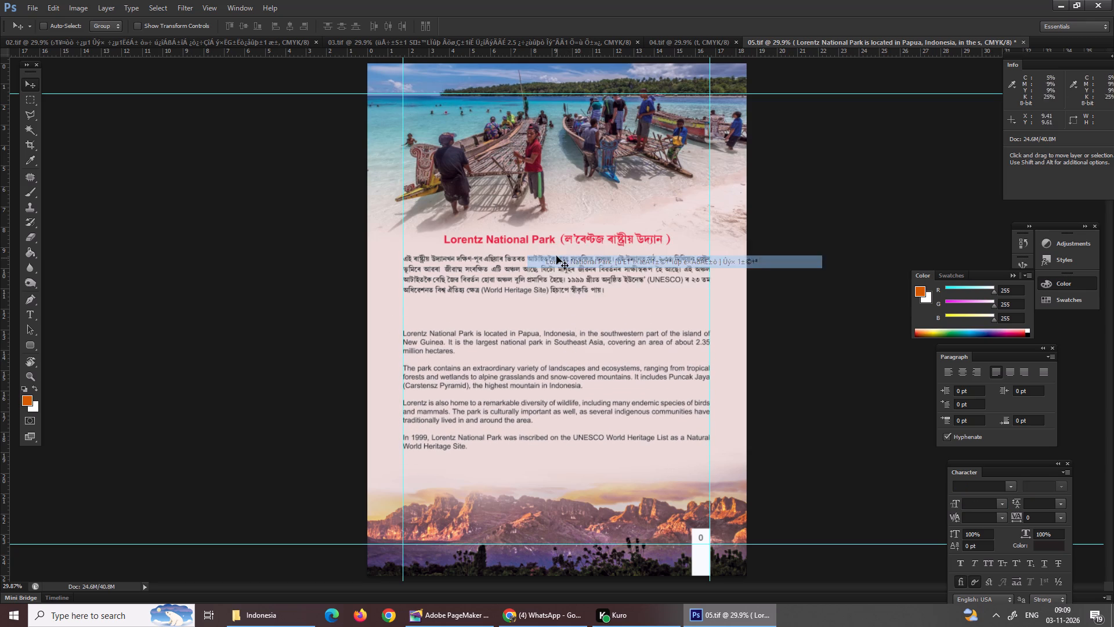
drag(556, 256, 556, 274)
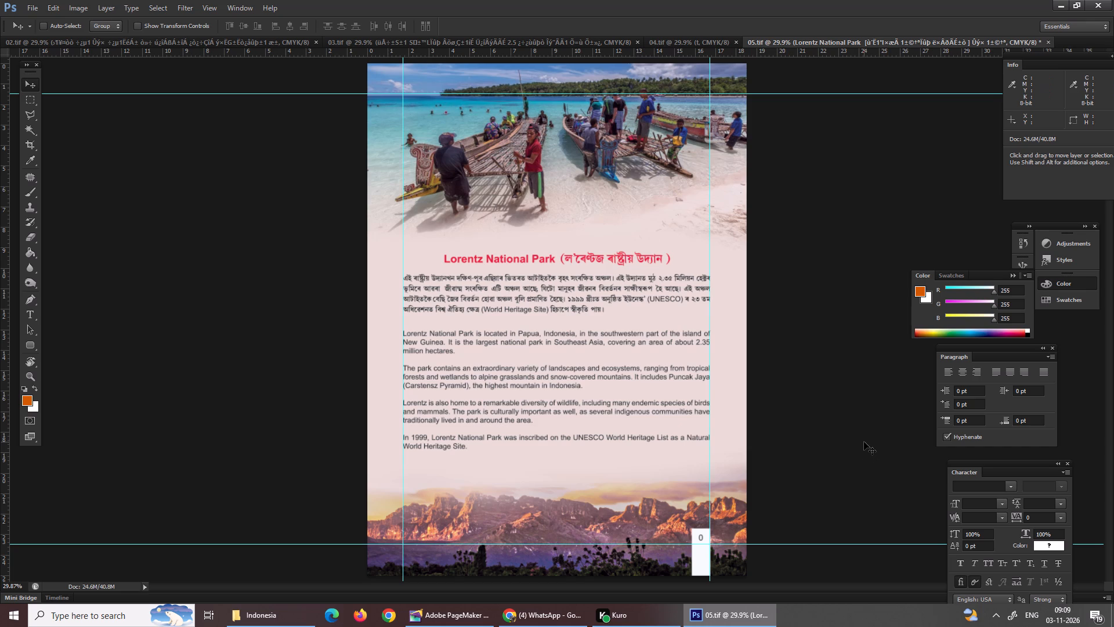
key(Return)
Reselect the Lorentz title and Assamese text layer and shift it slightly further down.
right_click(483, 298)
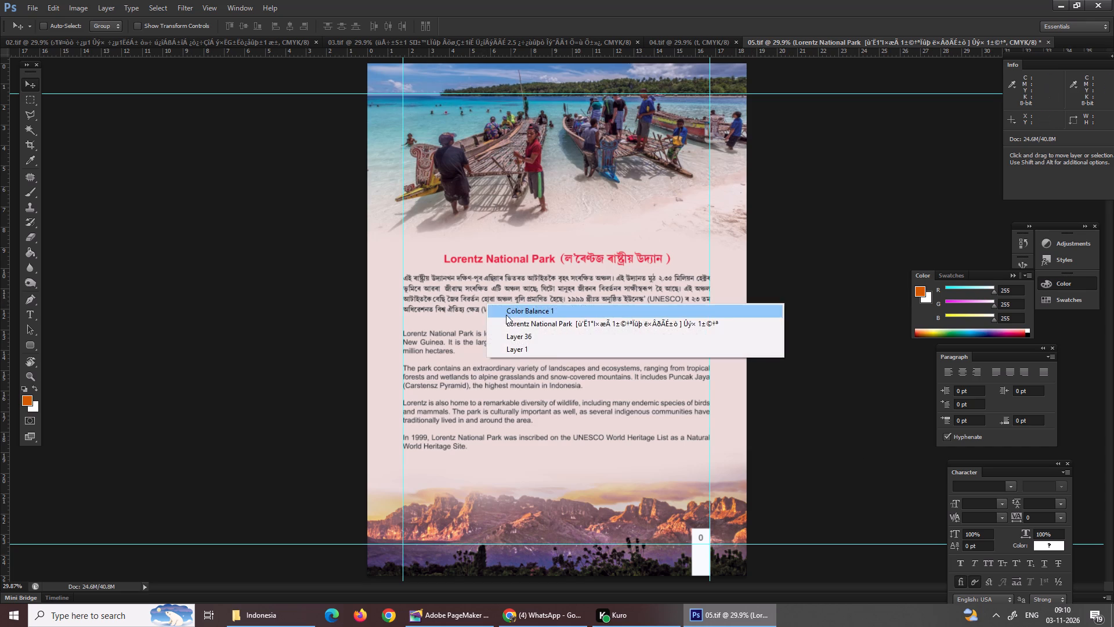
click(511, 326)
click(516, 315)
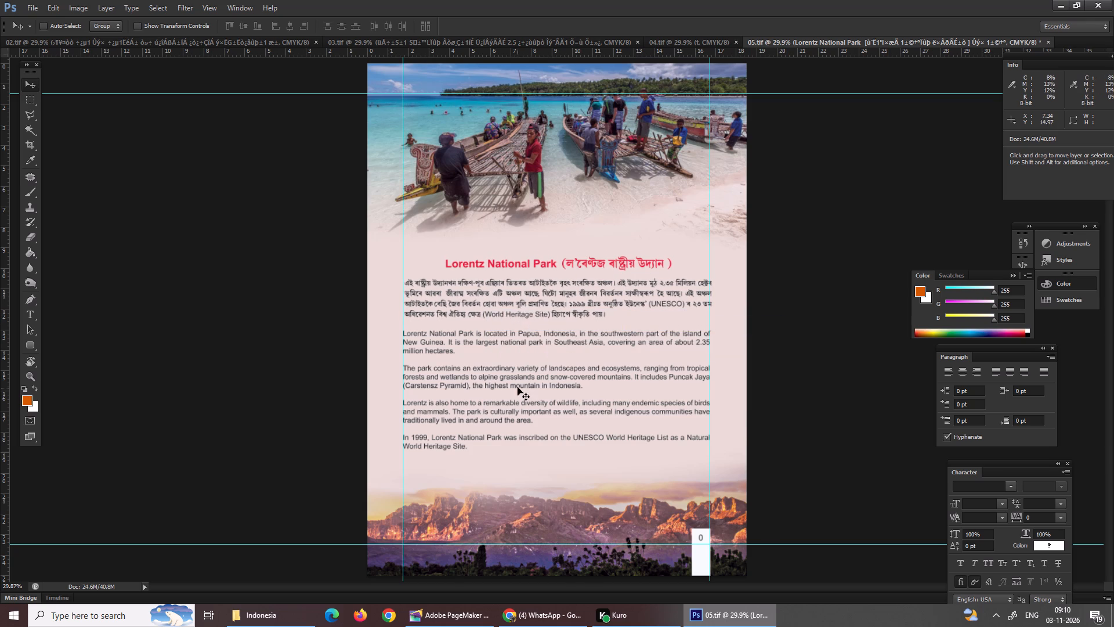
Select the English text layer and move it slightly down to restore the gap below the Assamese paragraph.
right_click(518, 385)
click(554, 410)
drag(556, 389, 556, 395)
Save the changes to 05.tif.
key(ctrl+s)
key(ctrl+s)
key(ctrl+s)
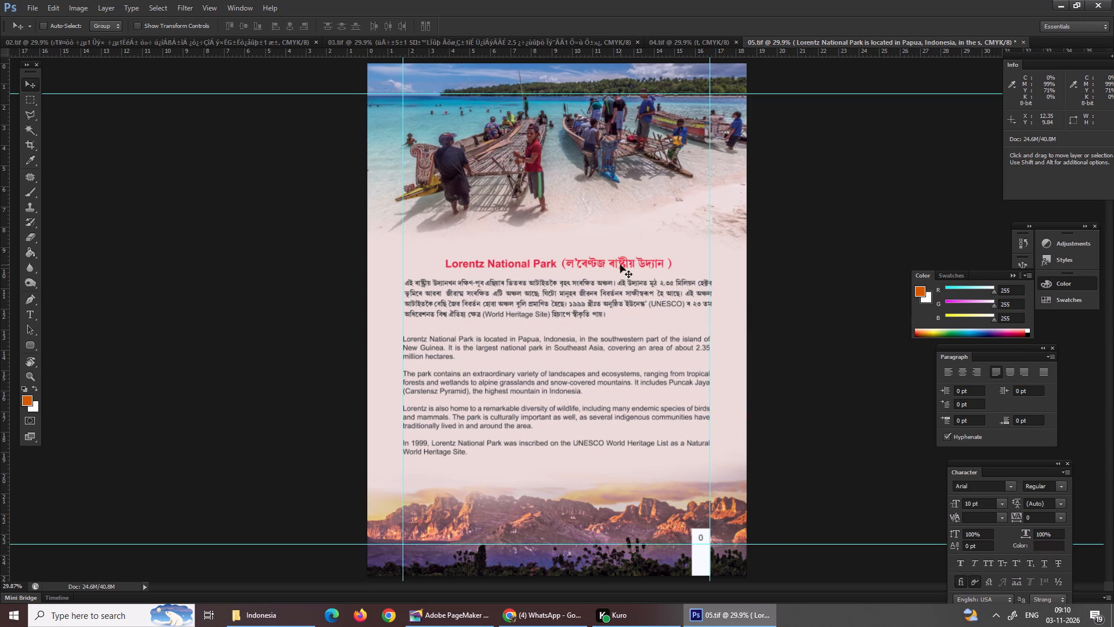
key(Return)
key(ctrl+s)
Select the entire canvas of the Lorentz page.
key(ctrl+a)
key(ctrl+a)
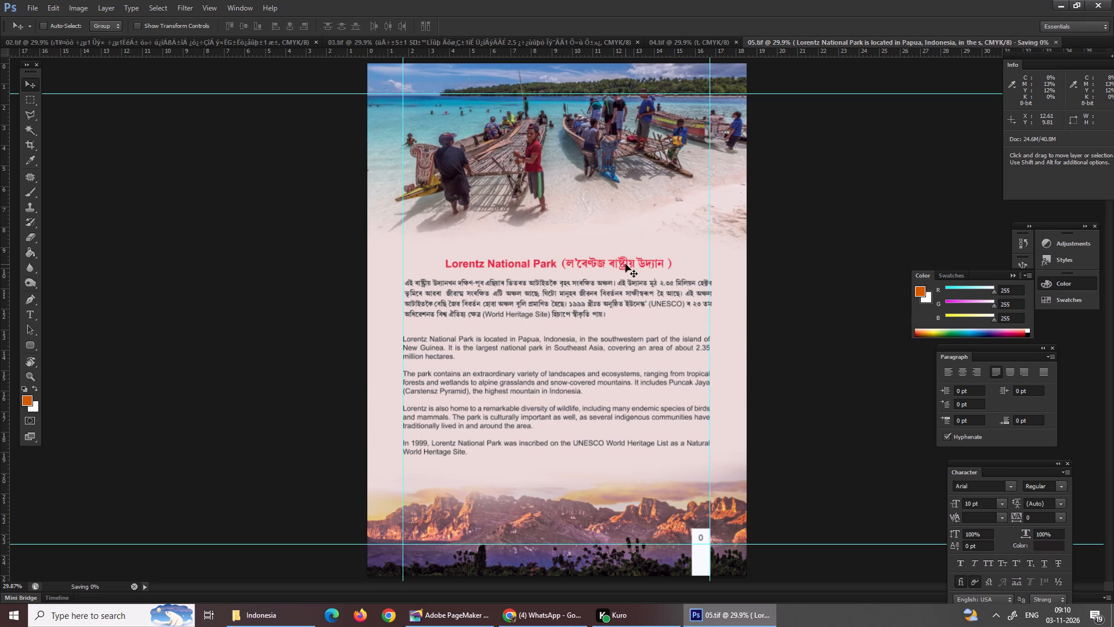
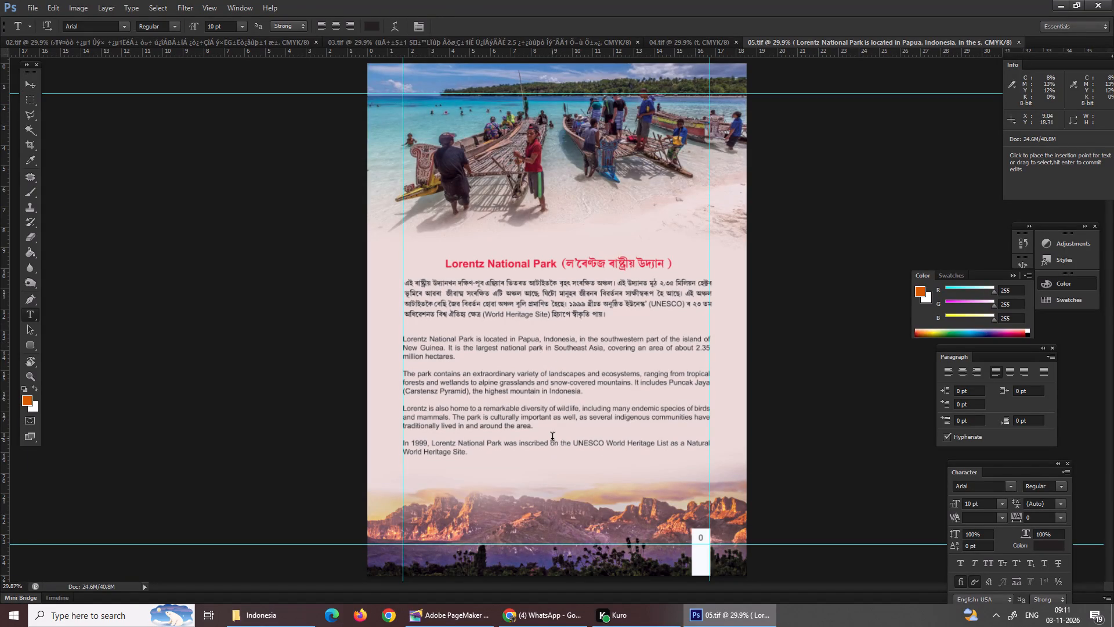
Shorten the English text frame from its bottom edge so it ends just below the World Heritage Site paragraph.
drag(556, 507, 556, 482)
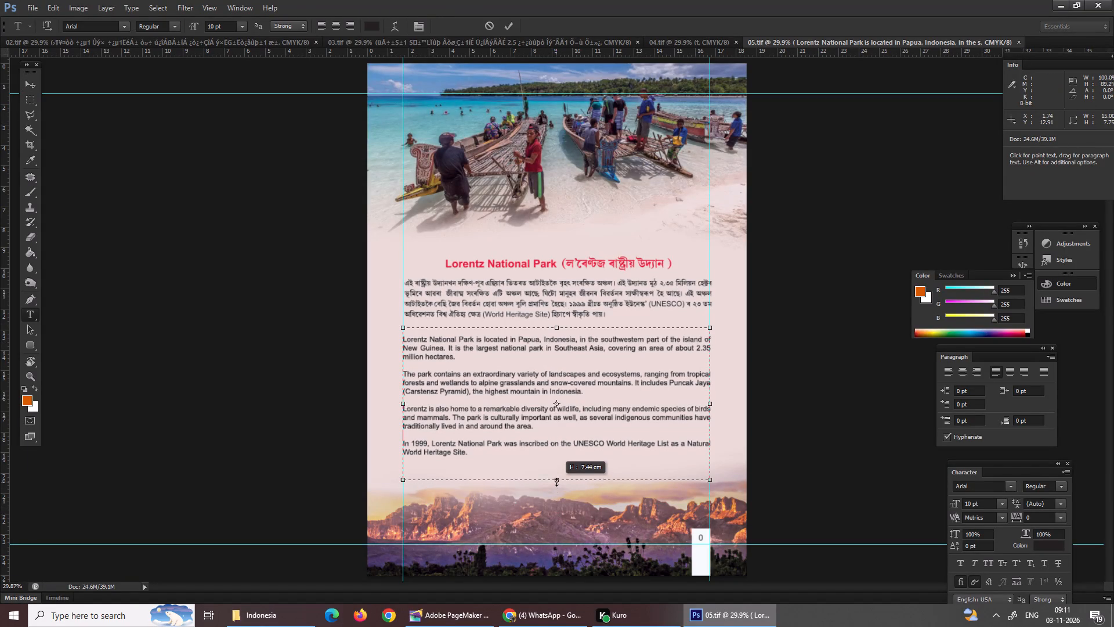
drag(556, 482, 556, 468)
key(Return)
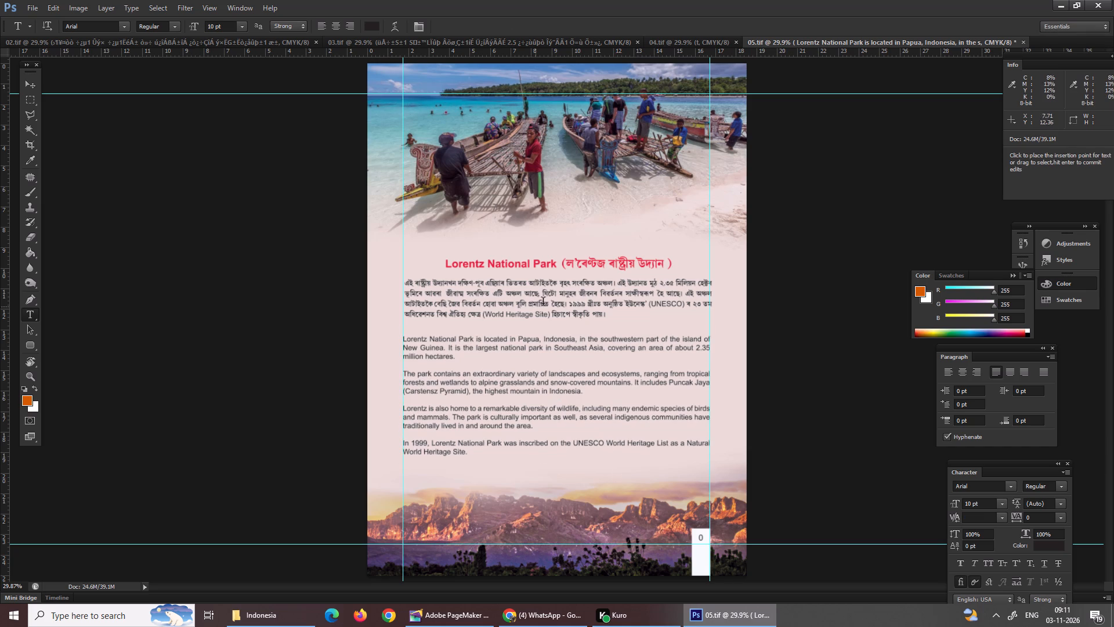
Examine the Assamese paragraph's wording and its text frame up close, including the UNESCO and World Heritage Site lines.
key(ctrl+equal)
key(ctrl+equal)
key(ctrl+equal)
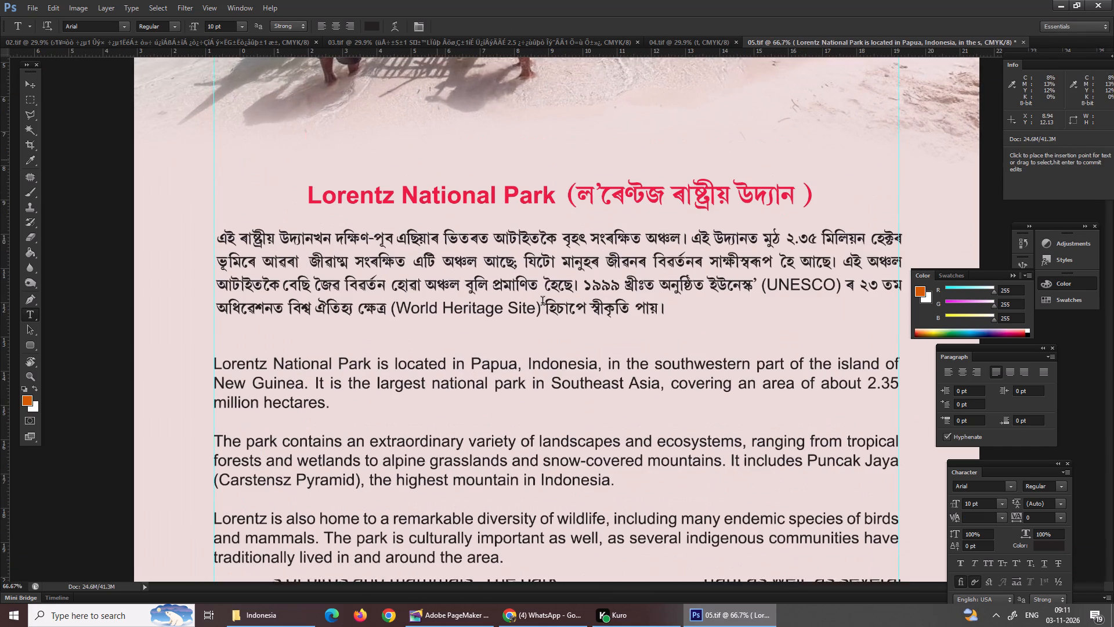
click(512, 304)
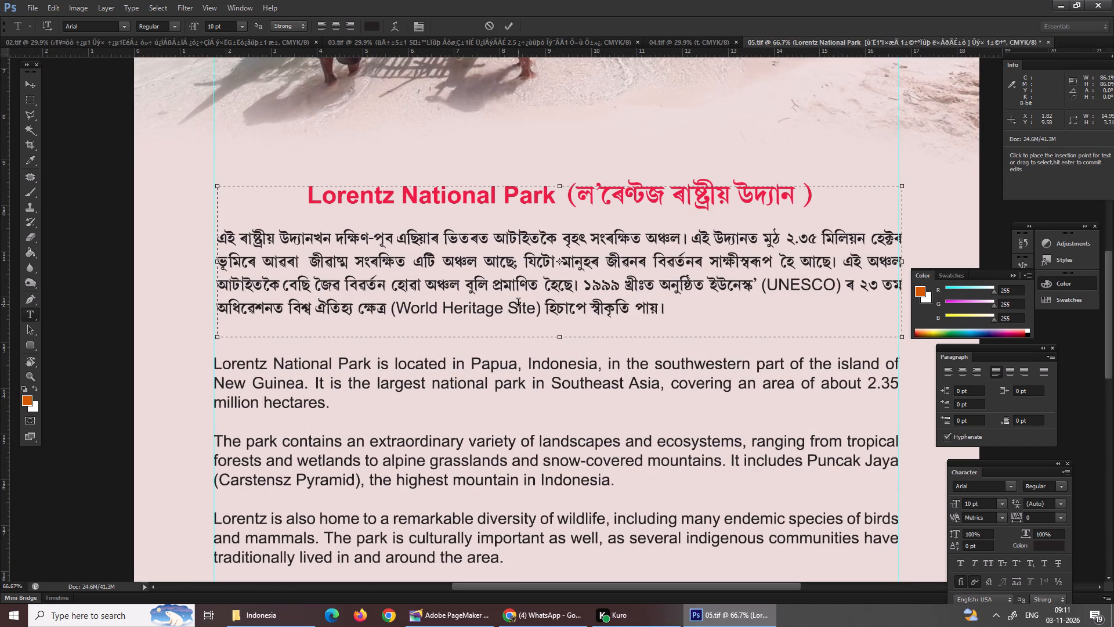
click(795, 293)
key(Return)
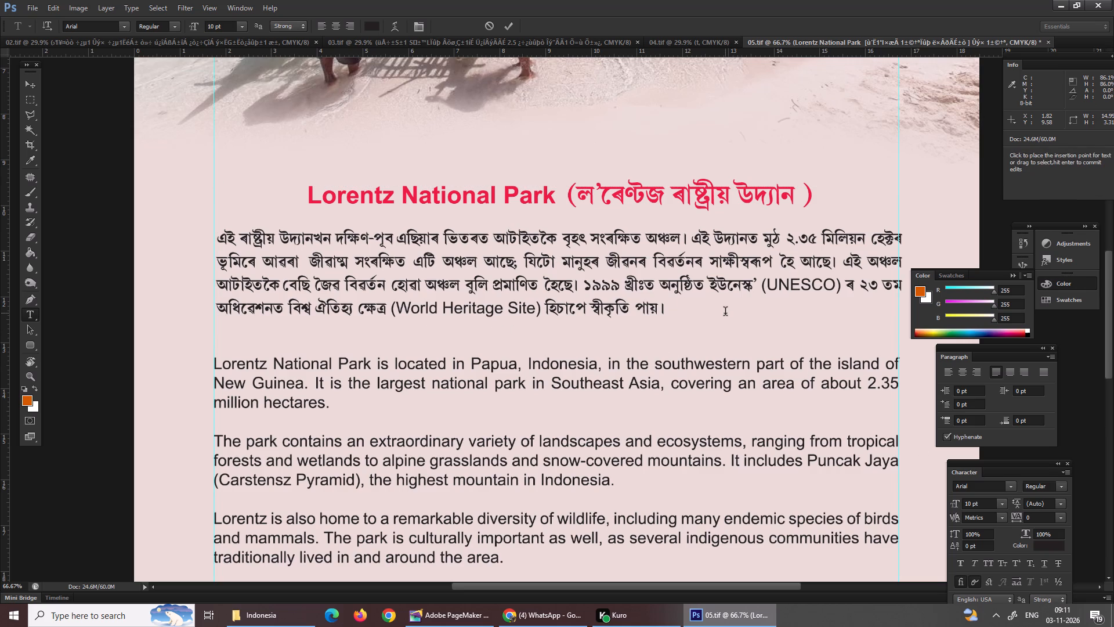
click(634, 272)
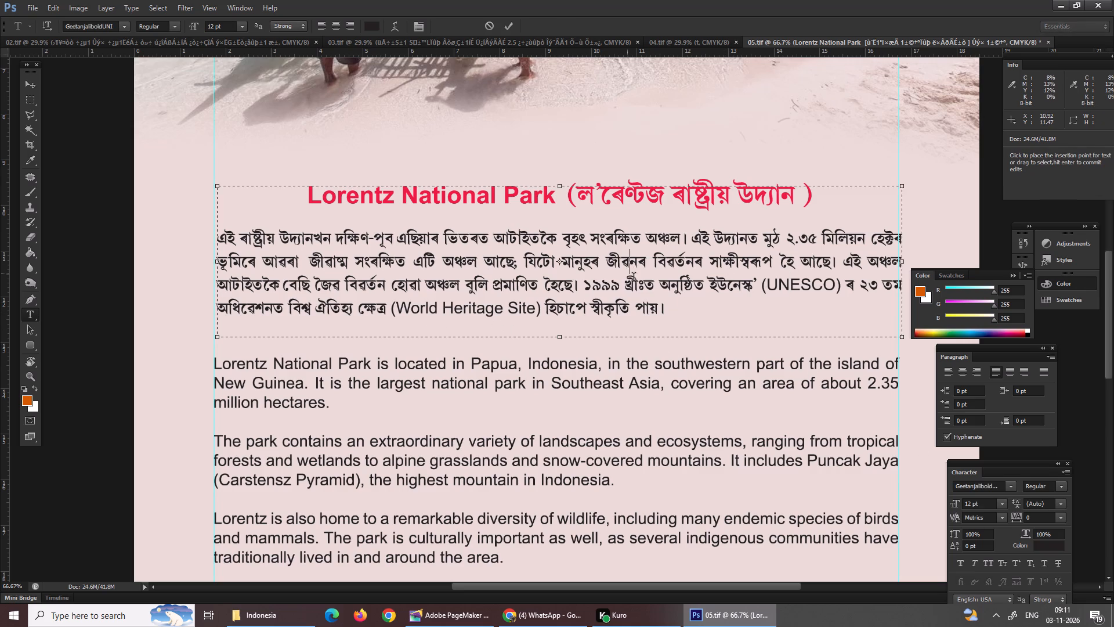
Check the Lorentz National Park title, examining the spaces between the Assamese words and the bracketed text.
click(327, 196)
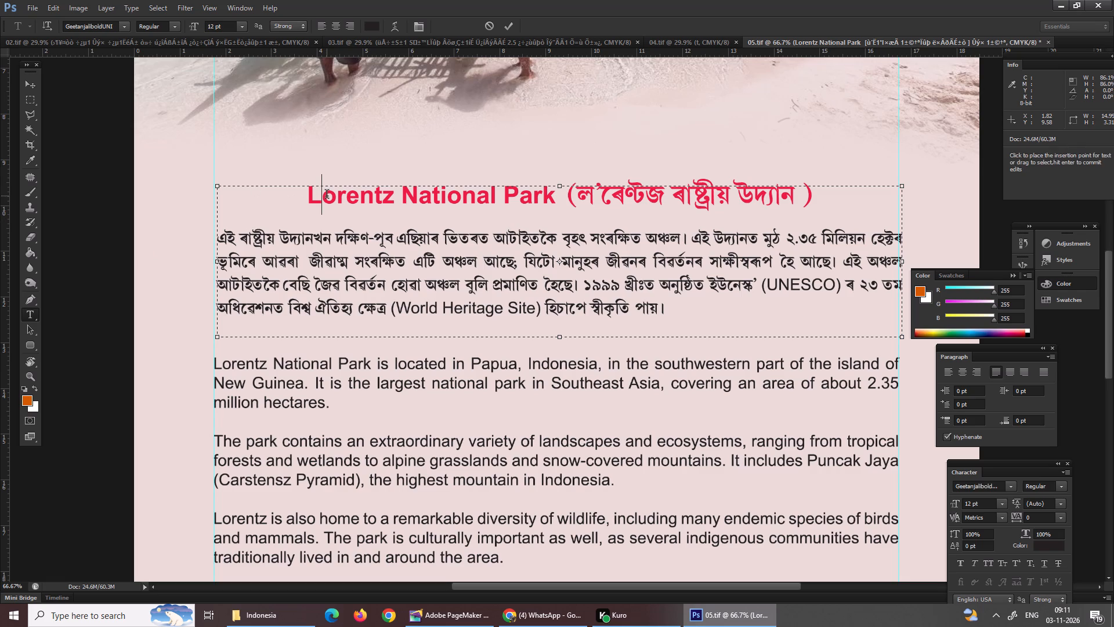
click(692, 188)
click(675, 188)
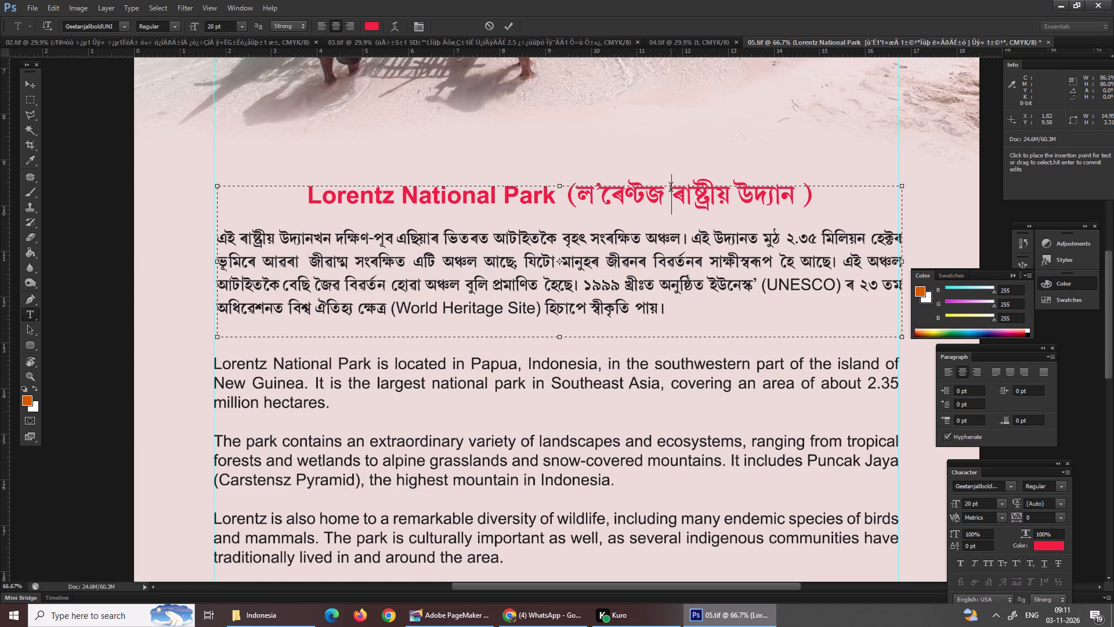
drag(732, 188, 737, 189)
drag(665, 193, 670, 195)
click(604, 194)
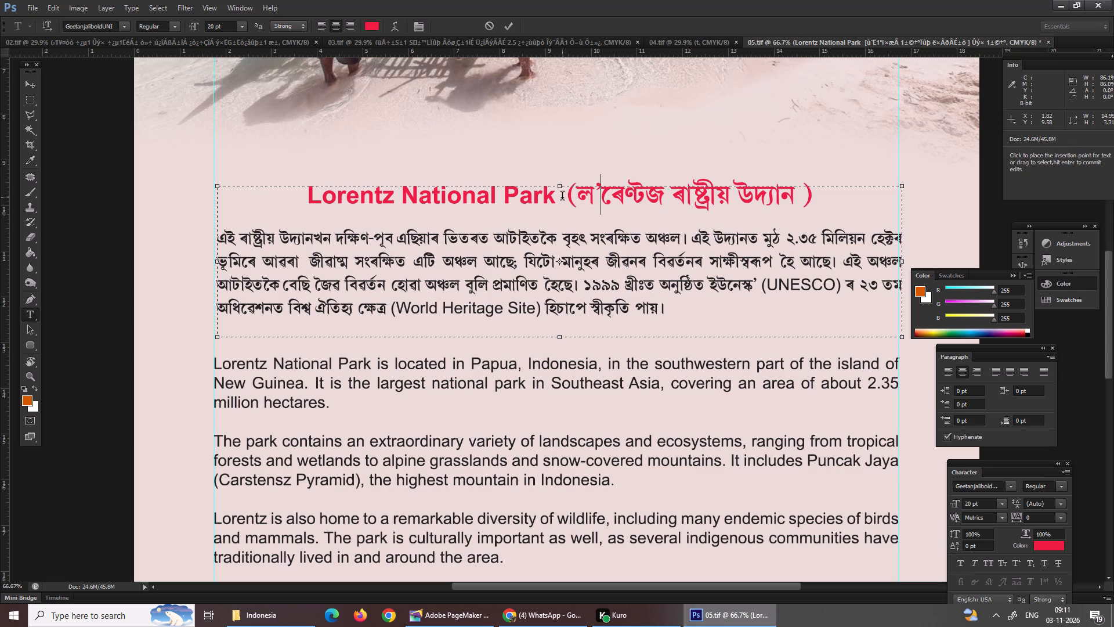
drag(562, 197, 826, 203)
click(823, 206)
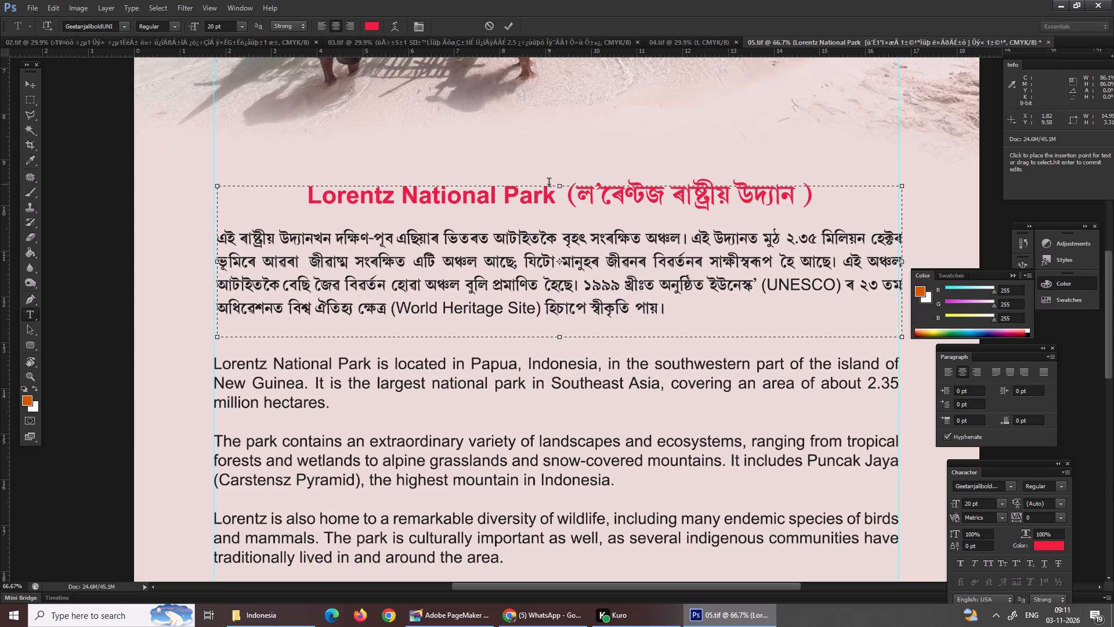
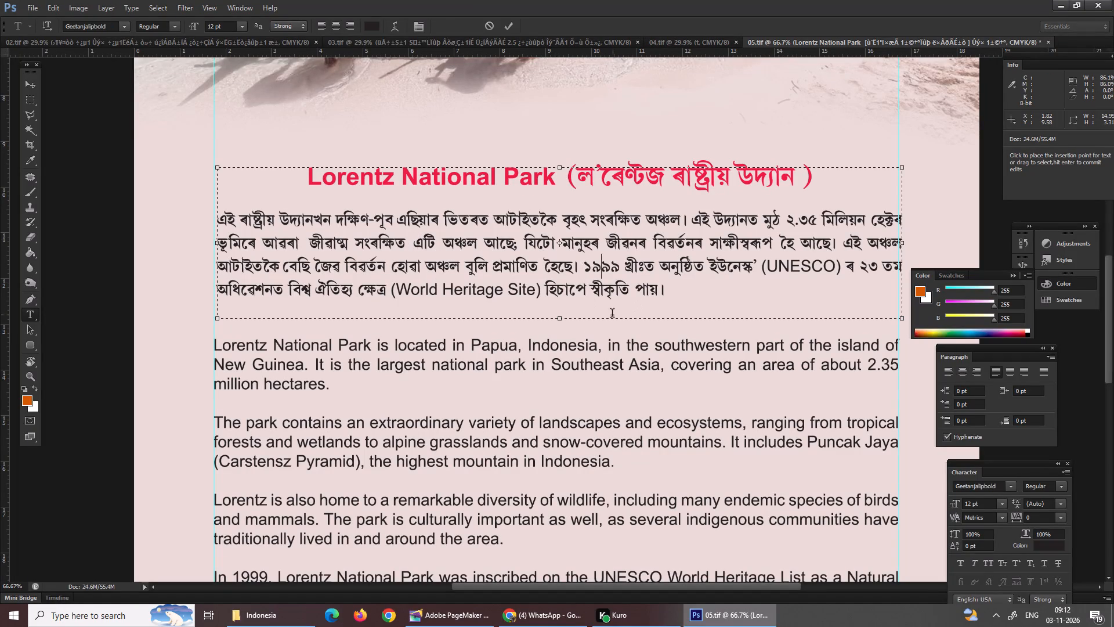
Shorten the Assamese text frame slightly from its bottom edge, ending just below the World Heritage Site line, and commit the text edit.
drag(561, 319, 561, 314)
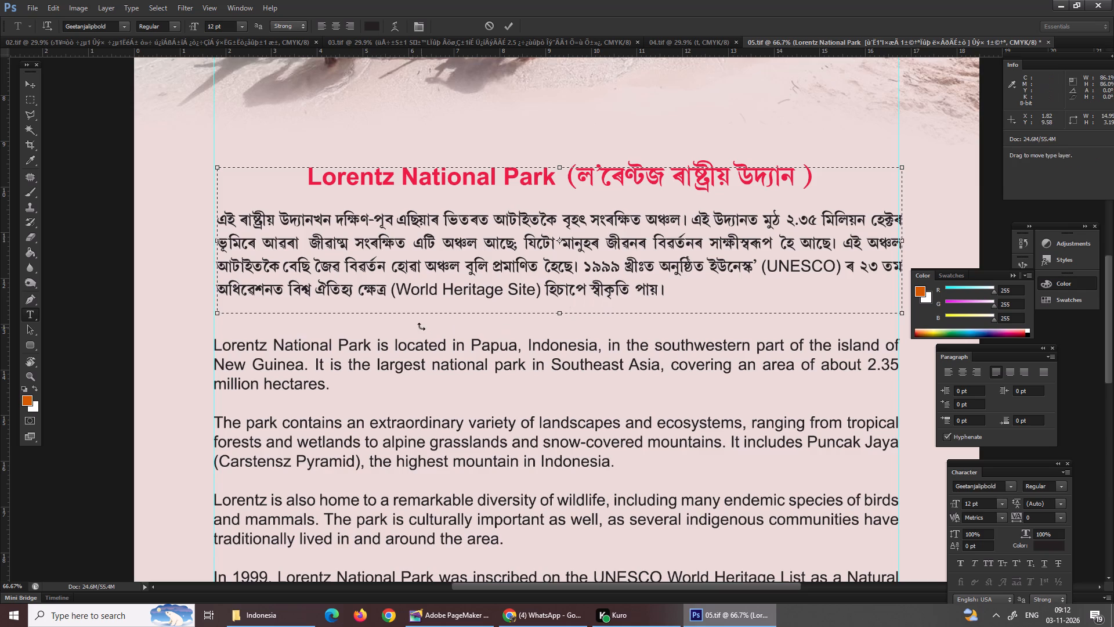
click(421, 326)
key(Return)
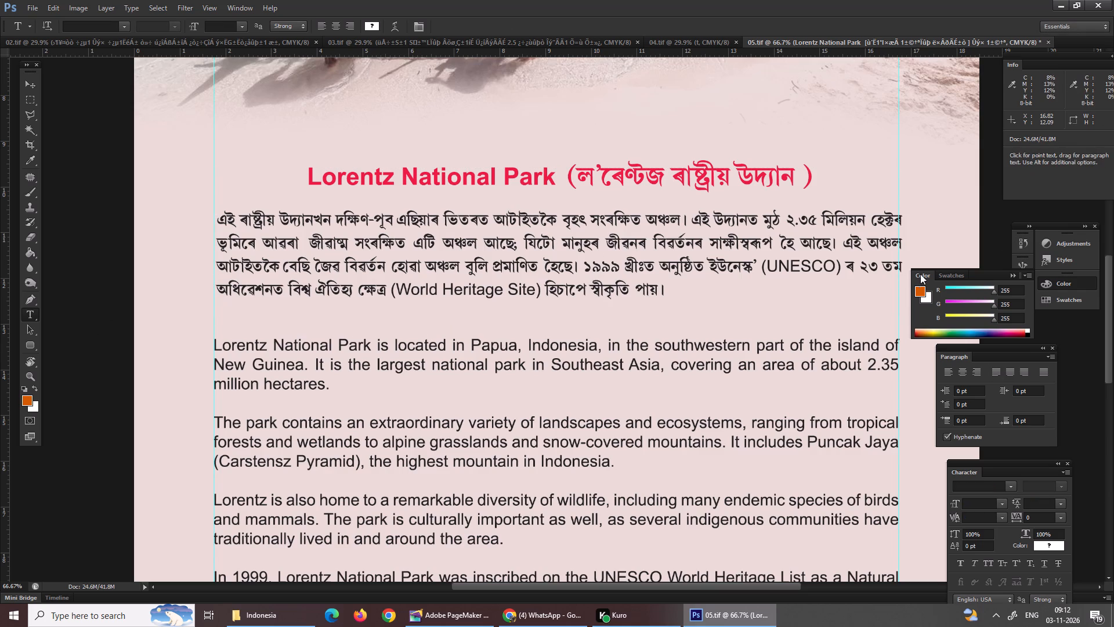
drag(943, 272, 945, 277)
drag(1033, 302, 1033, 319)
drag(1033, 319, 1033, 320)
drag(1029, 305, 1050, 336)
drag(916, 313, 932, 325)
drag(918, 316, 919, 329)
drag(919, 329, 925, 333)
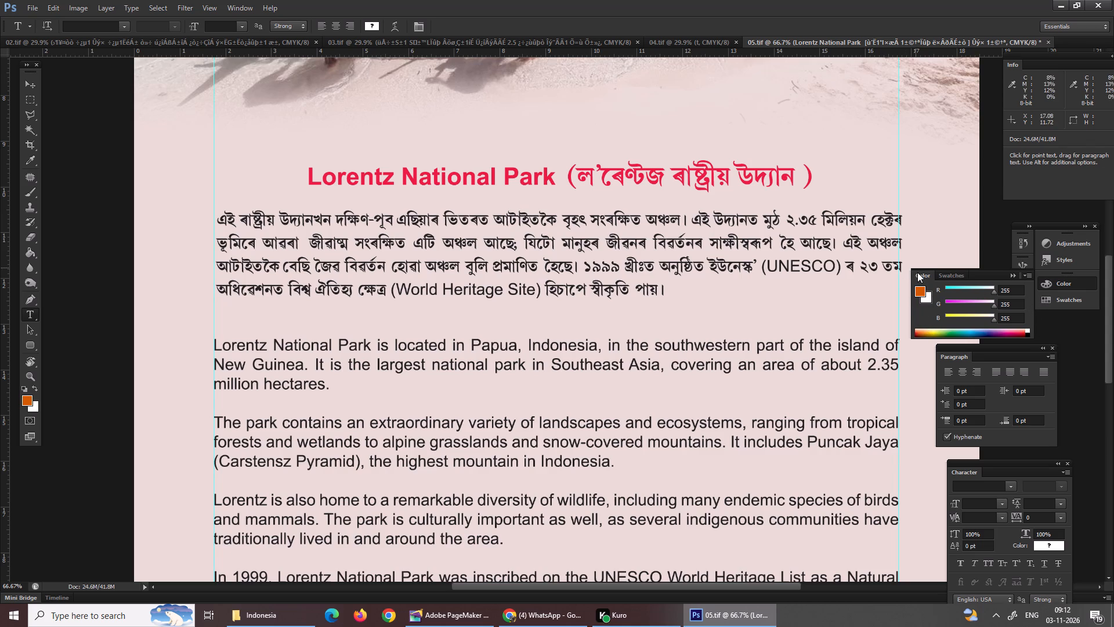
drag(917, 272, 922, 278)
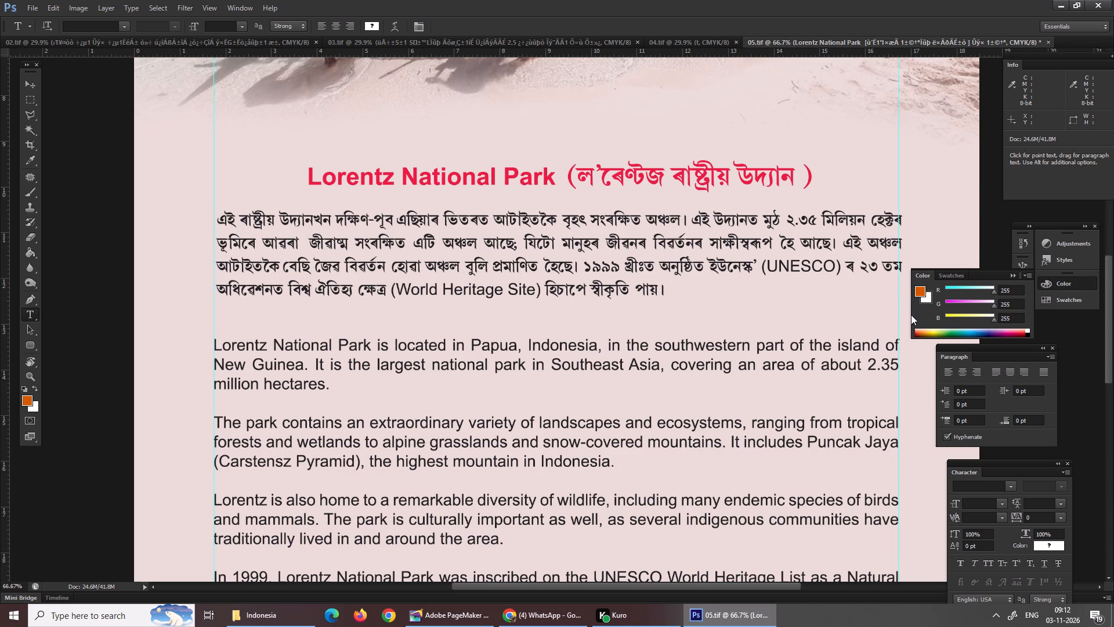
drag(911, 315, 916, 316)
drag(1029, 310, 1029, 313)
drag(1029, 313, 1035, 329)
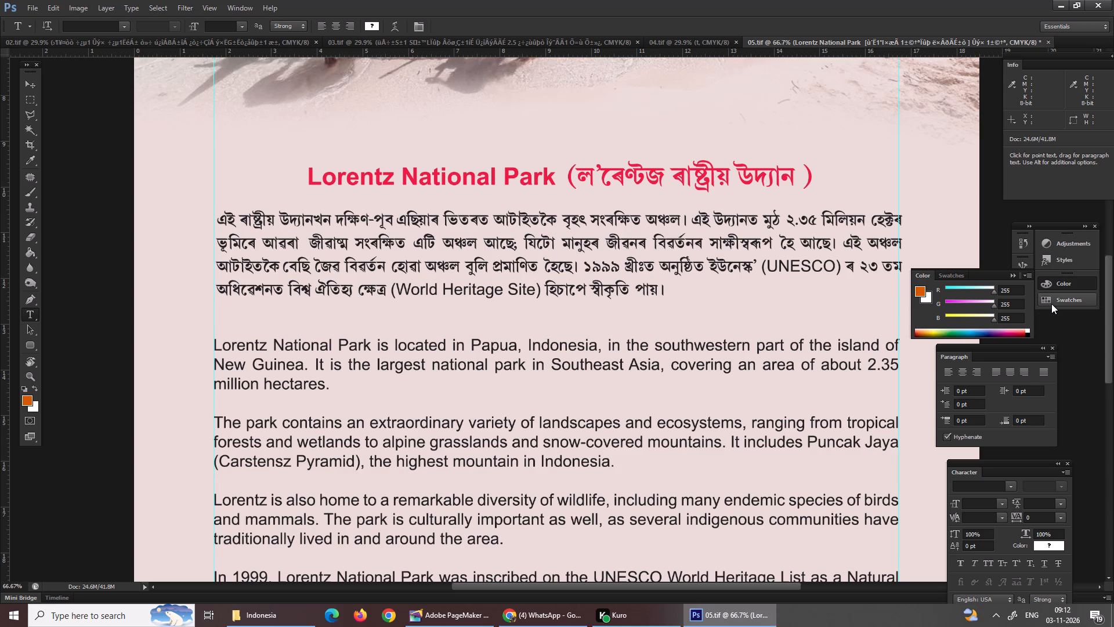
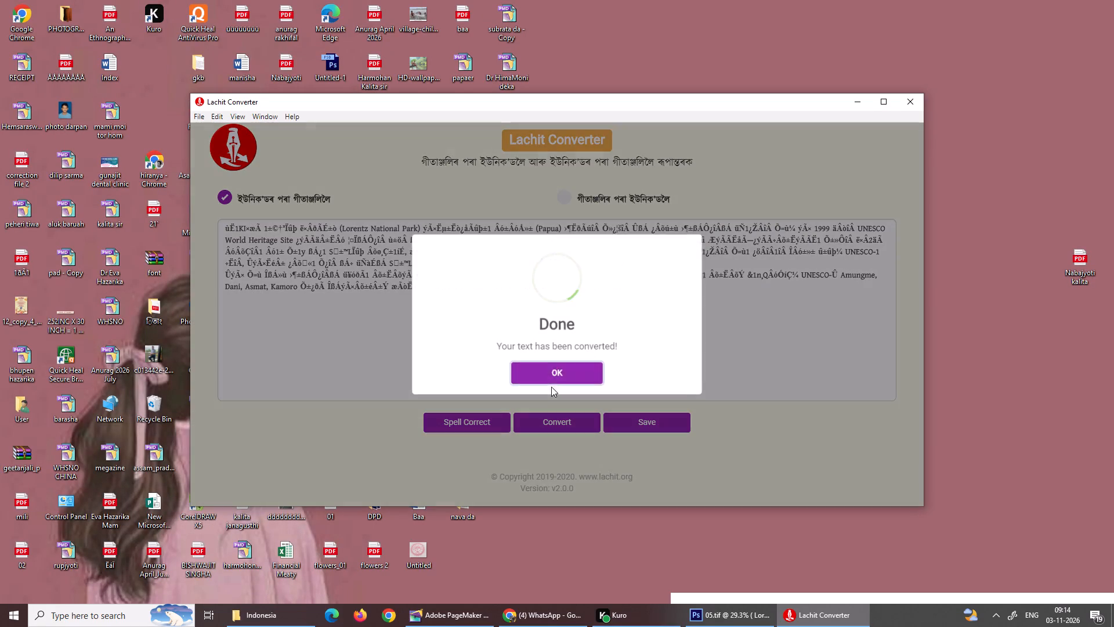
Dismiss the conversion notice in Lachit Converter and copy the entire converted text.
click(555, 380)
click(534, 325)
key(ctrl+a)
key(ctrl+c)
key(ctrl+c)
key(ctrl+c)
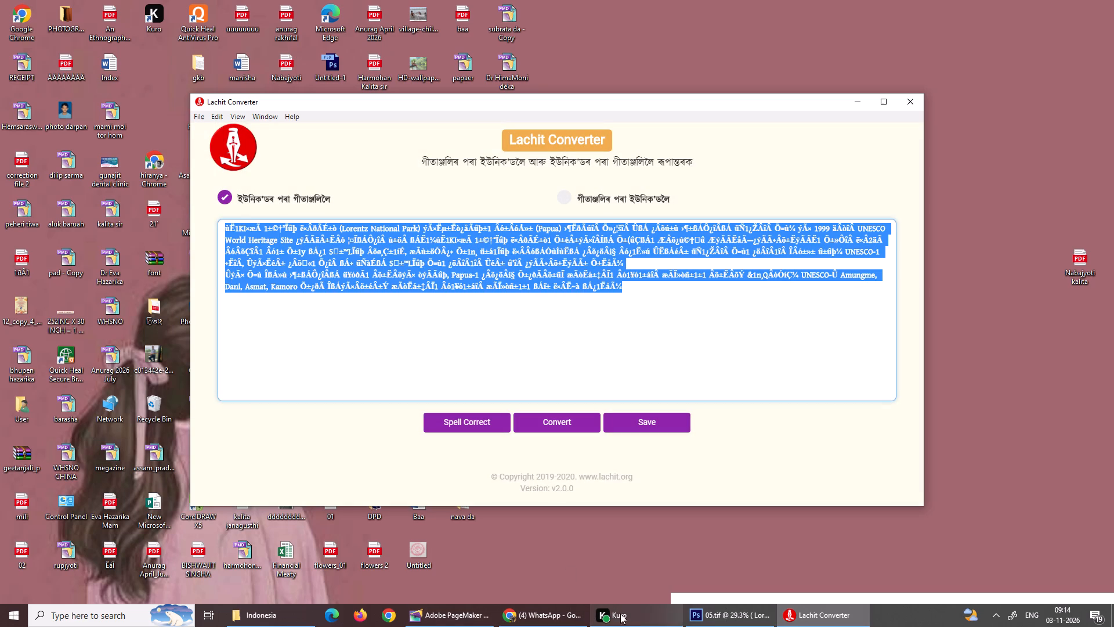
Switch to Photoshop and replace the Assamese body text under the Lorentz National Park title with the copied converted text.
click(747, 614)
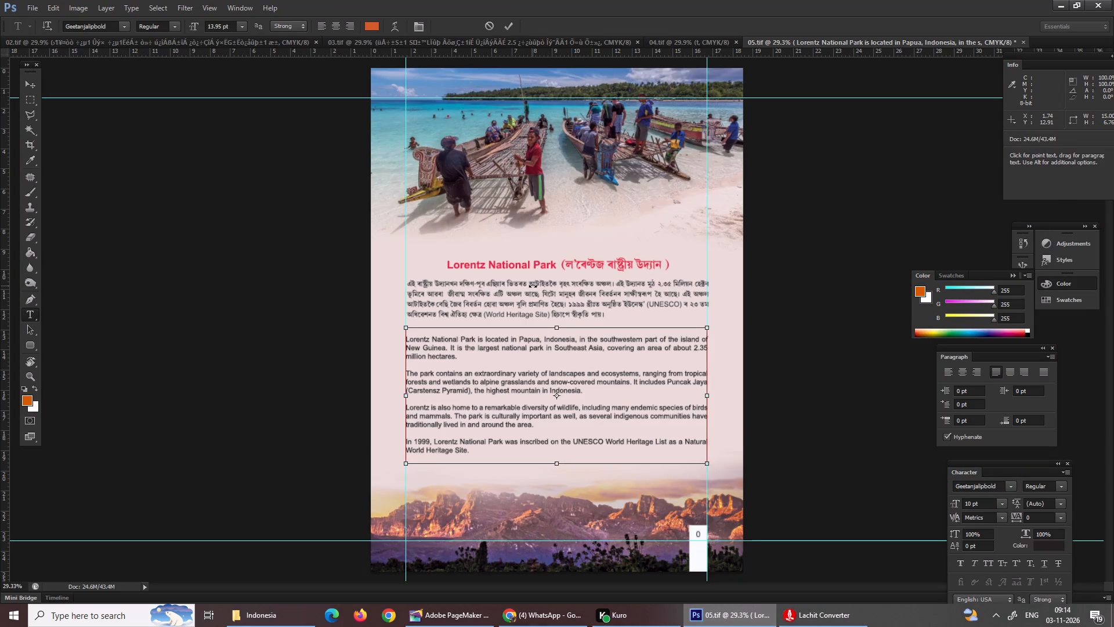
key(ctrl+equal)
key(ctrl+equal)
scroll(533, 285, up, 5)
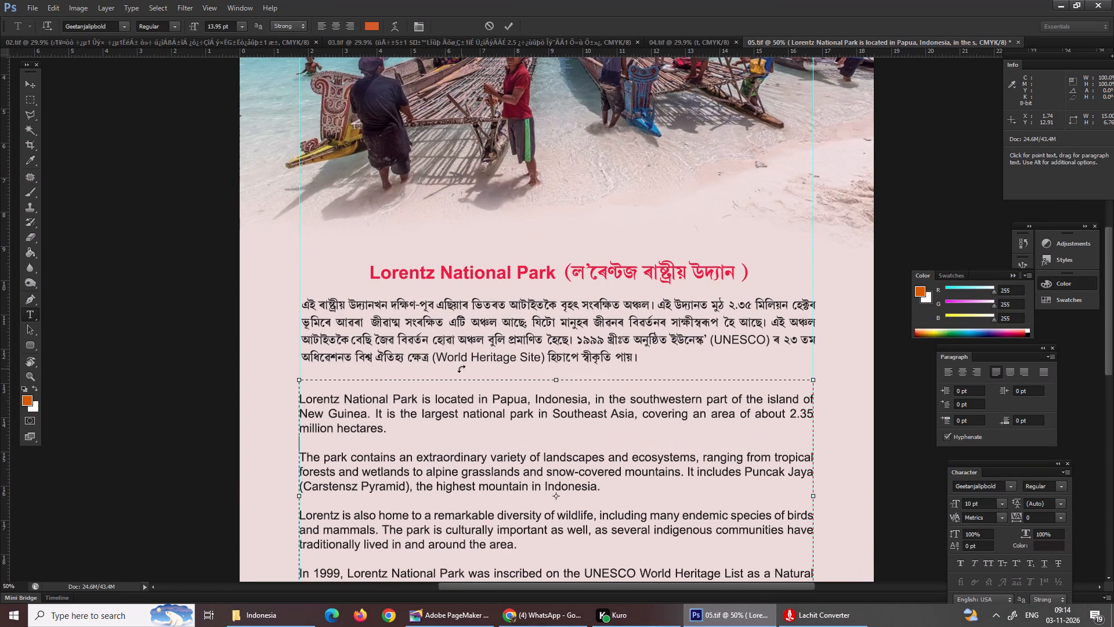
key(Return)
click(473, 327)
key(t)
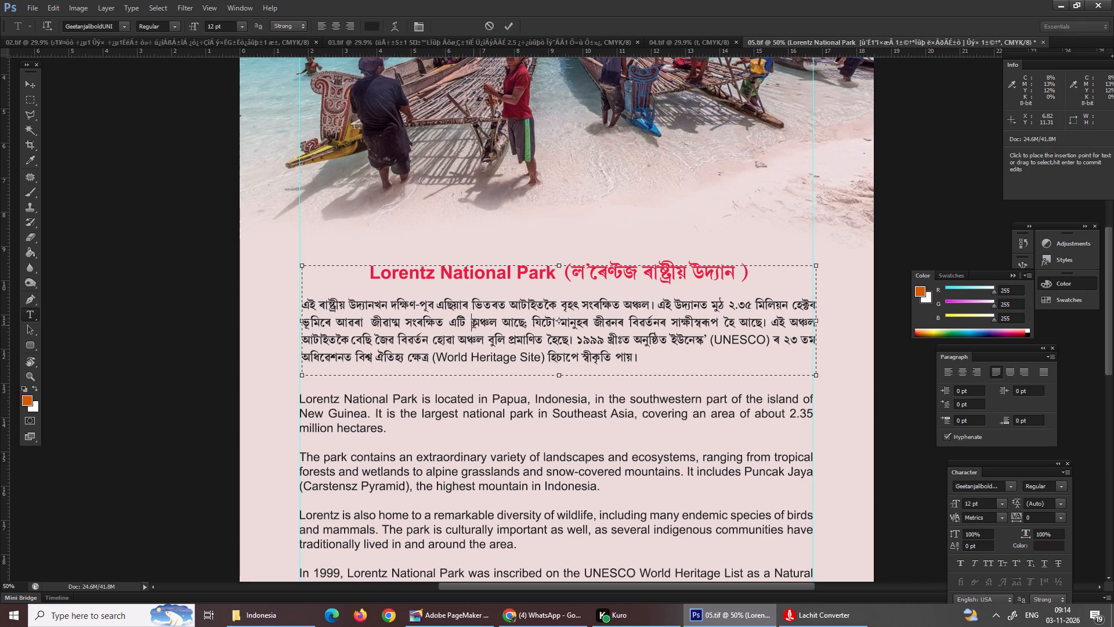
key(BackSpace)
key(ctrl+a)
click(419, 323)
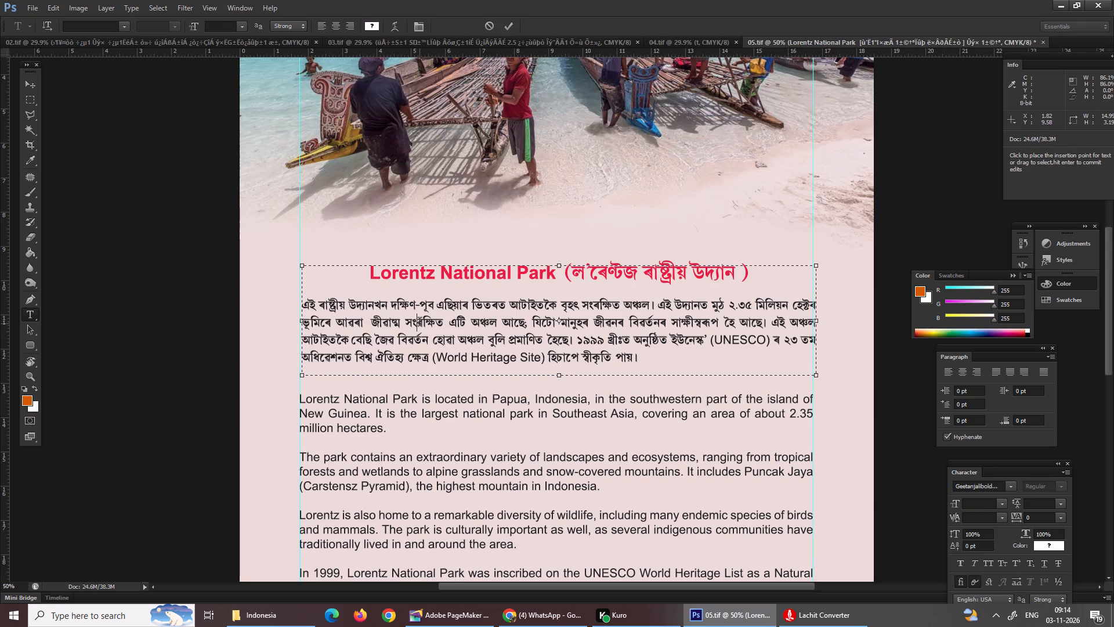
drag(647, 358, 263, 295)
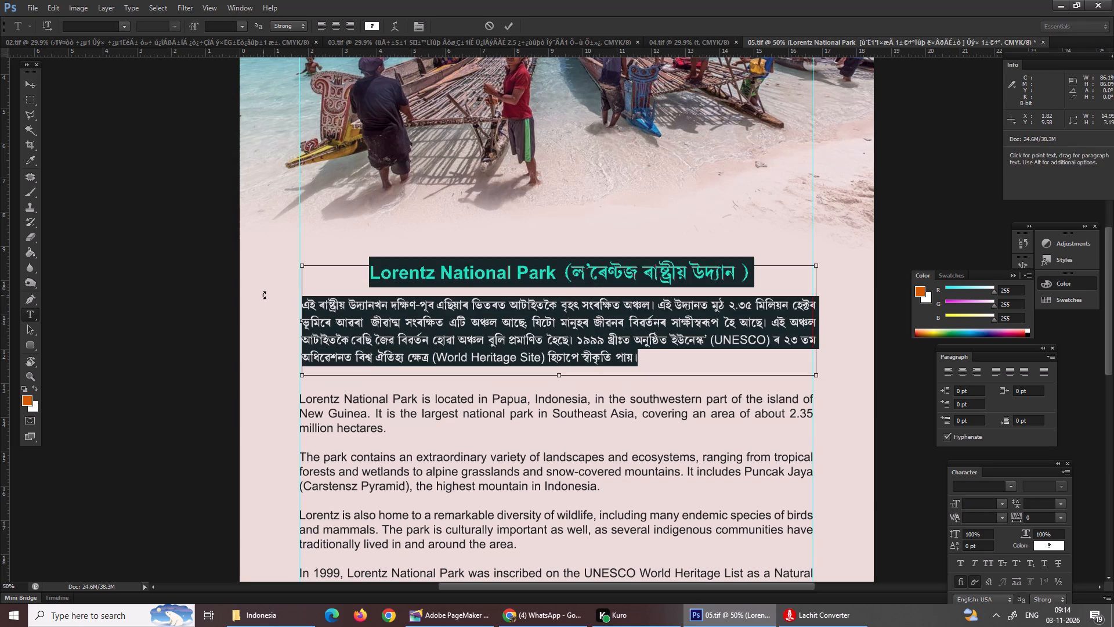
shift+click(303, 301)
key(ctrl+v)
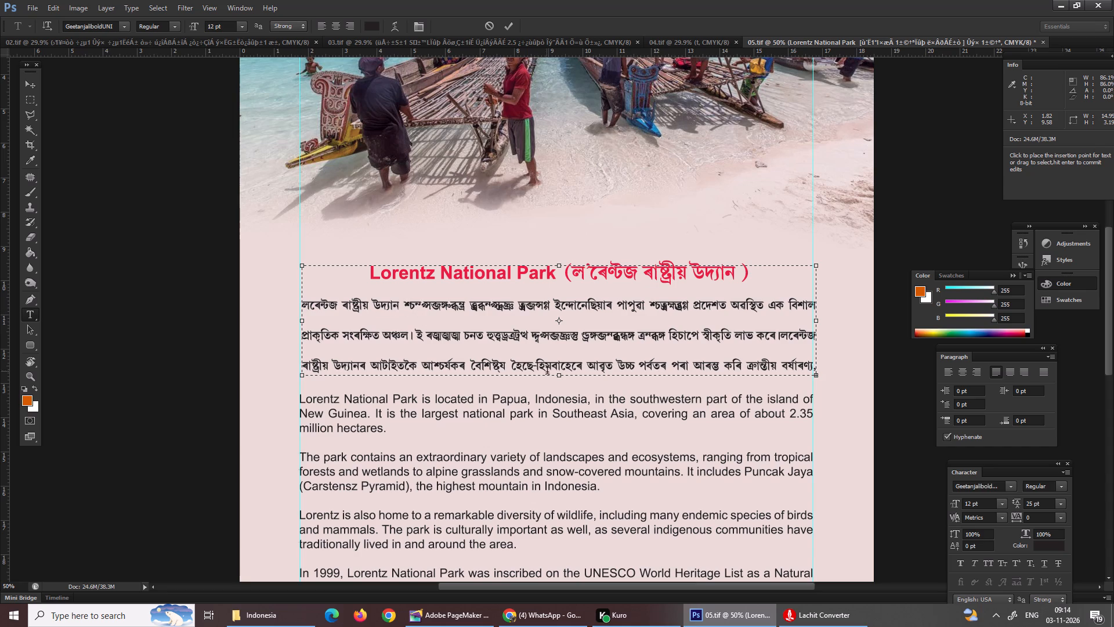
Set the leading of the four visible lines of pasted Assamese text to Auto, leaving the title alone.
key(ctrl+a)
click(500, 350)
drag(304, 305, 864, 374)
scroll(693, 372, down, 1)
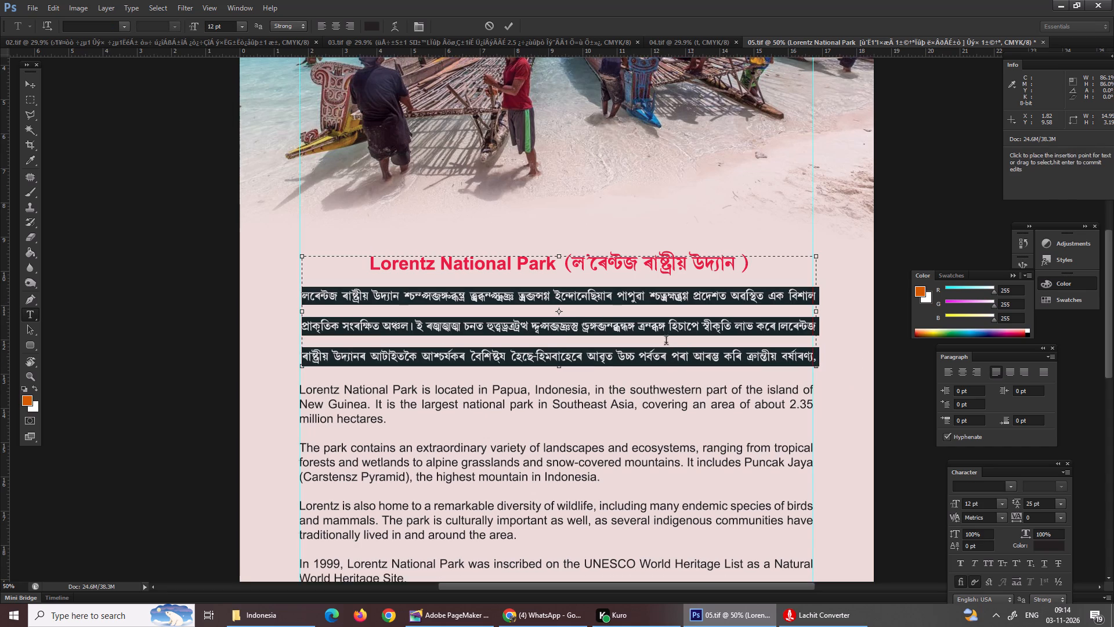
scroll(668, 337, down, 2)
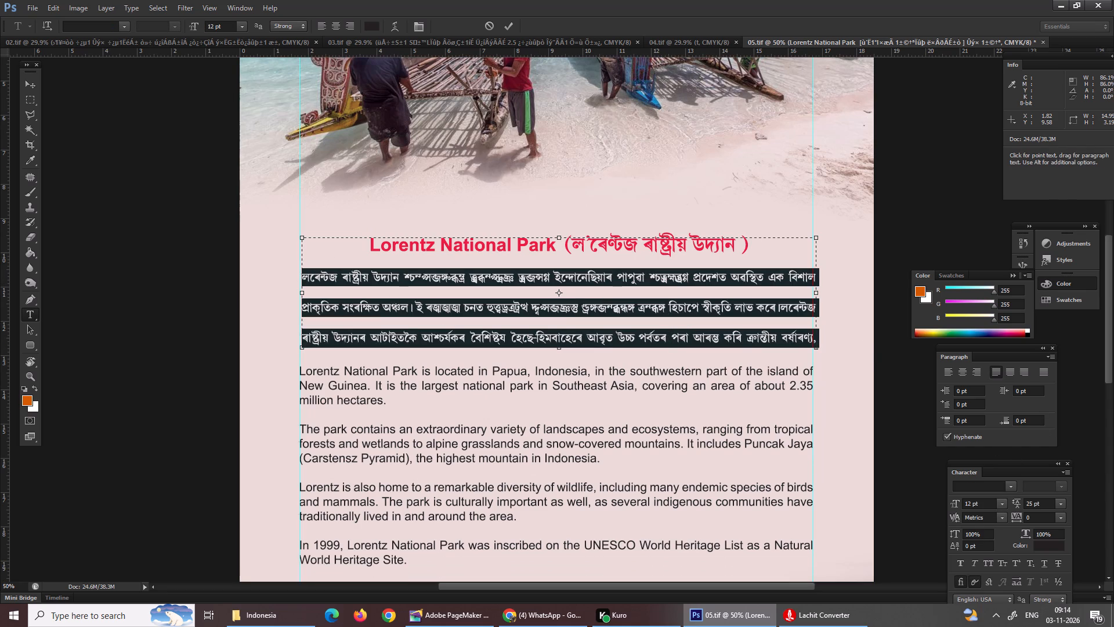
click(1036, 393)
click(1063, 500)
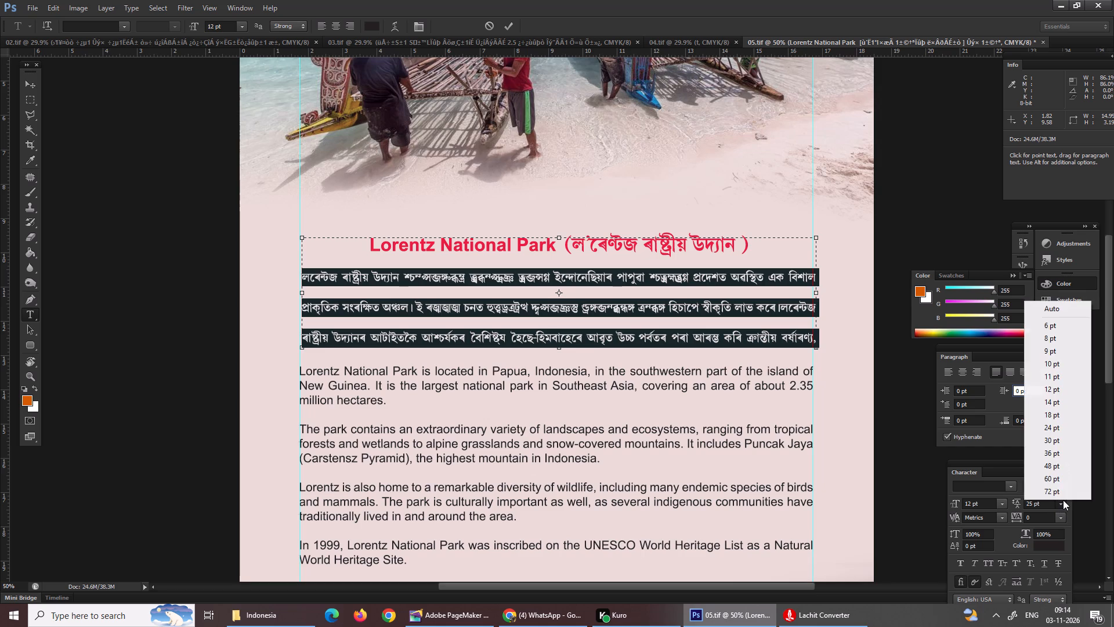
click(1037, 311)
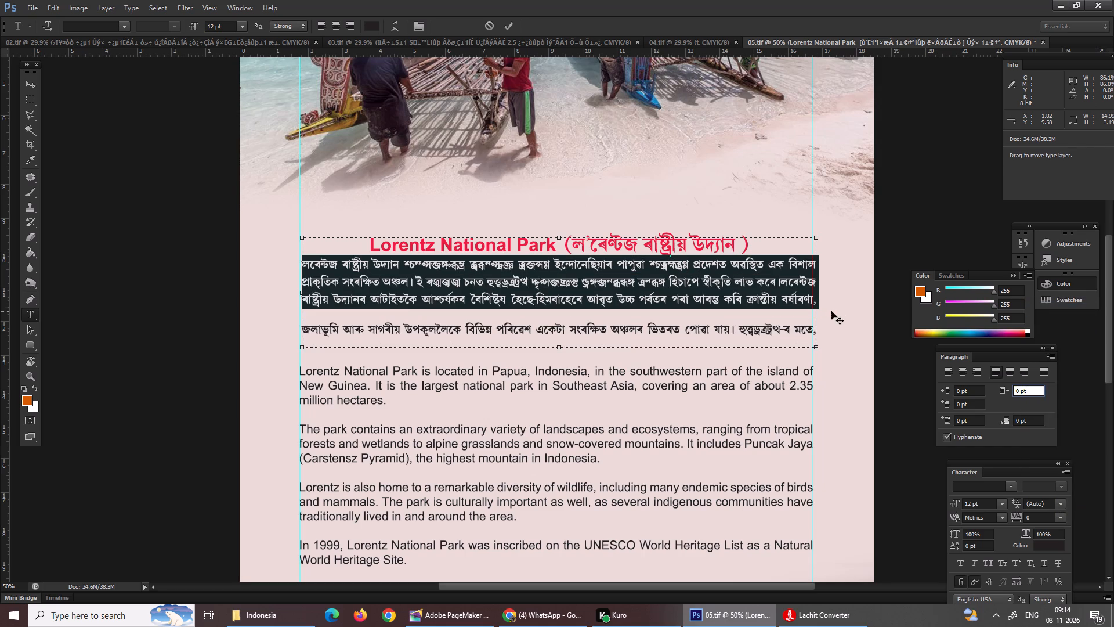
shift+click(812, 336)
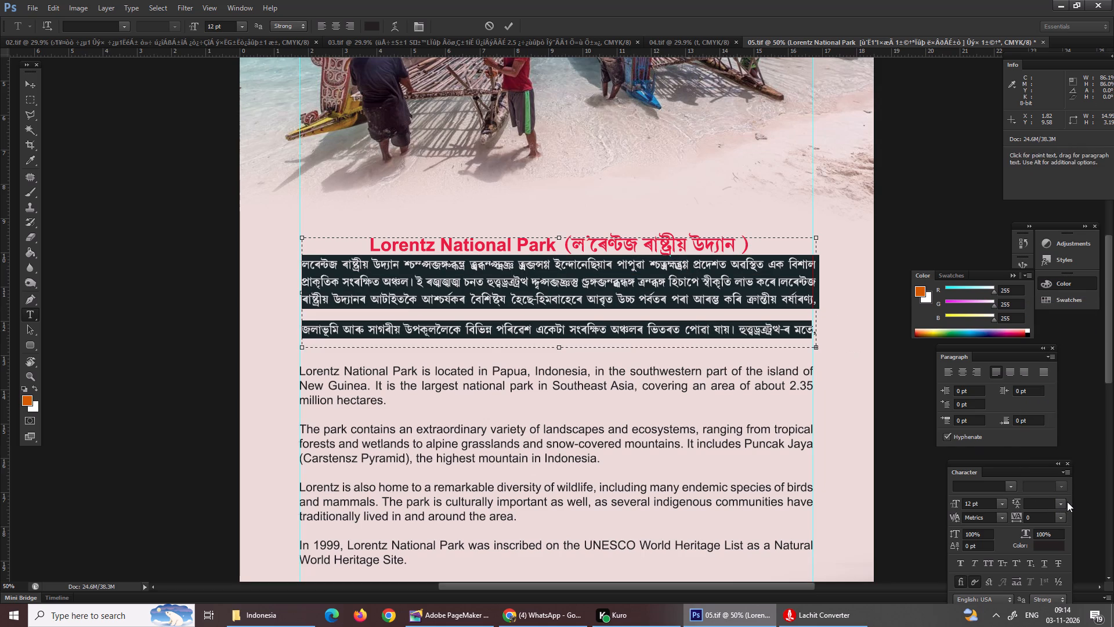
click(1066, 502)
click(1051, 309)
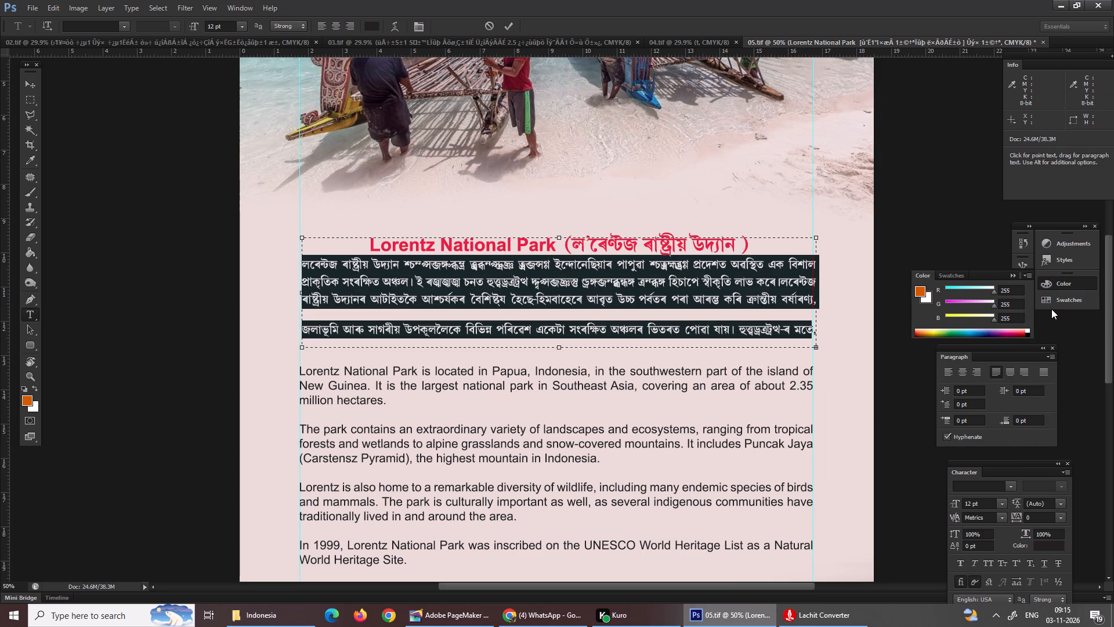
click(1062, 514)
click(1062, 514)
click(1061, 503)
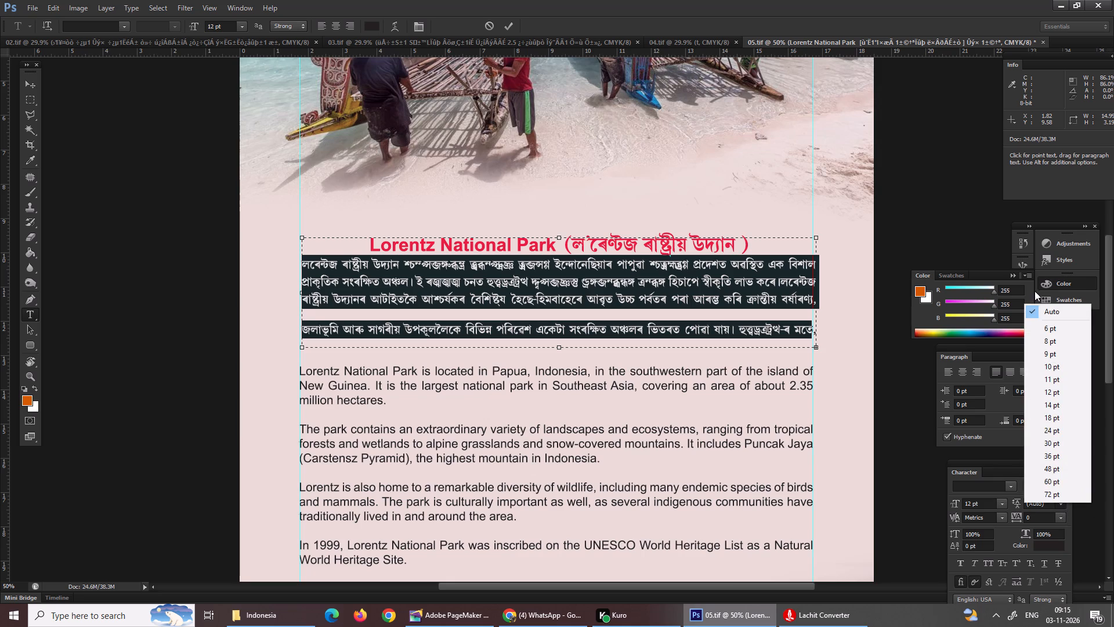
click(1037, 312)
Delete the space before জলাভূমি at the start of the fourth line of Assamese body text.
click(505, 312)
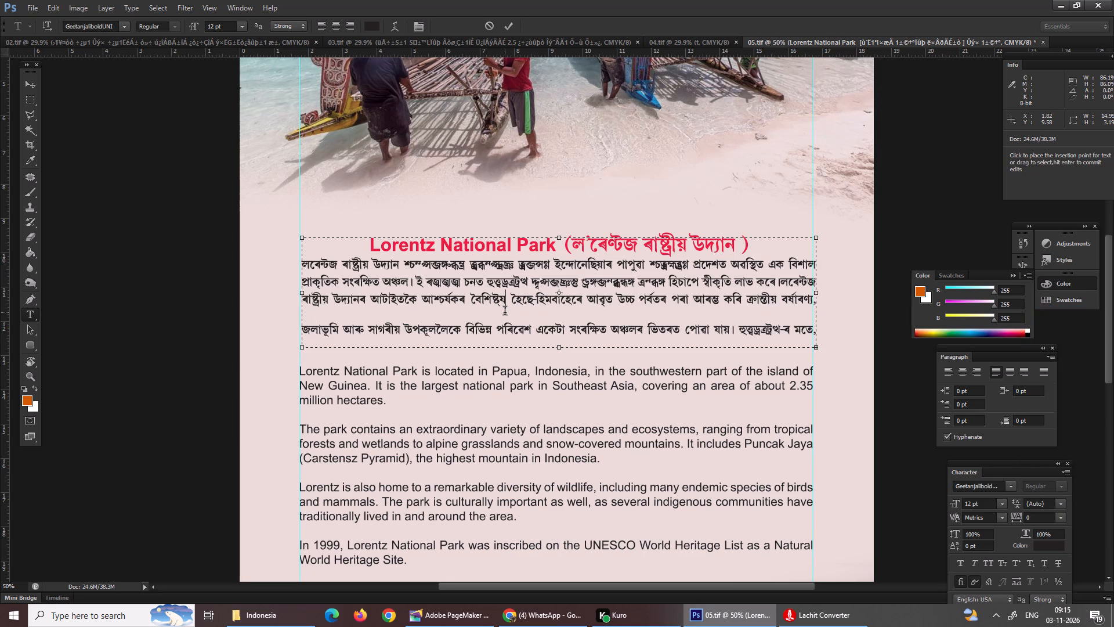
click(431, 313)
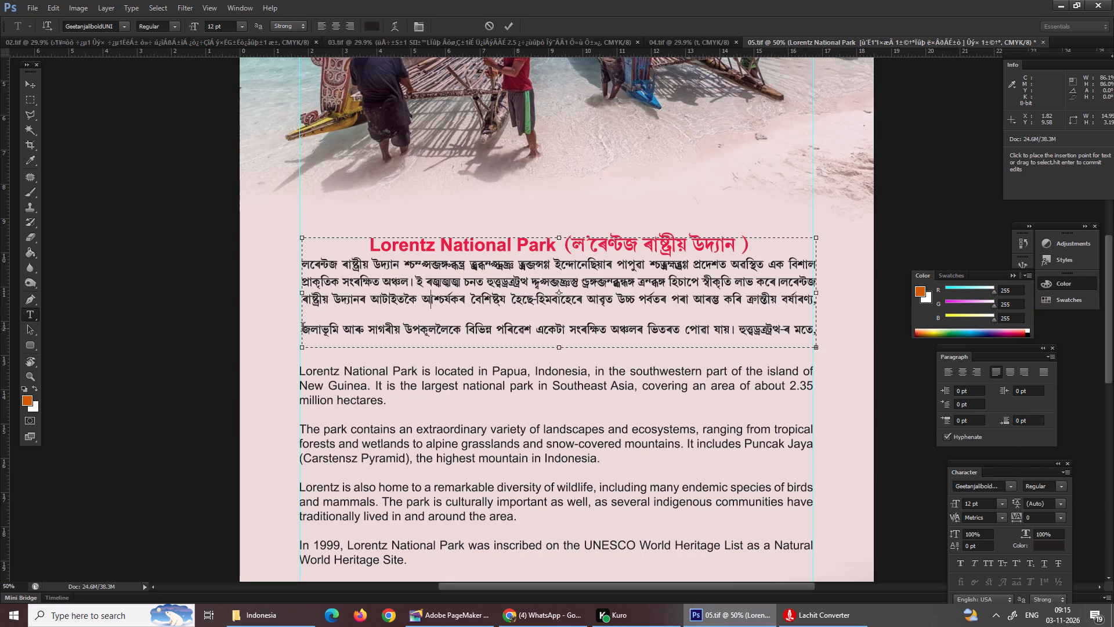
click(303, 329)
key(BackSpace)
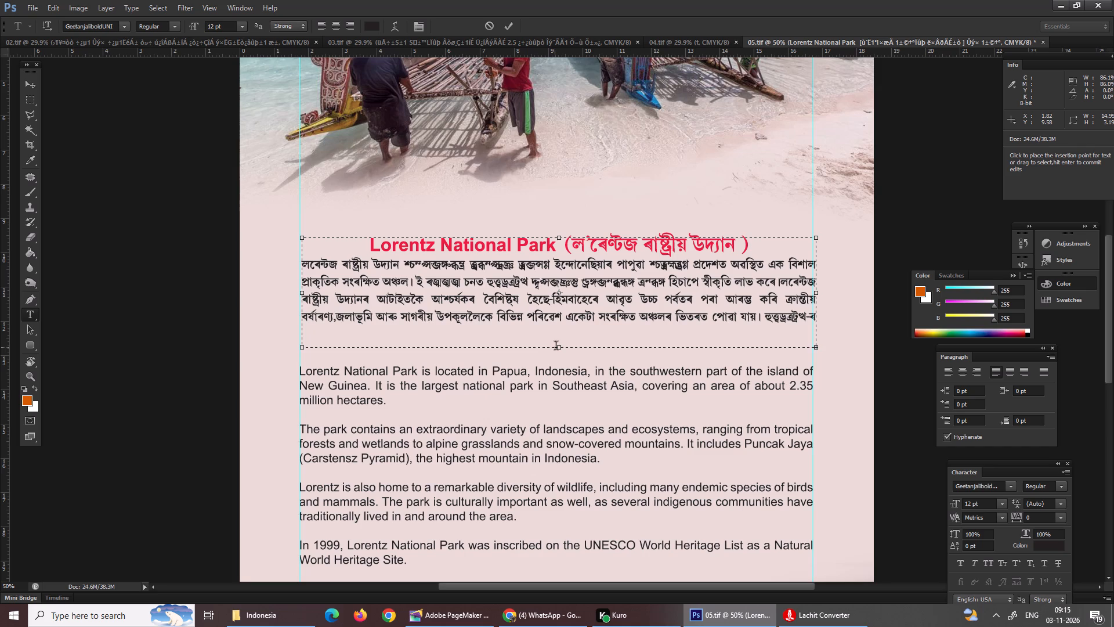
Extend the Assamese text frame downward to about 4.4 cm tall and commit the text edit.
drag(556, 347, 560, 388)
drag(560, 349, 559, 388)
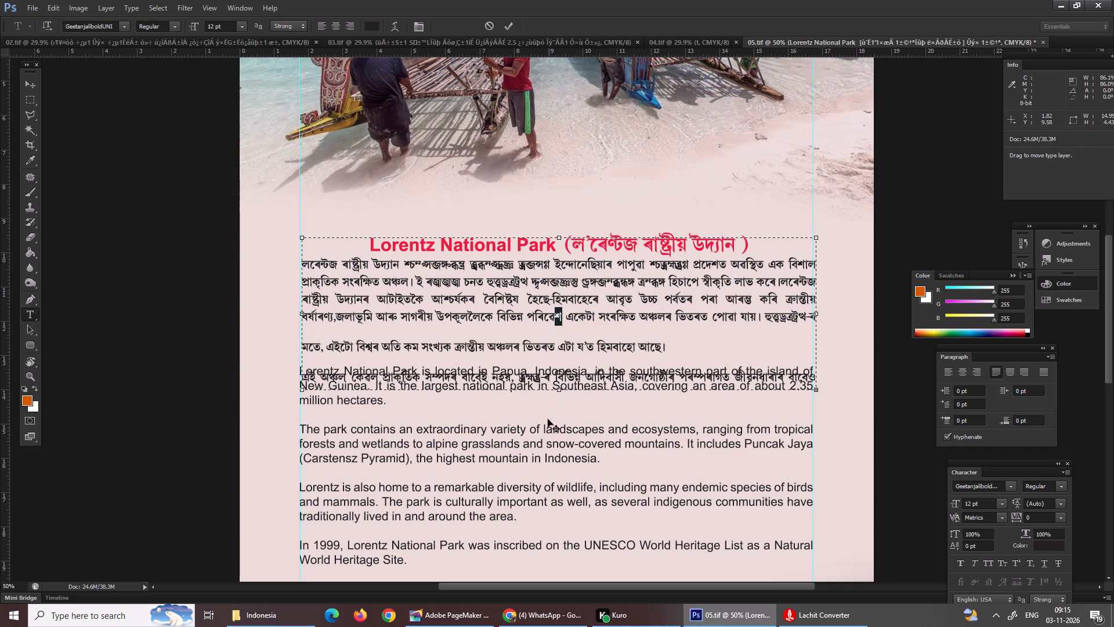
key(Return)
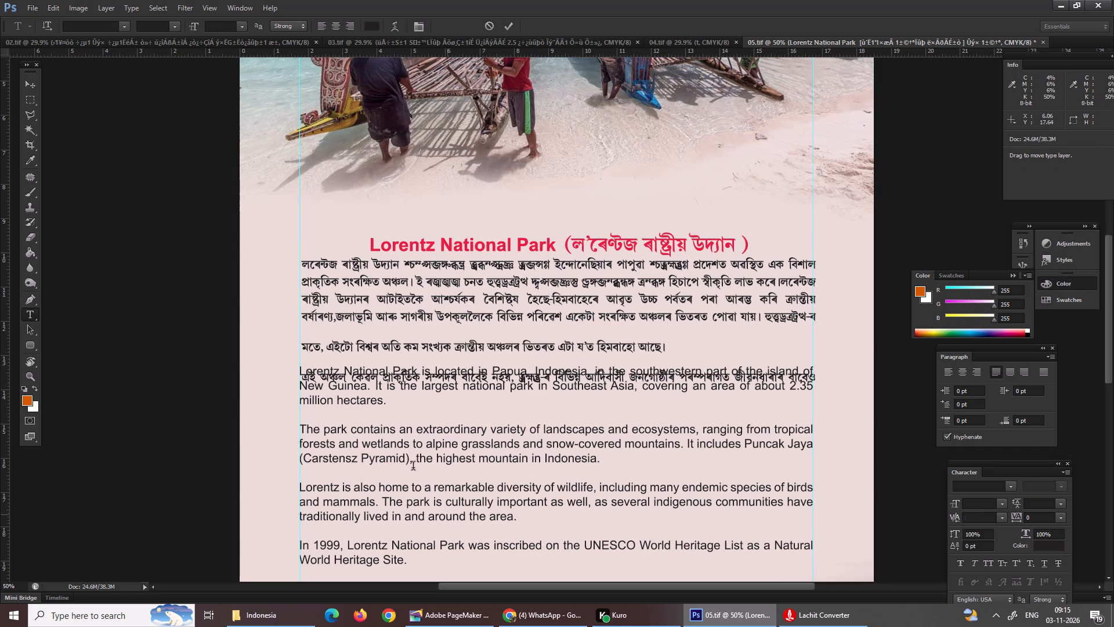
Move the English Lorentz National Park text block down, clear of the Assamese text.
click(31, 81)
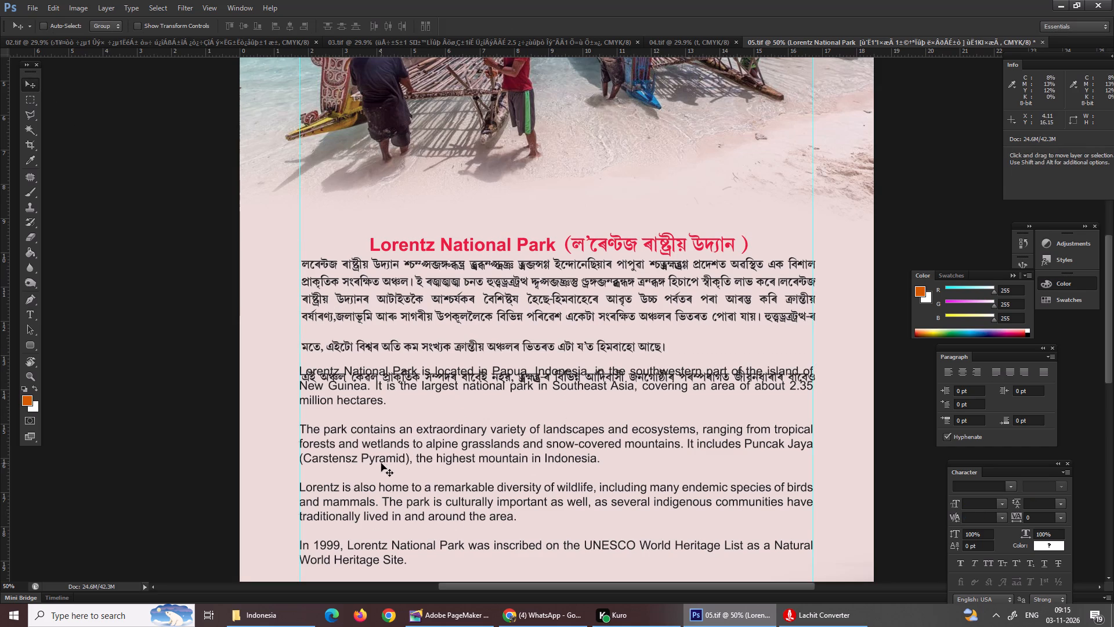
right_click(390, 458)
click(425, 477)
drag(439, 459, 437, 520)
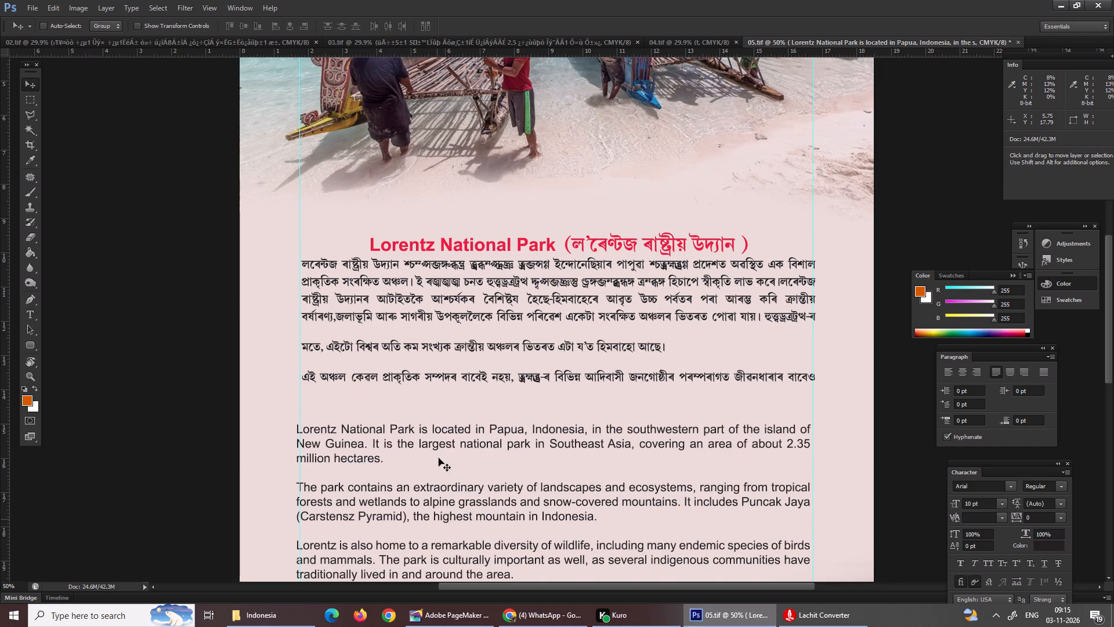
drag(440, 455, 429, 495)
Extend the Assamese text frame to about 6.8 cm tall and set the leading of all its body text to Auto.
click(467, 363)
key(t)
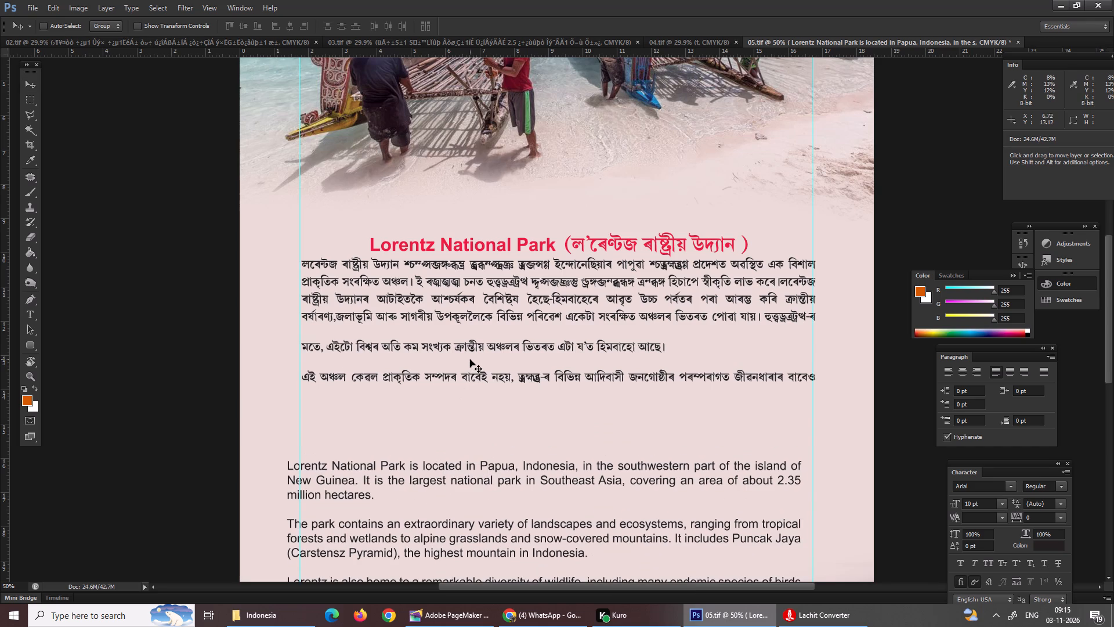
click(475, 355)
key(ctrl+a)
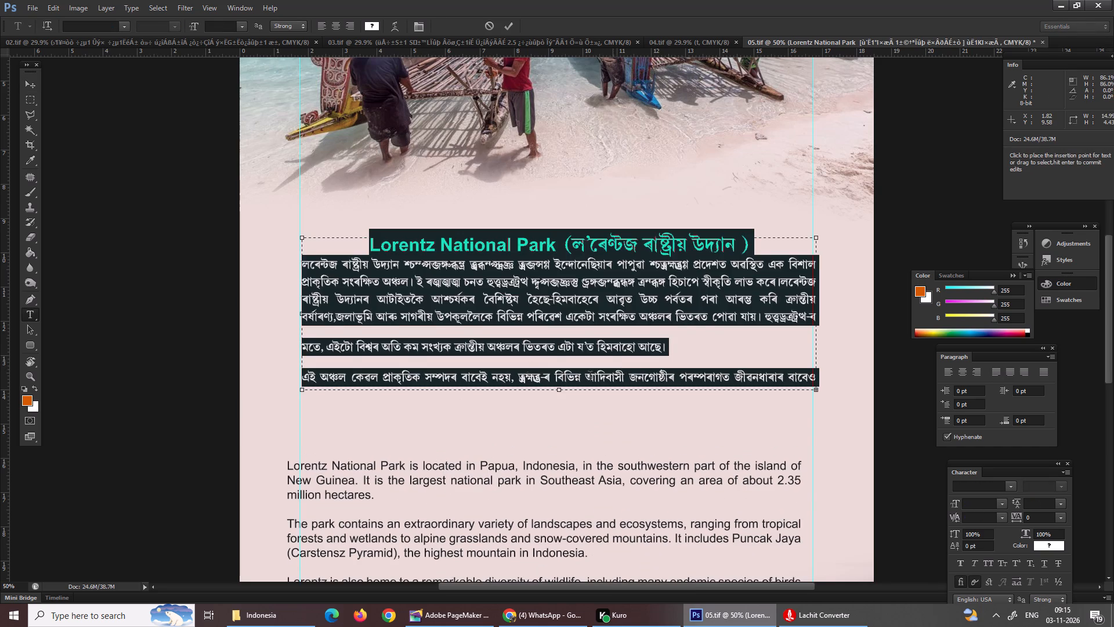
click(527, 342)
drag(301, 265, 885, 385)
drag(559, 390, 559, 399)
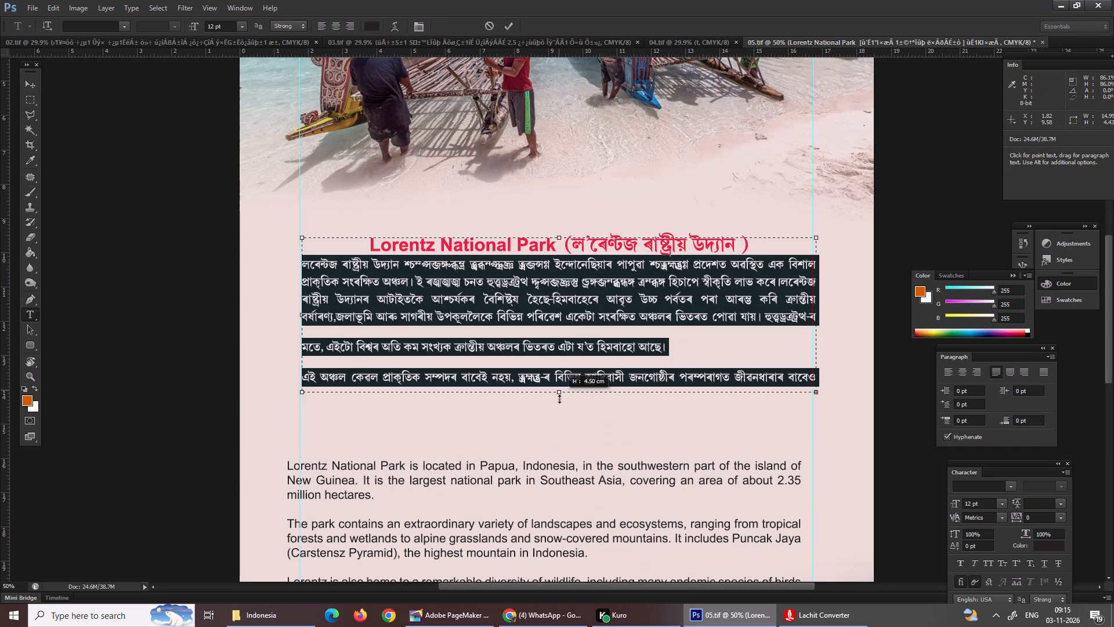
drag(559, 399, 557, 474)
shift+click(379, 444)
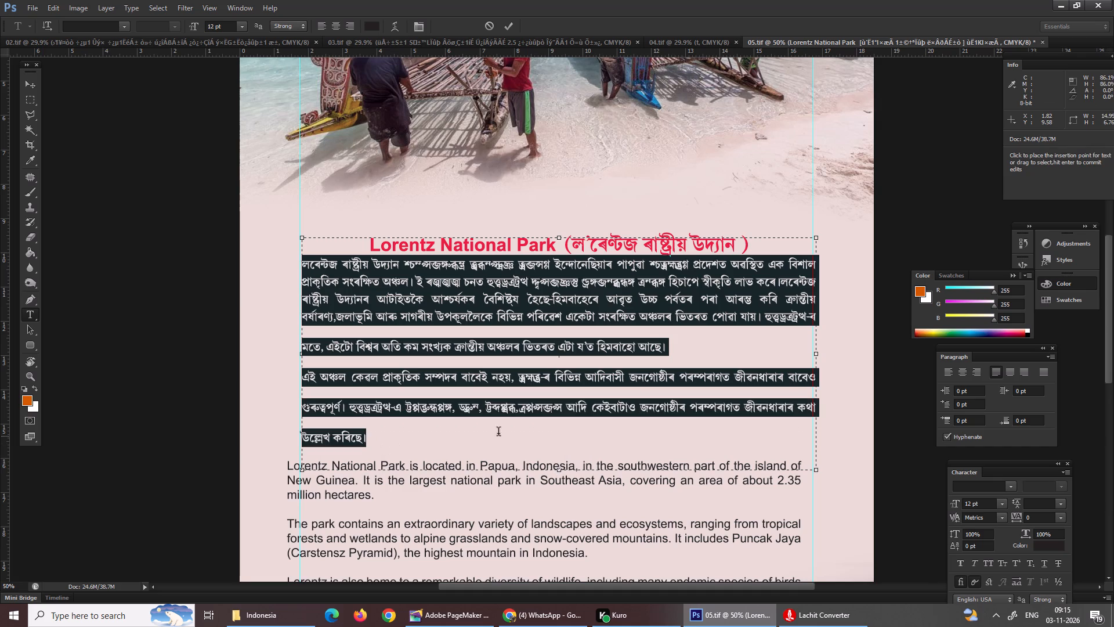
click(1049, 505)
click(1058, 502)
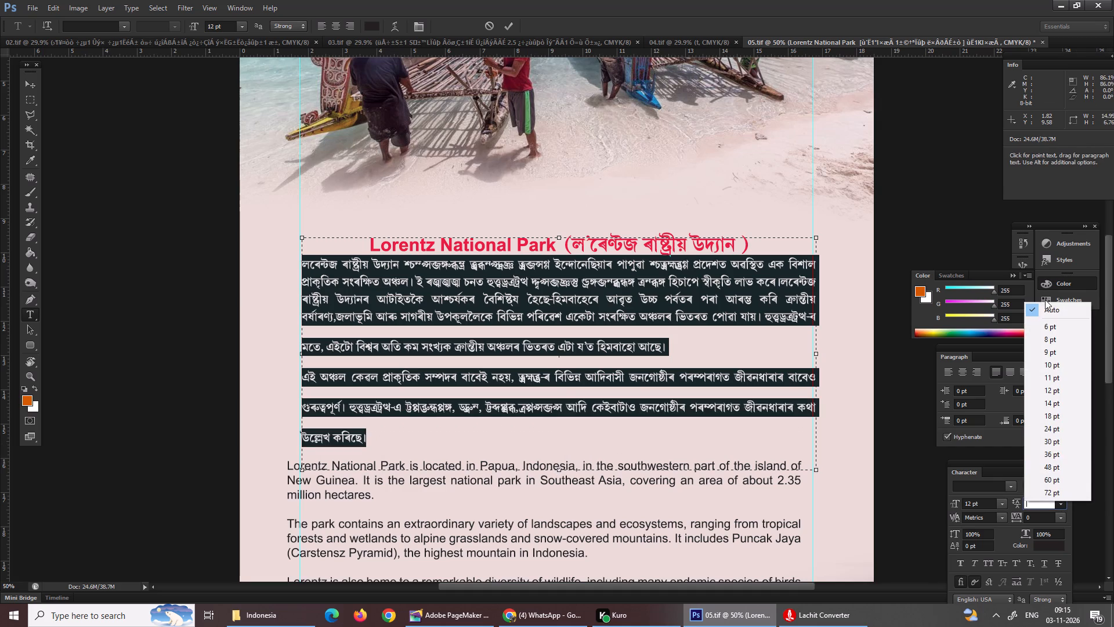
click(1048, 310)
click(433, 409)
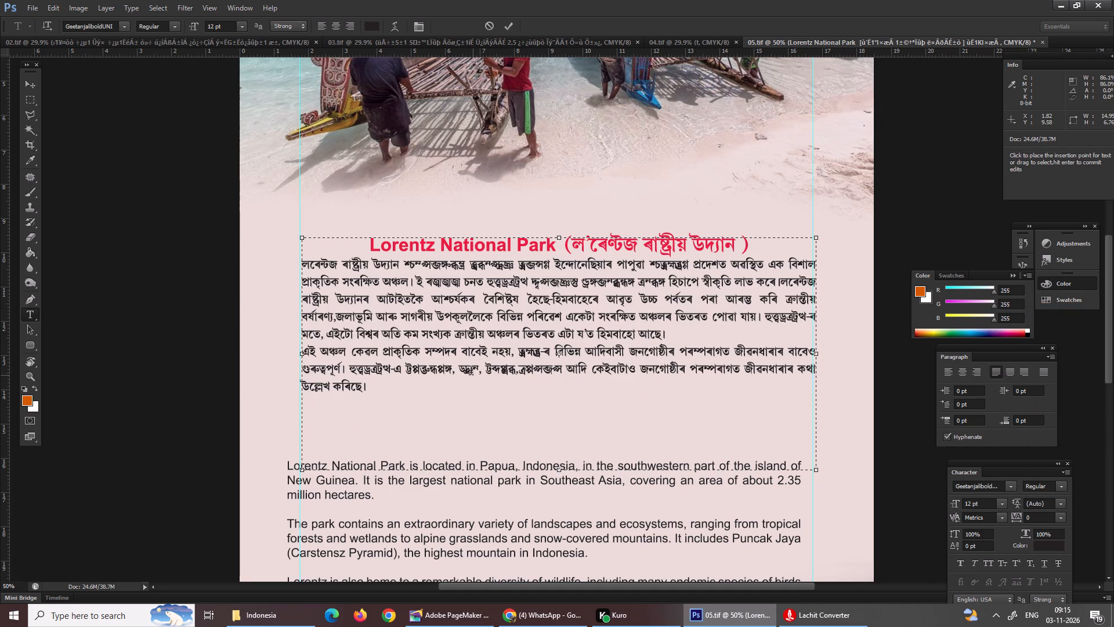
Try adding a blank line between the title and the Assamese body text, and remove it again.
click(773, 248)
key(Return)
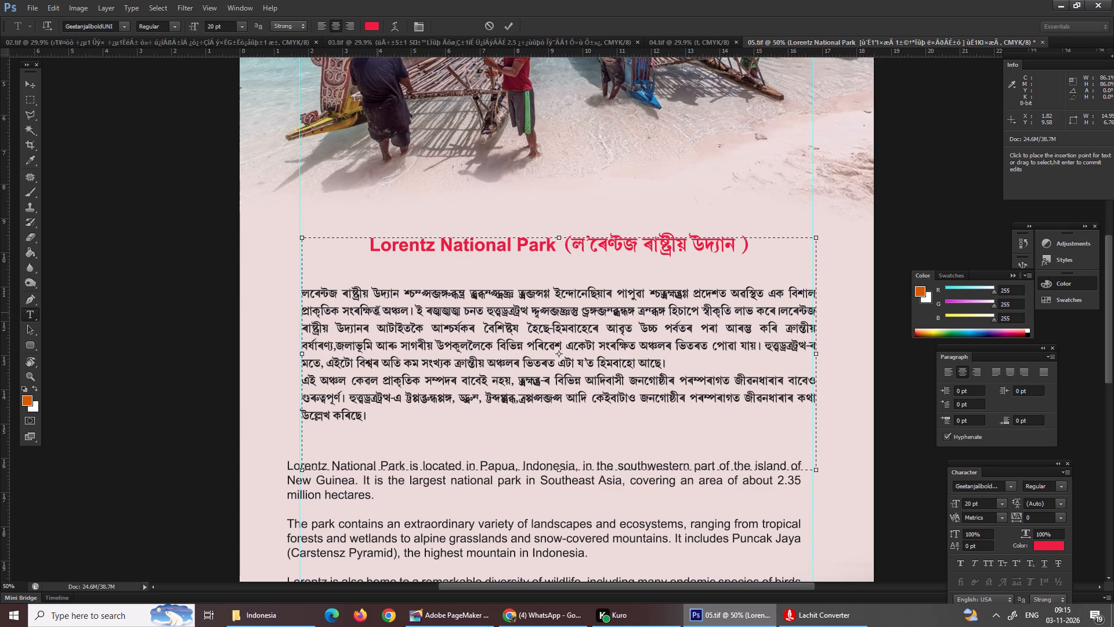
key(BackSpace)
Set the garbled park name after উদ্যান in the first Assamese body line to Arial at 10 pt.
key(ctrl+equal)
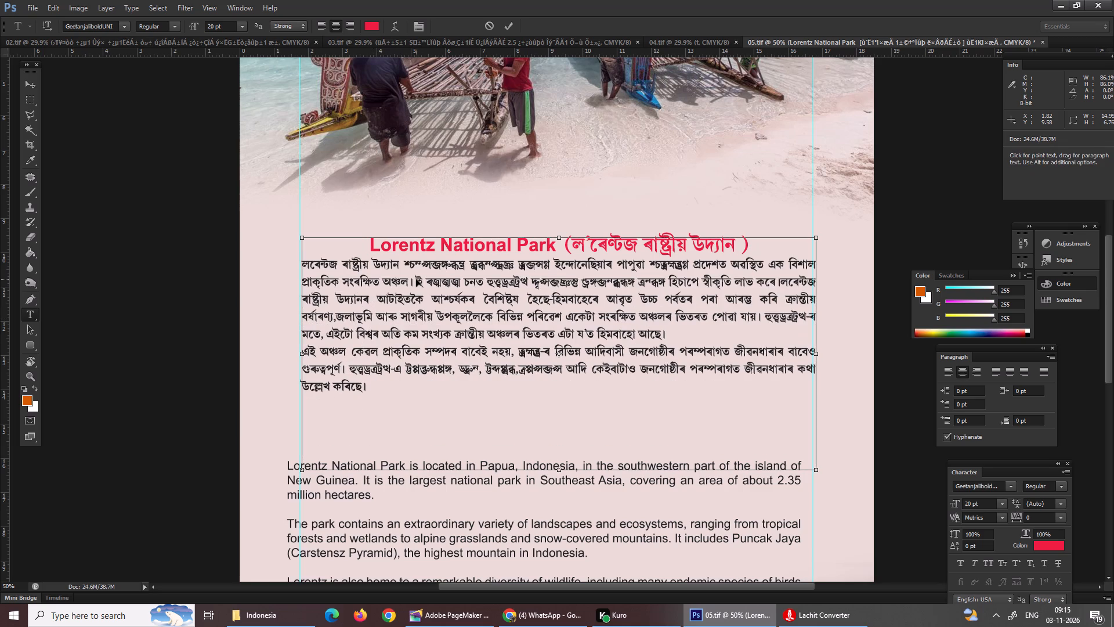
scroll(415, 293, up, 2)
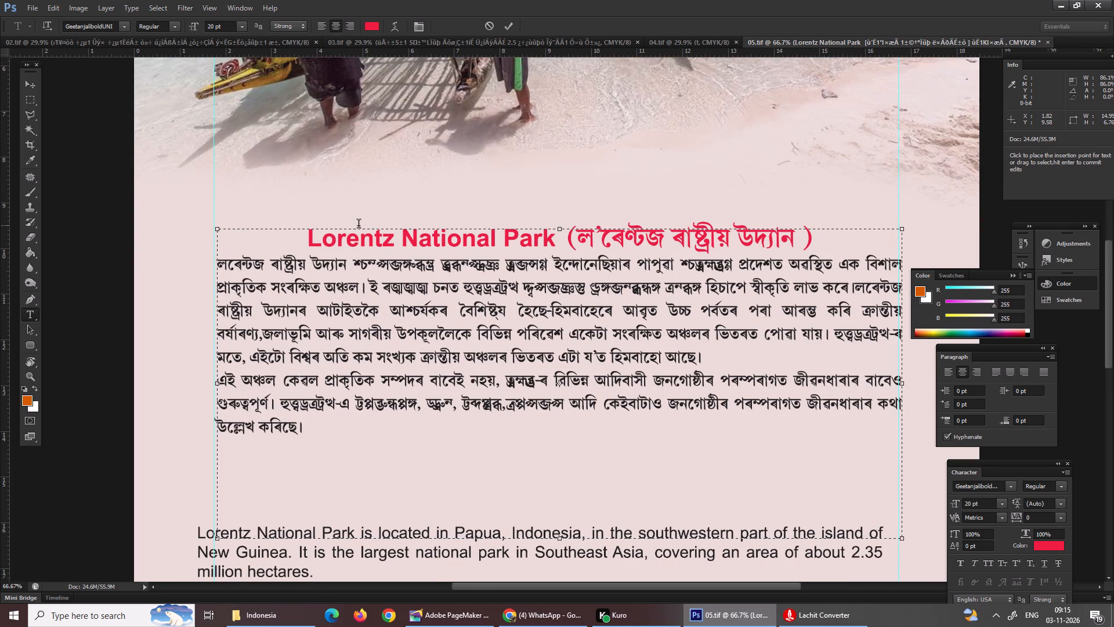
drag(352, 267, 551, 267)
click(1012, 487)
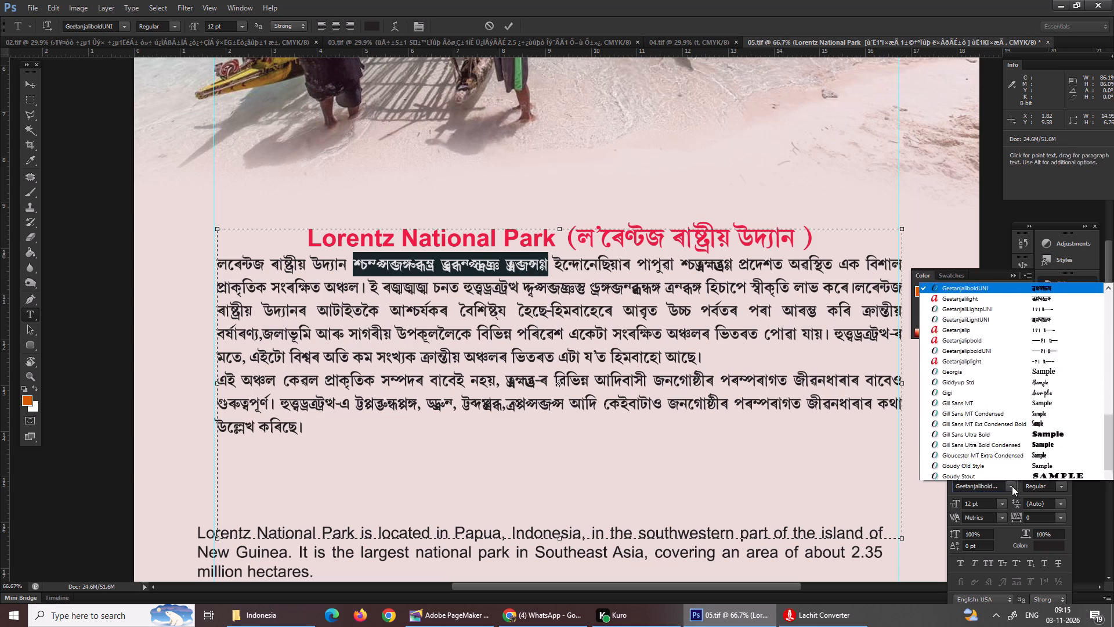
scroll(1073, 106, up, 6)
scroll(1074, 106, down, 2)
scroll(1074, 106, up, 9)
scroll(1074, 106, down, 1)
scroll(1074, 106, up, 2)
scroll(1074, 106, down, 2)
scroll(1074, 106, up, 4)
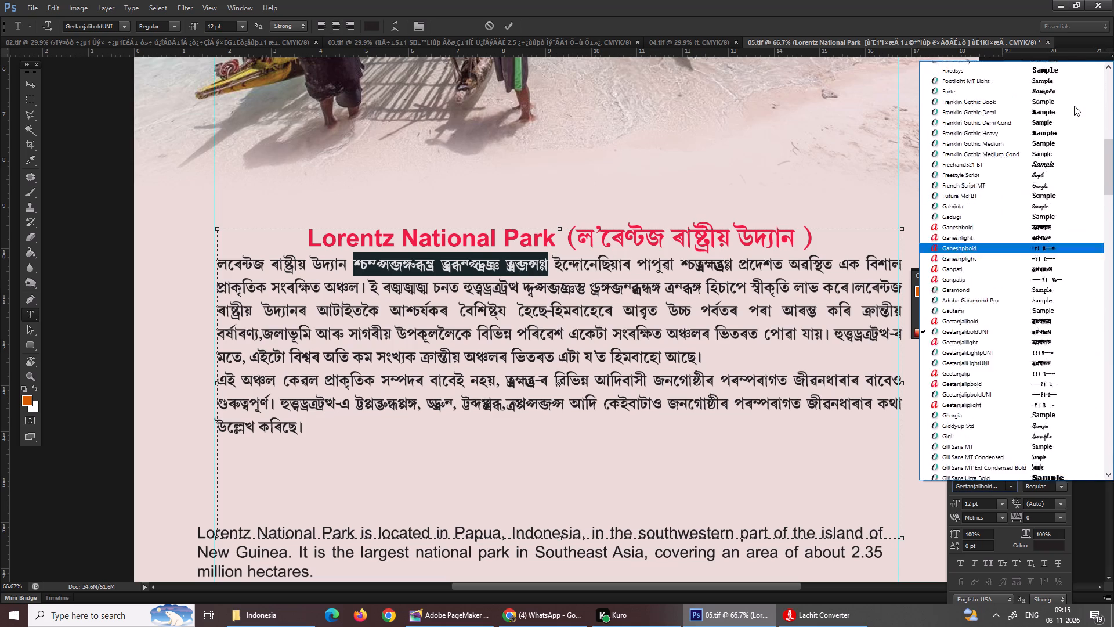
scroll(1074, 106, up, 1)
scroll(1074, 106, down, 1)
scroll(1074, 106, up, 9)
scroll(1074, 106, down, 1)
scroll(1074, 106, up, 1)
scroll(1074, 106, down, 5)
scroll(1074, 106, up, 3)
scroll(1074, 106, down, 1)
scroll(1074, 106, up, 6)
scroll(1074, 106, down, 1)
scroll(1074, 106, up, 8)
scroll(1074, 106, down, 1)
scroll(1074, 106, up, 4)
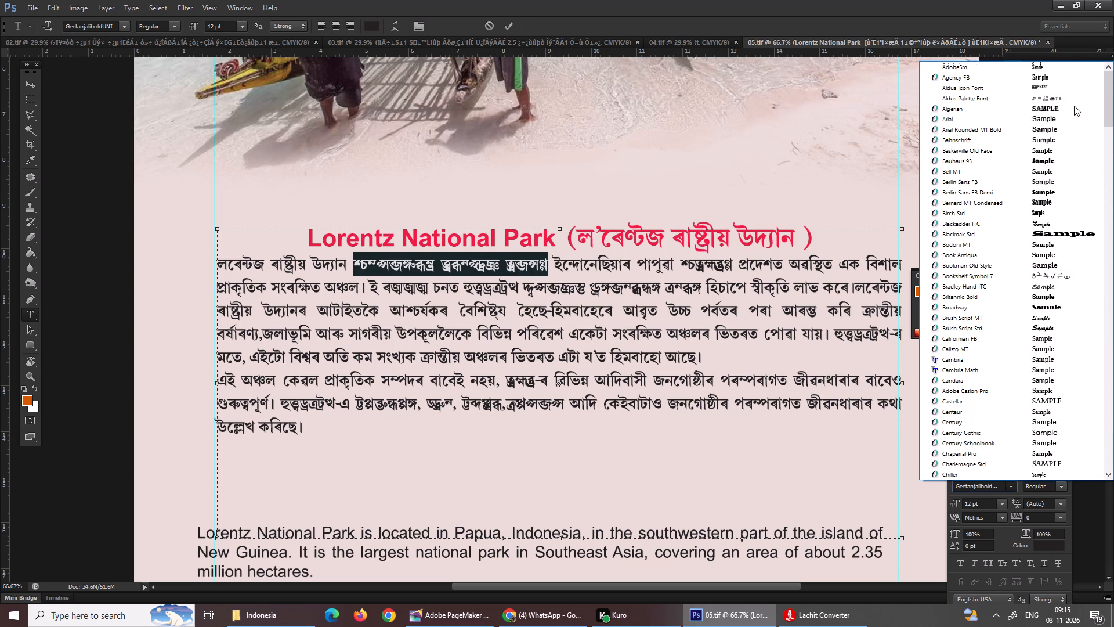
click(1023, 114)
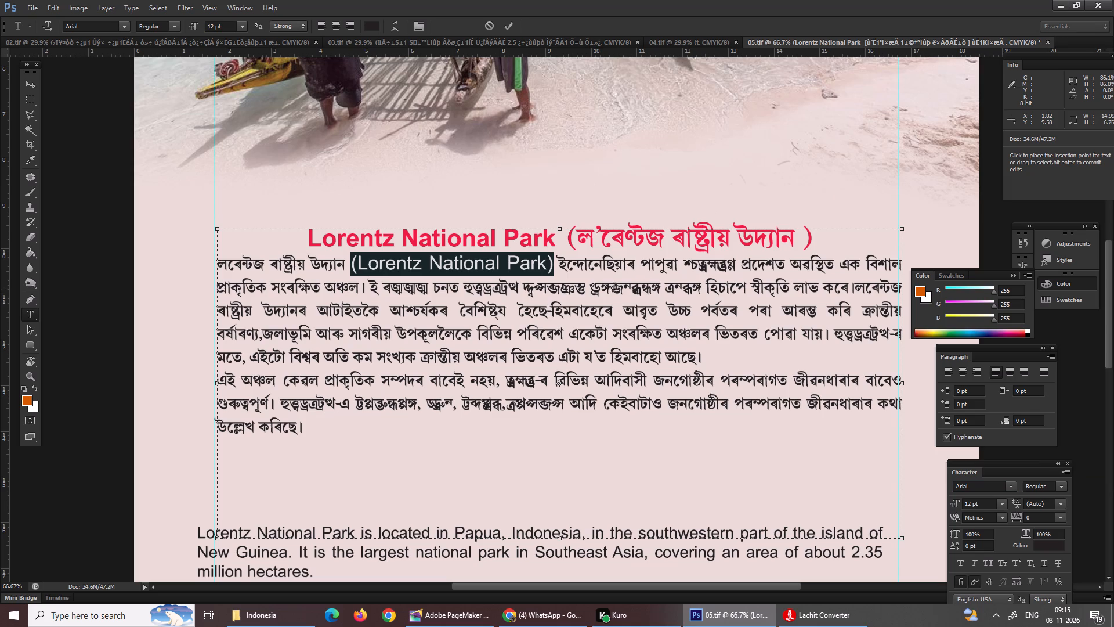
drag(980, 505, 923, 508)
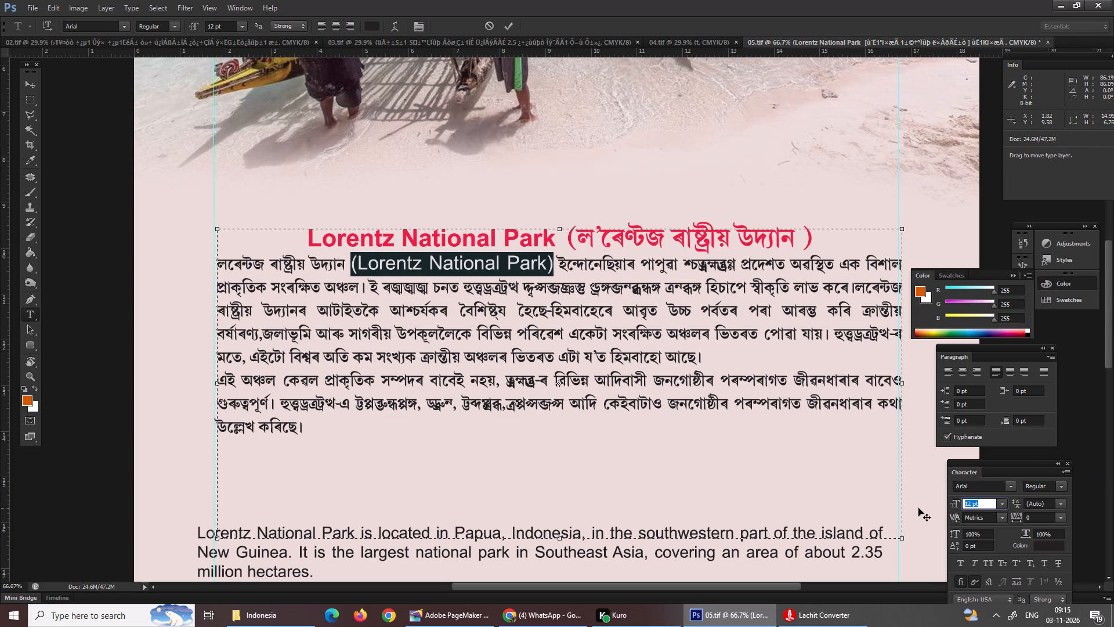
text(10)
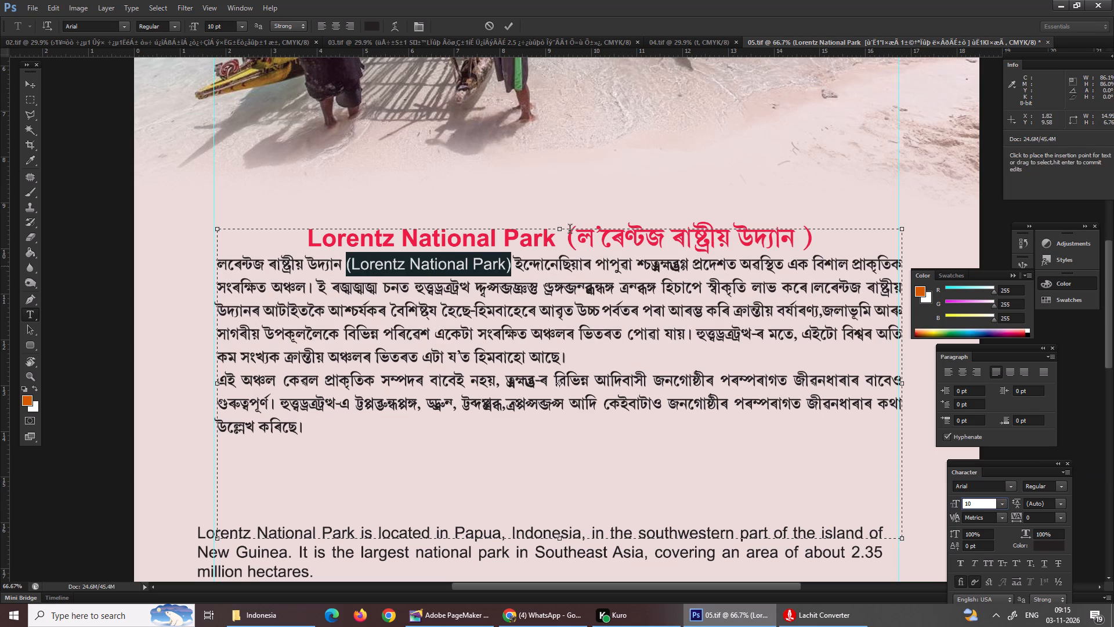
Set the garbled word after পাপুৱা in the first body line to Arial at 10 pt.
drag(635, 268, 688, 268)
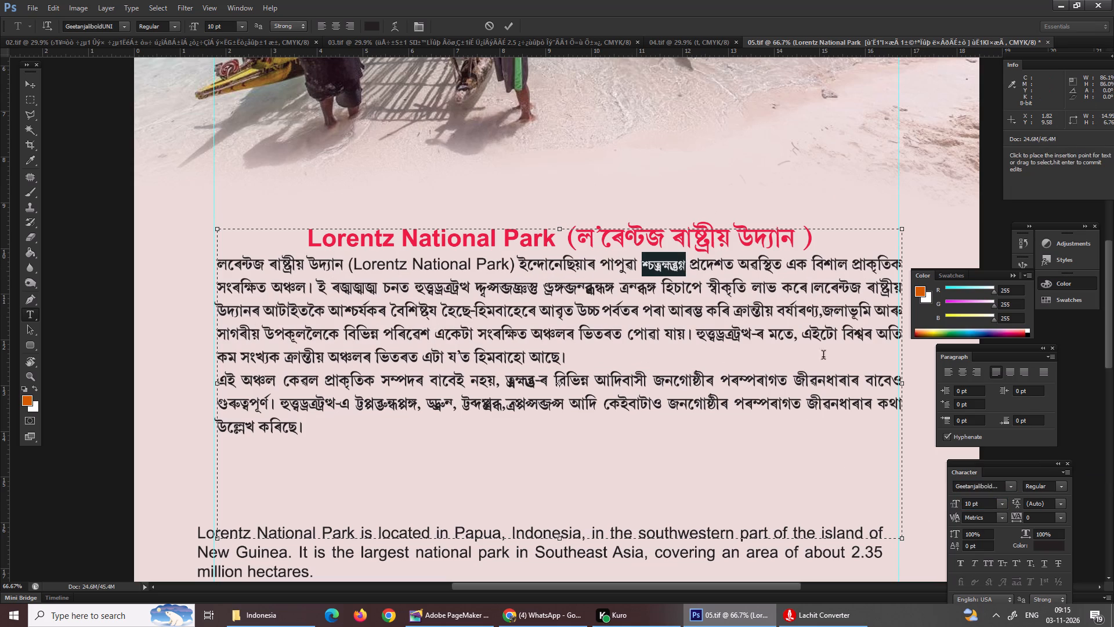
click(1012, 483)
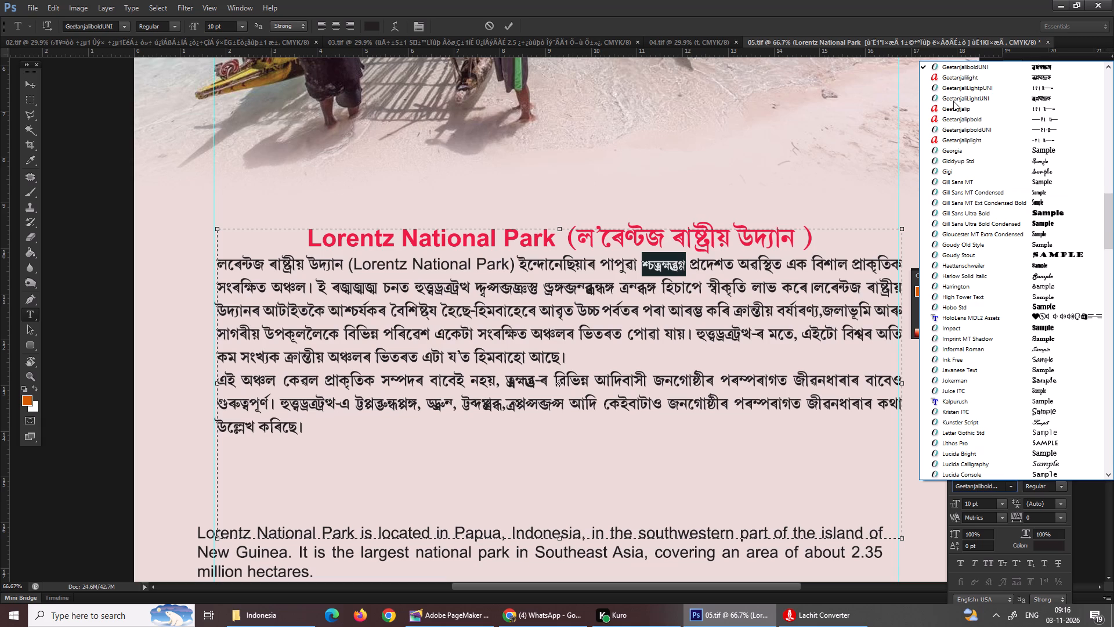
drag(1107, 201, 1109, 99)
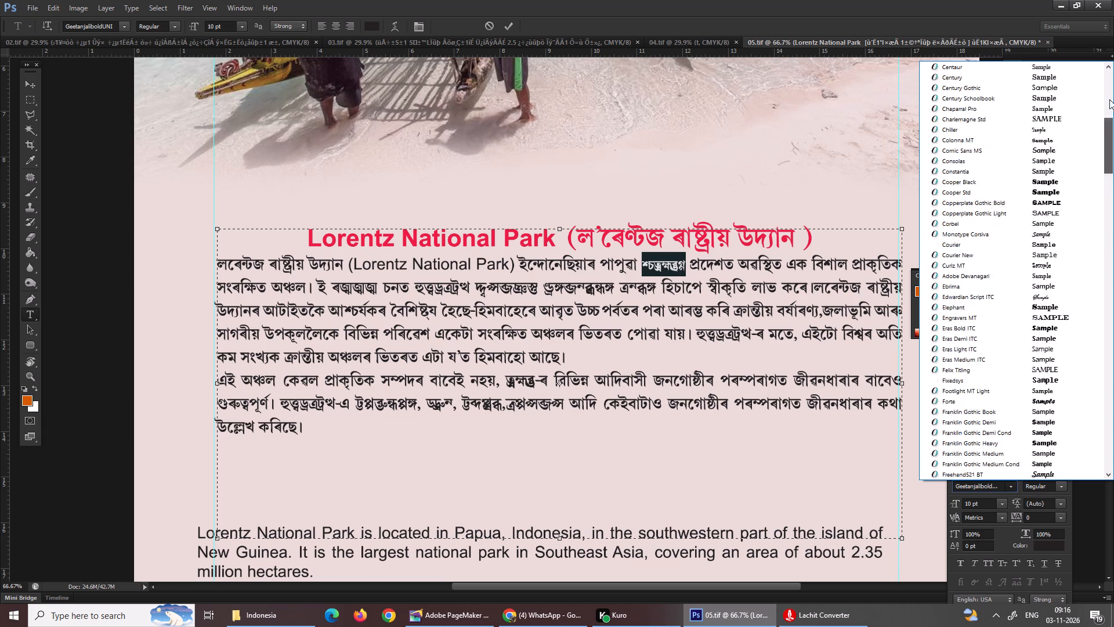
drag(1109, 99, 1104, 42)
click(969, 118)
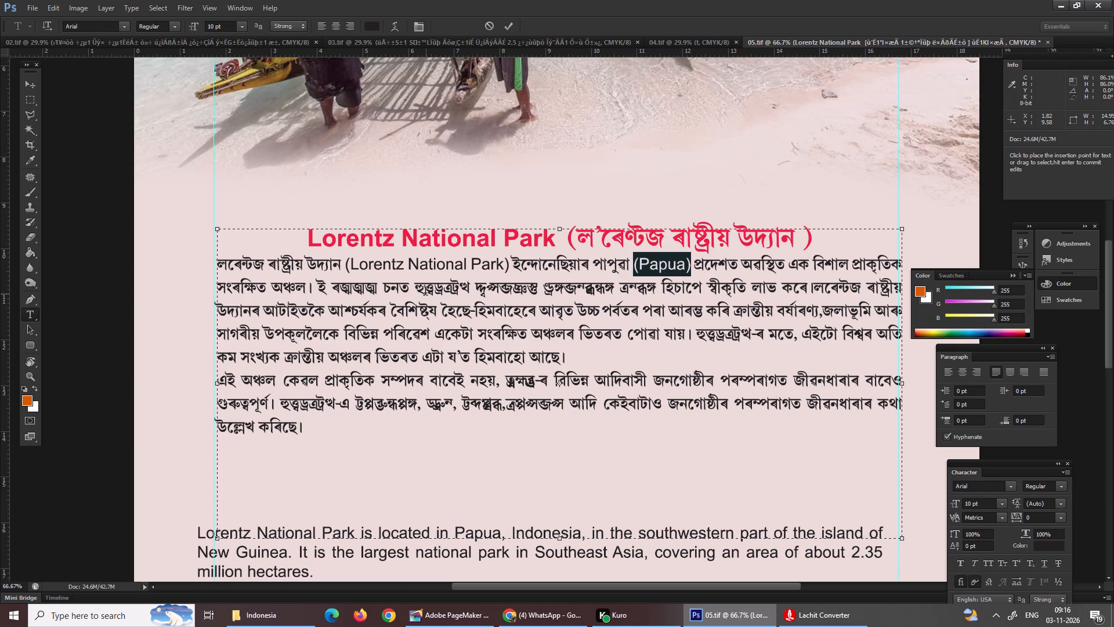
Set the garbled year before চনত in the second body line to the Geetanjalipbold font.
drag(336, 290, 398, 294)
click(342, 290)
drag(335, 290, 376, 294)
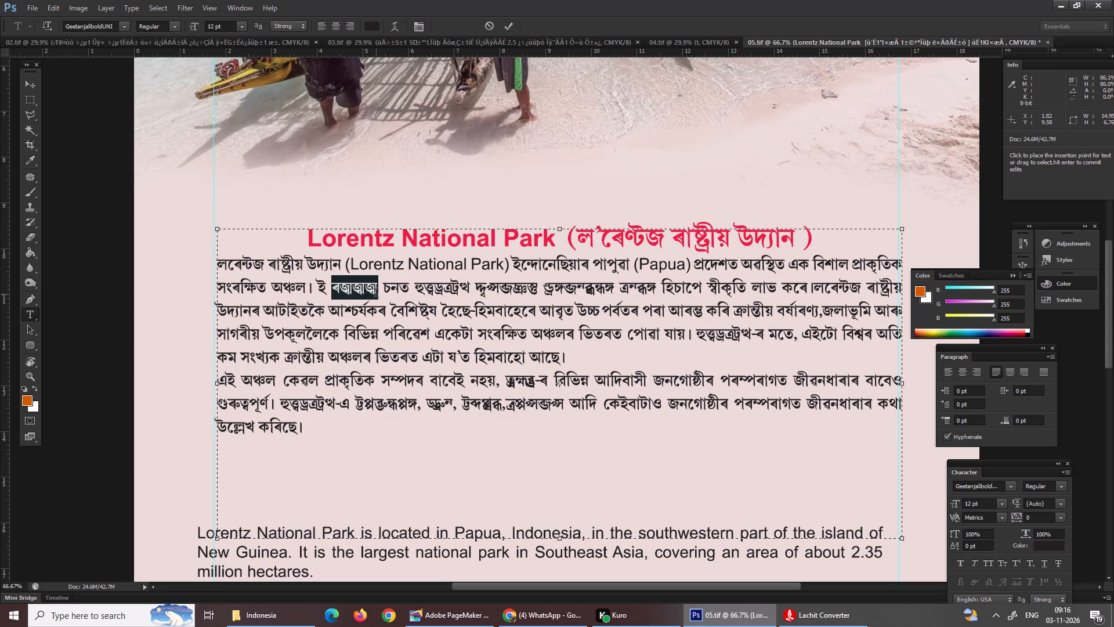
click(1013, 485)
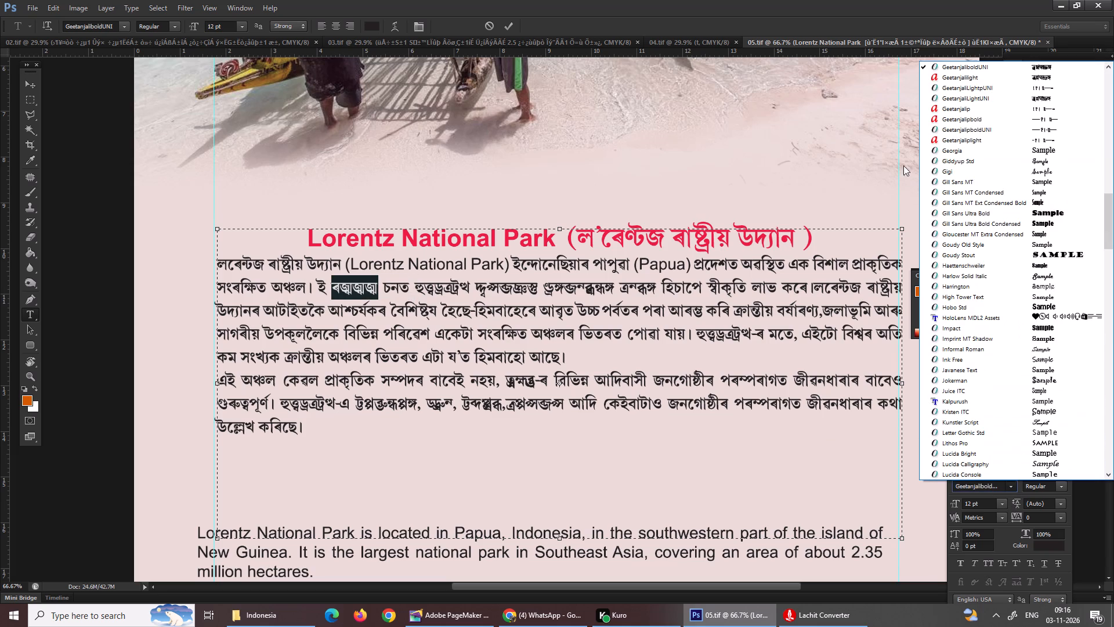
click(964, 118)
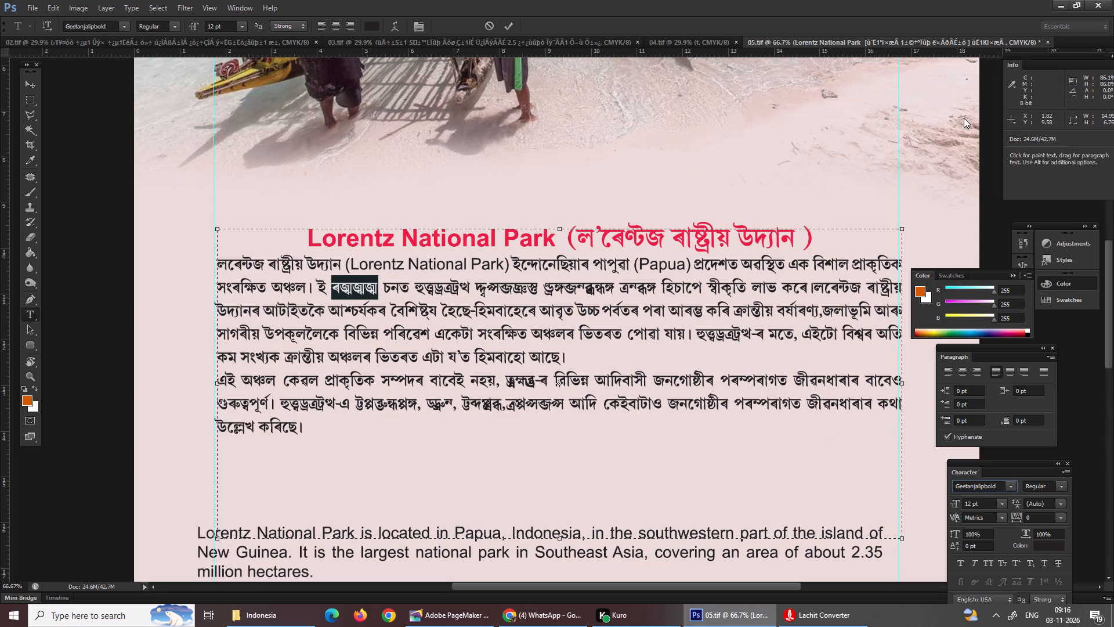
Set the garbled phrase between চনত and হিচাপে in the second body line to Arial at 10 pt.
drag(407, 293, 471, 291)
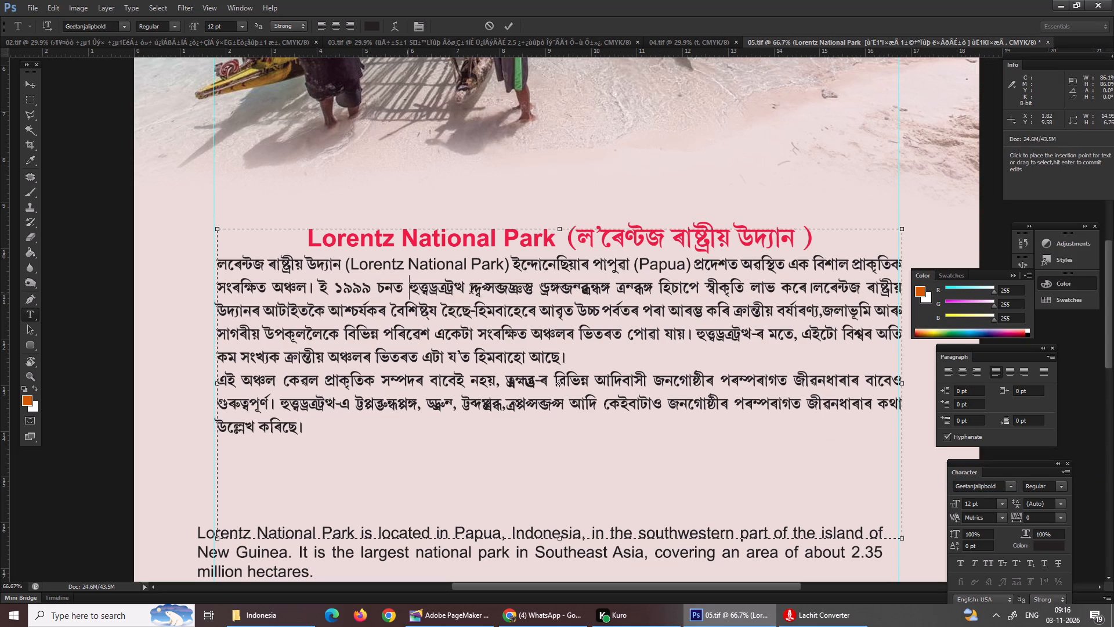
drag(471, 291, 659, 295)
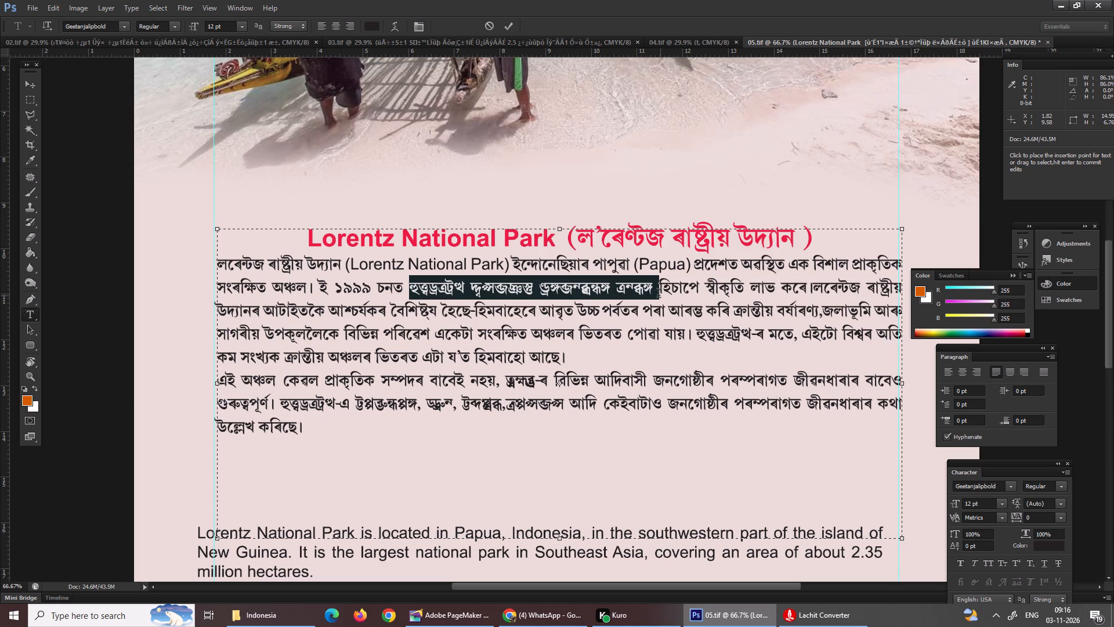
drag(659, 295, 650, 291)
click(1008, 487)
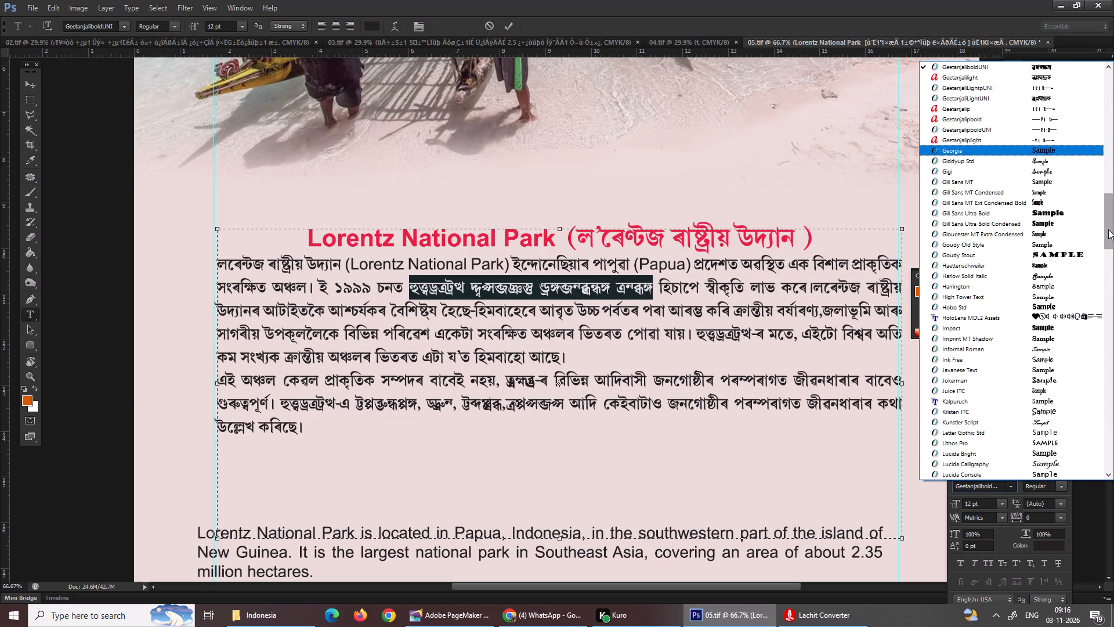
drag(1108, 229, 1108, 98)
click(1026, 114)
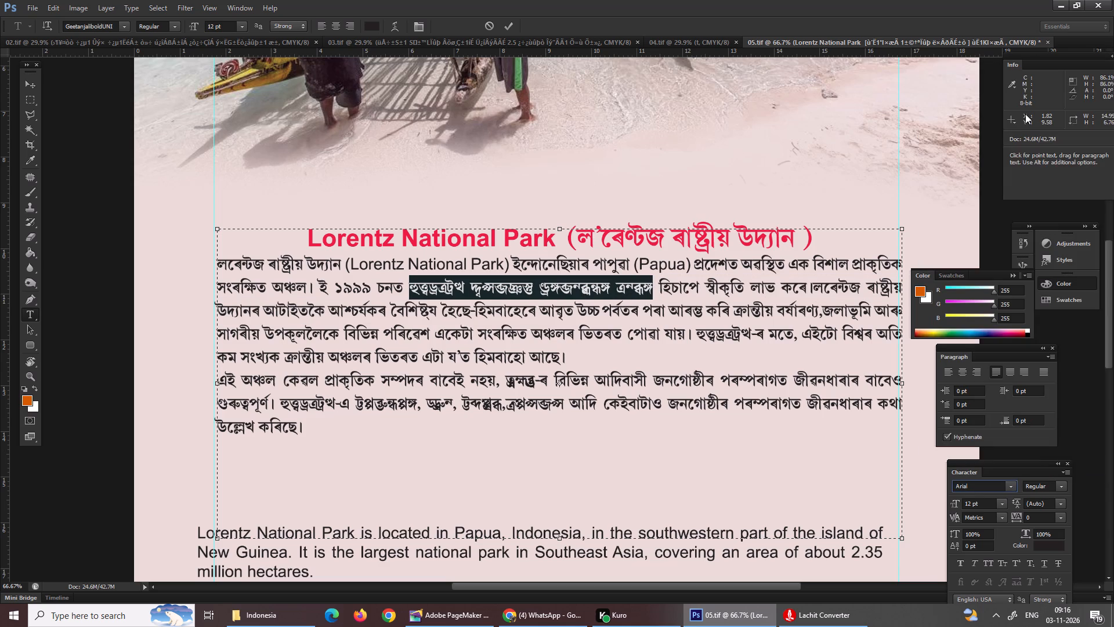
drag(986, 503, 918, 509)
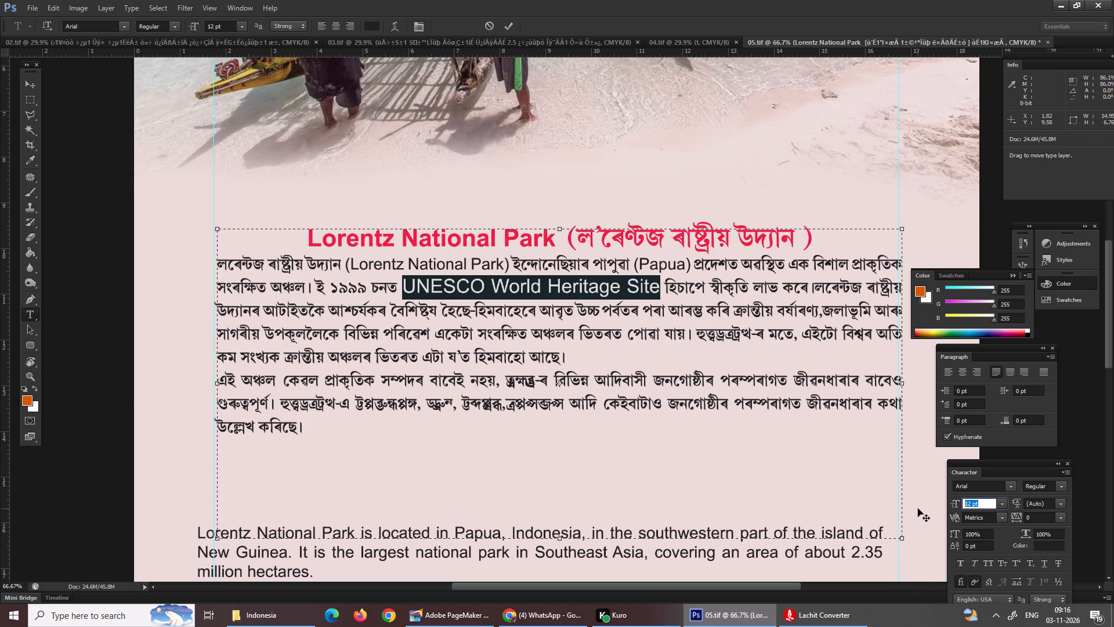
text(10)
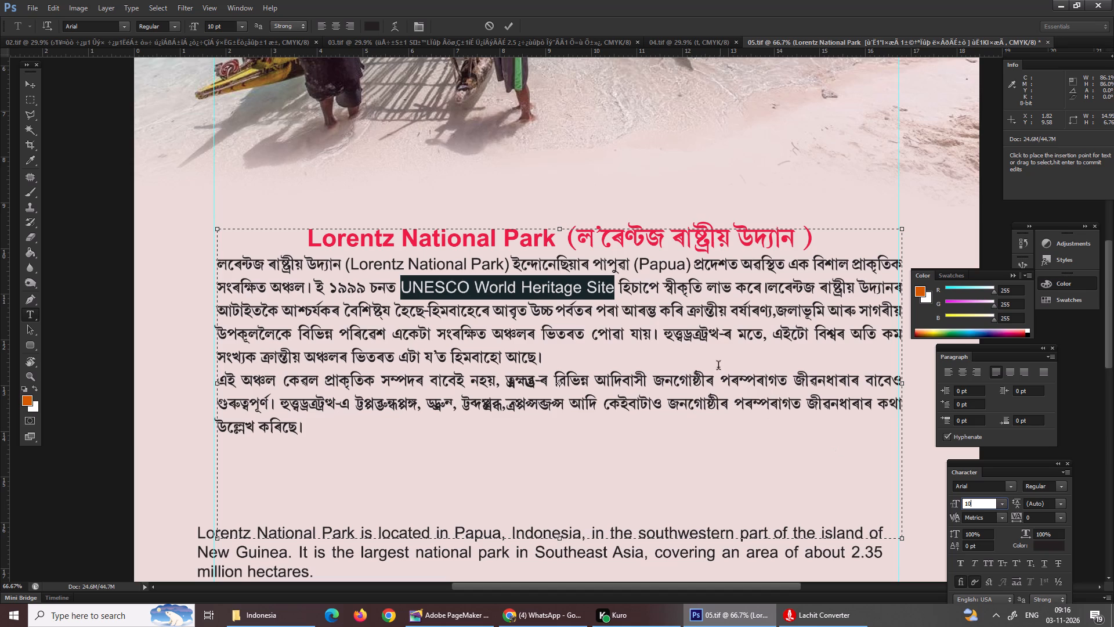
Set the garbled word before -ৰ মতে in the fourth body line to Arial at 10 pt.
drag(661, 333, 722, 338)
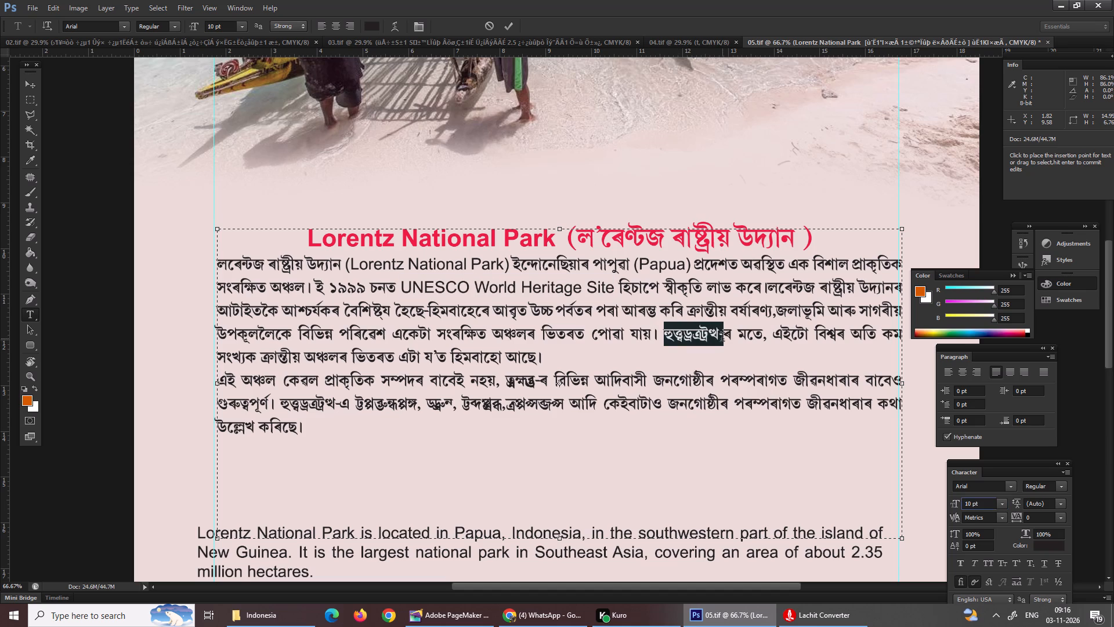
drag(722, 338, 718, 344)
click(1011, 482)
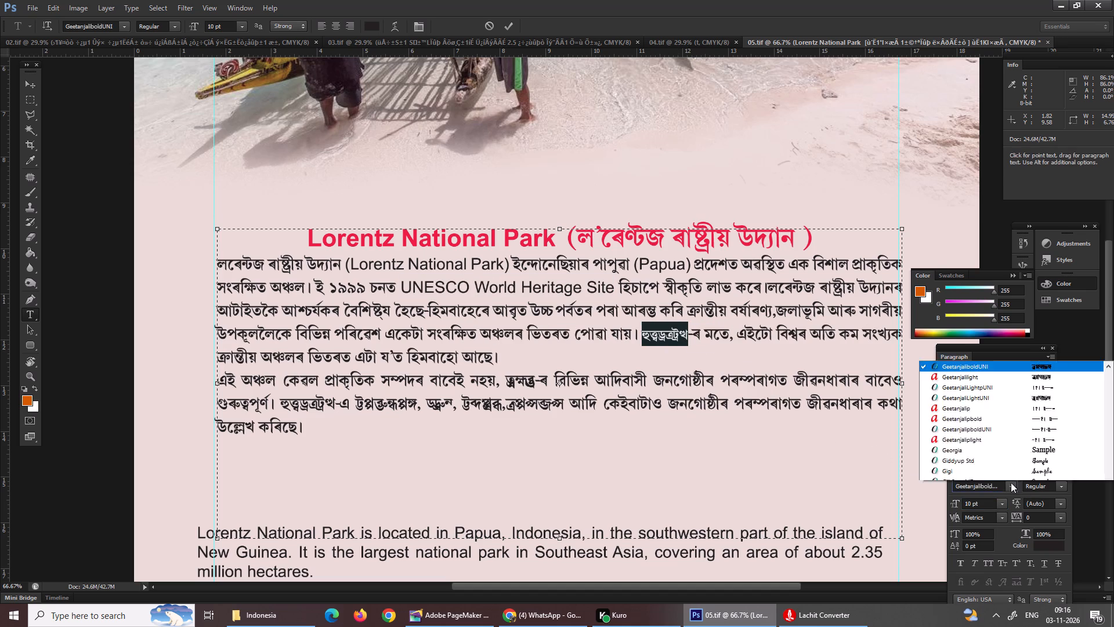
drag(1111, 235, 1110, 97)
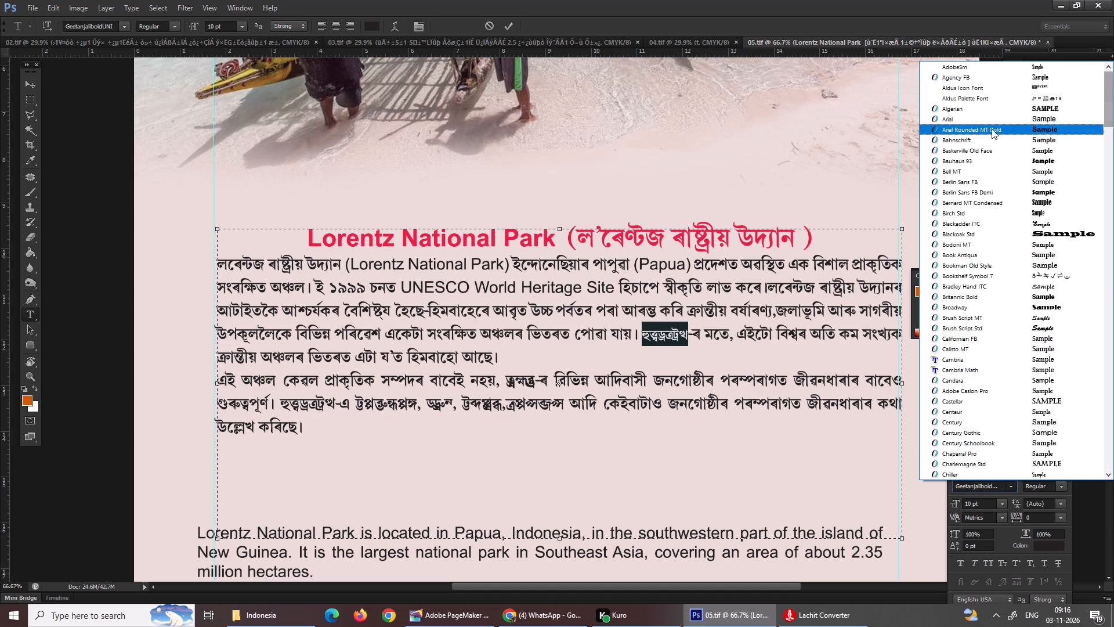
click(994, 120)
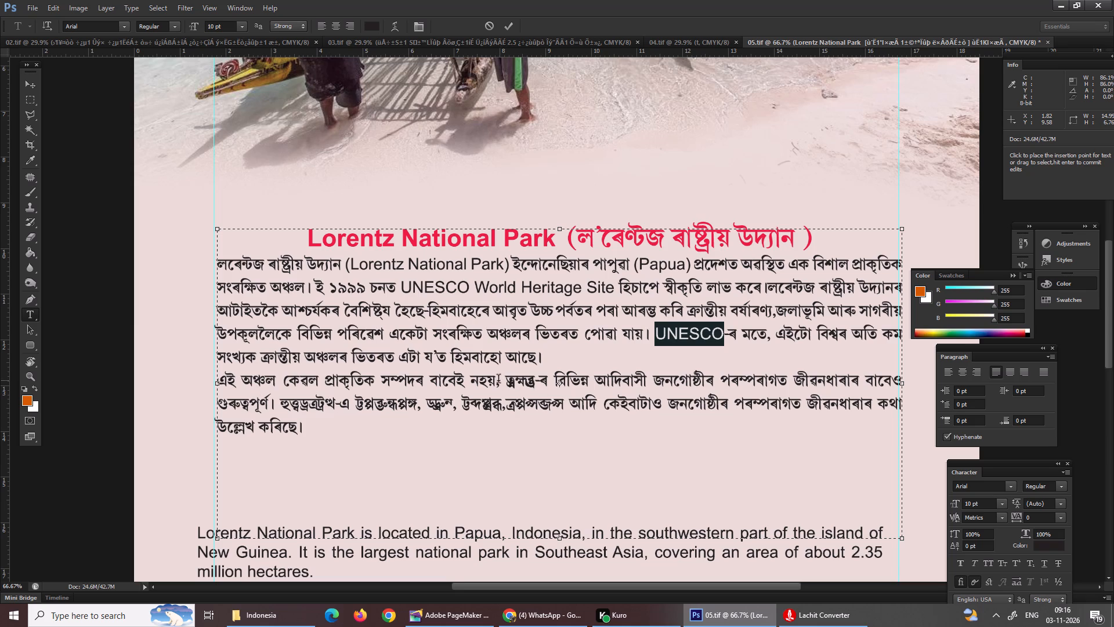
Set the garbled word and hyphen after নহয় in the second Assamese paragraph to Arial at 10 pt.
drag(505, 381, 538, 390)
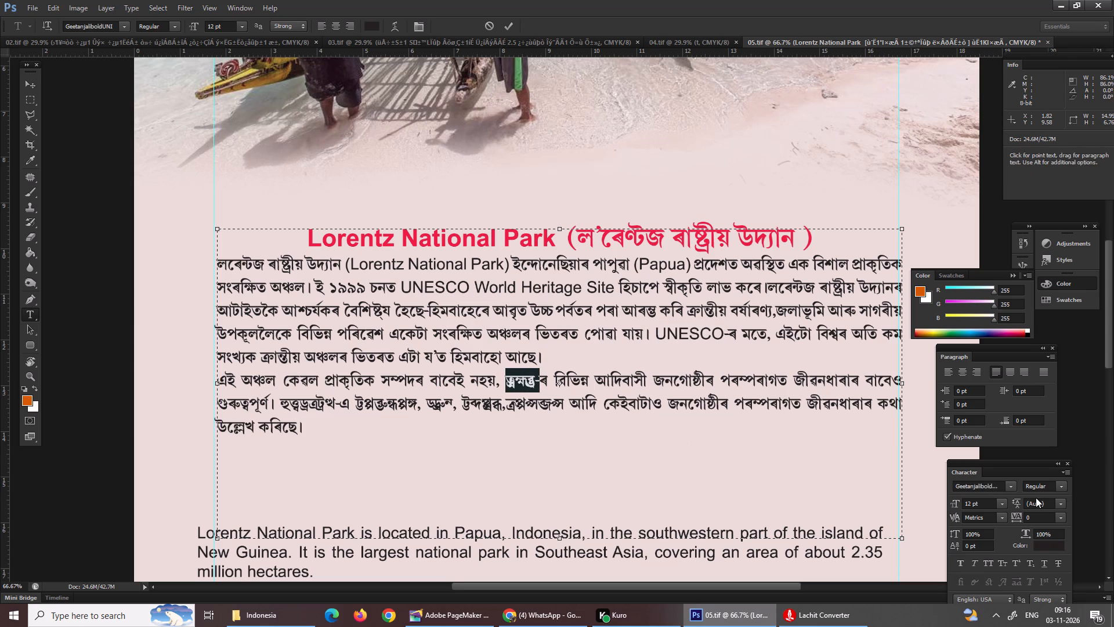
click(1015, 487)
drag(1113, 216, 1113, 49)
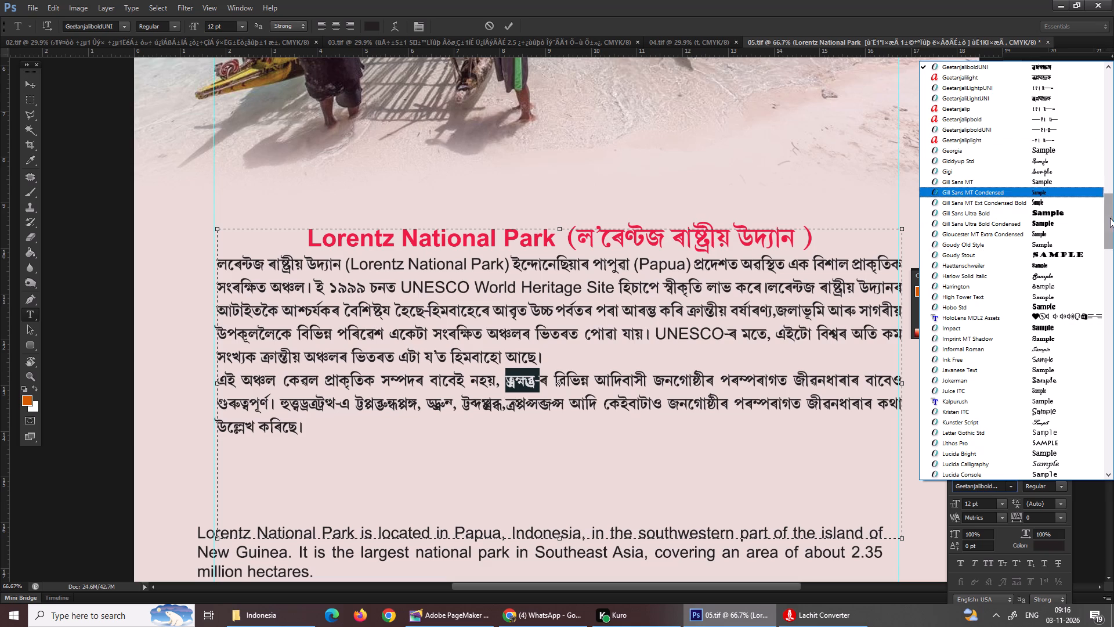
drag(1108, 219, 1090, 85)
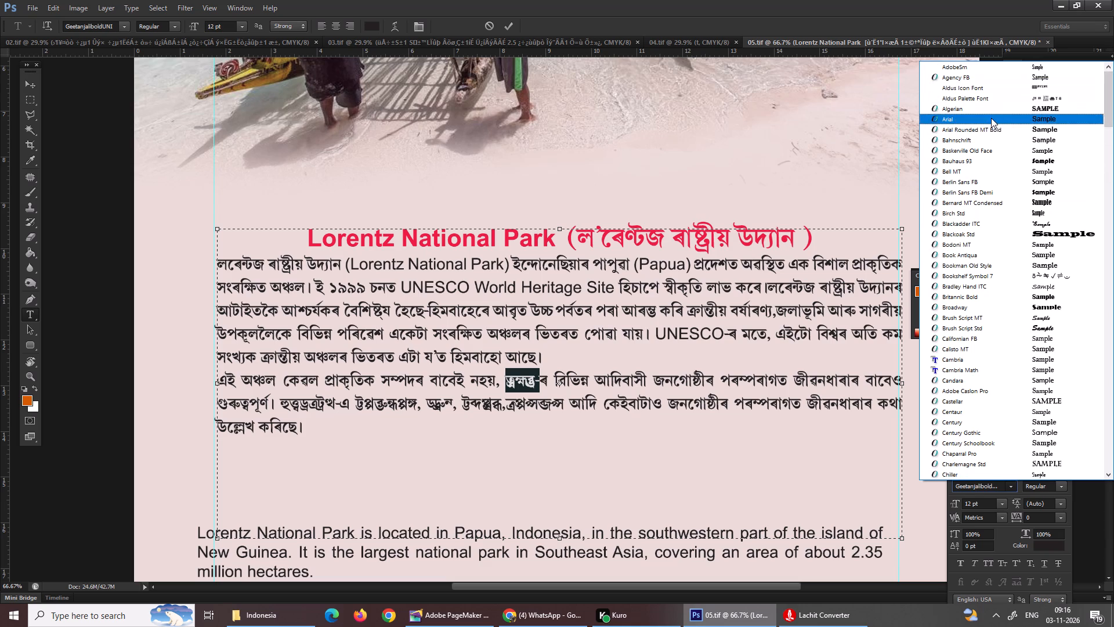
click(991, 118)
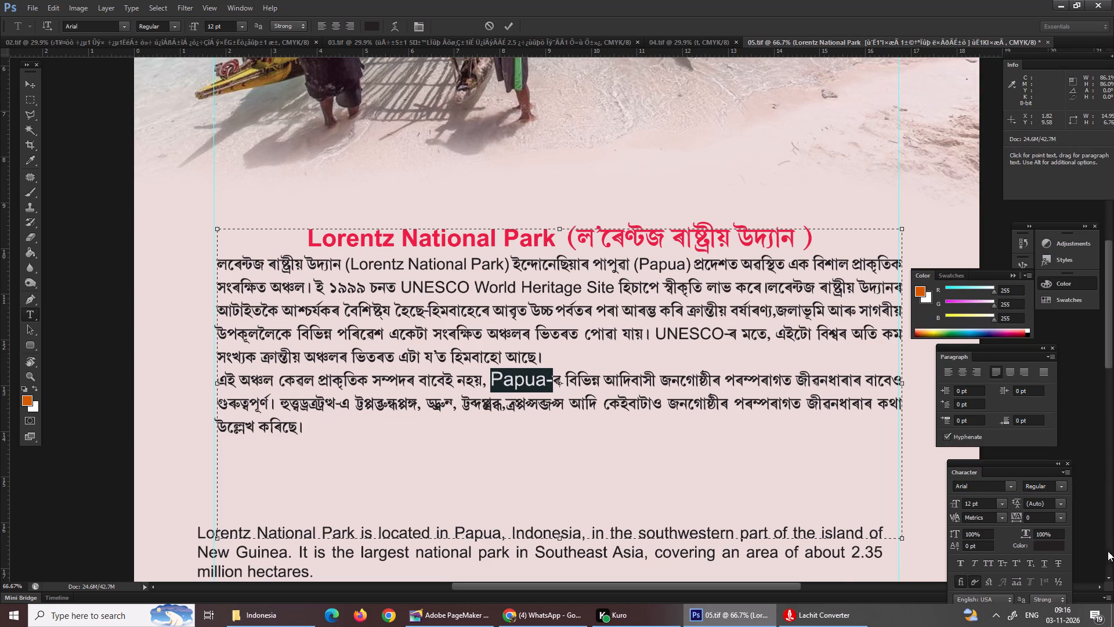
drag(986, 504, 928, 509)
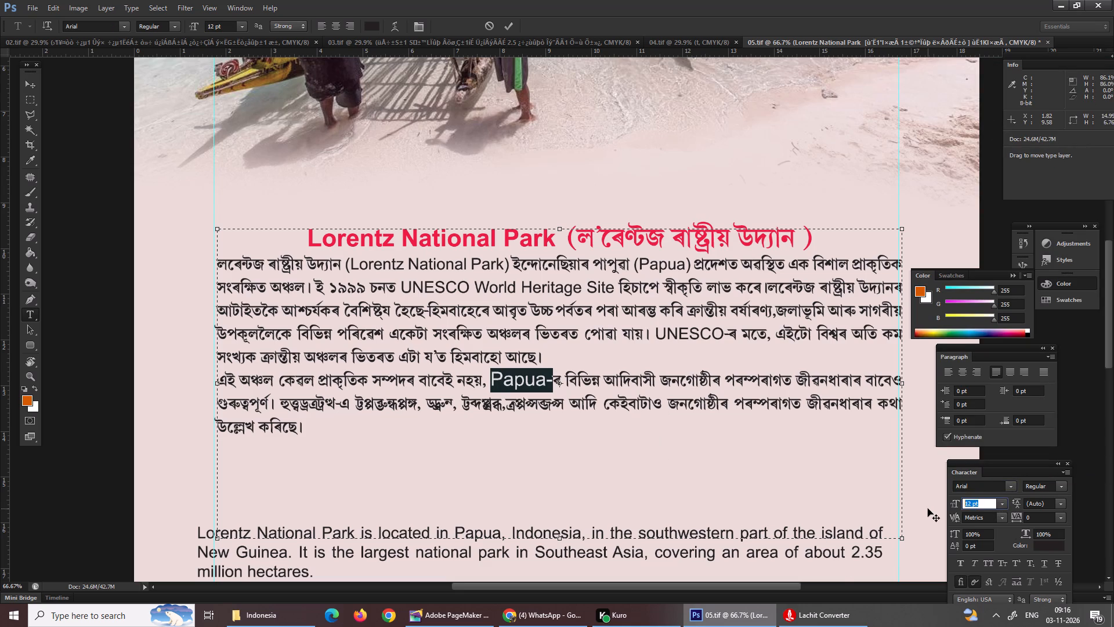
text(10)
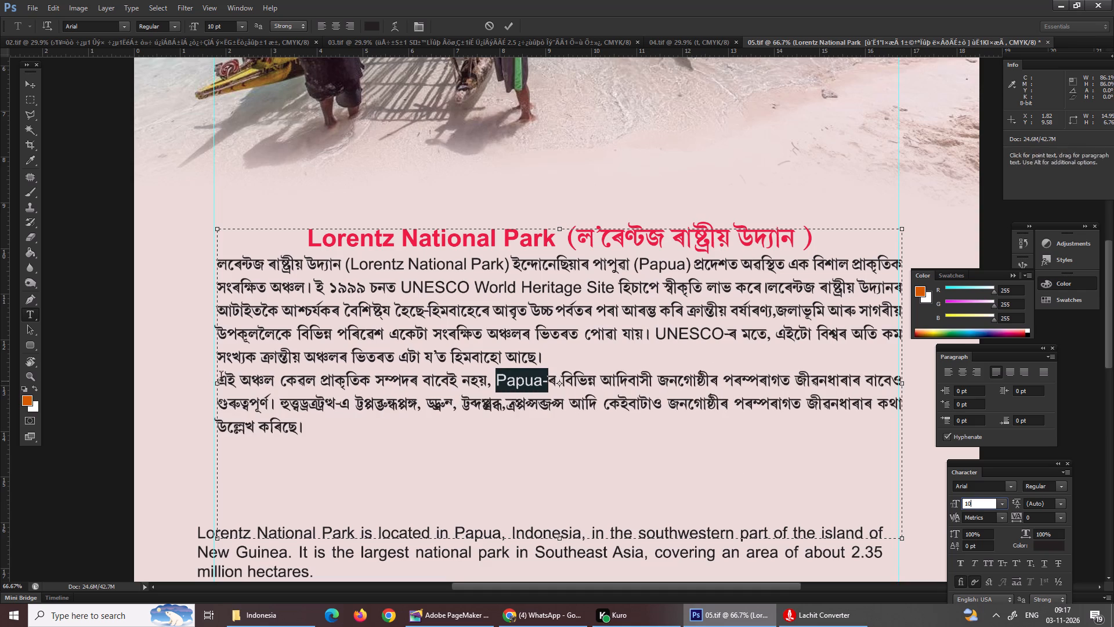
Set the garbled phrase between গুৰুত্বপূৰ্ণ। and আদি in the second Assamese paragraph to Arial.
drag(283, 406, 504, 409)
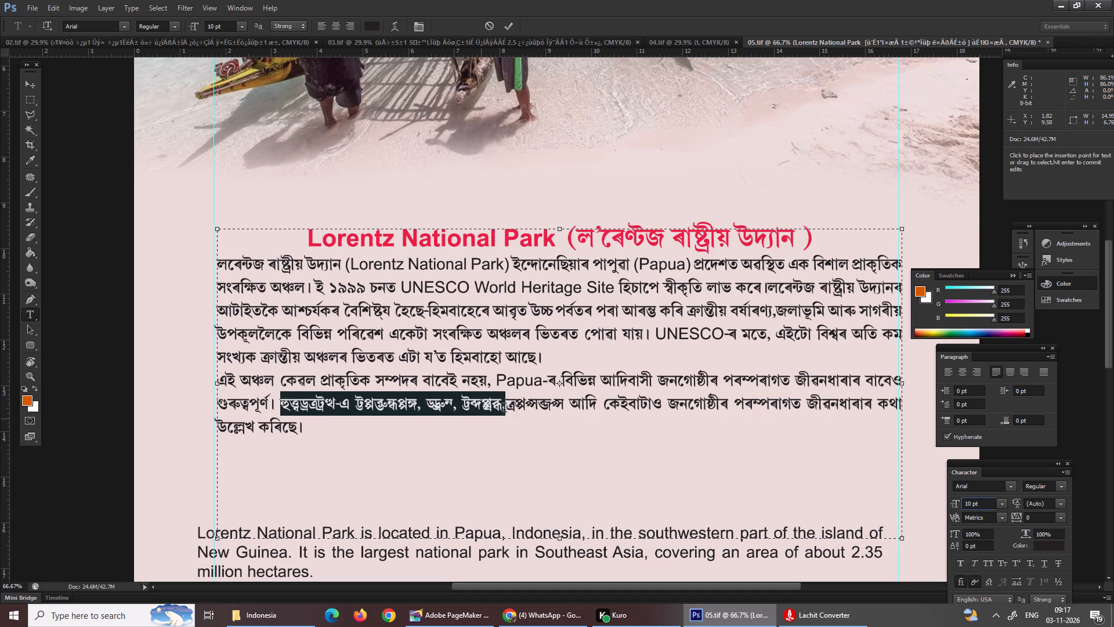
drag(504, 409, 559, 405)
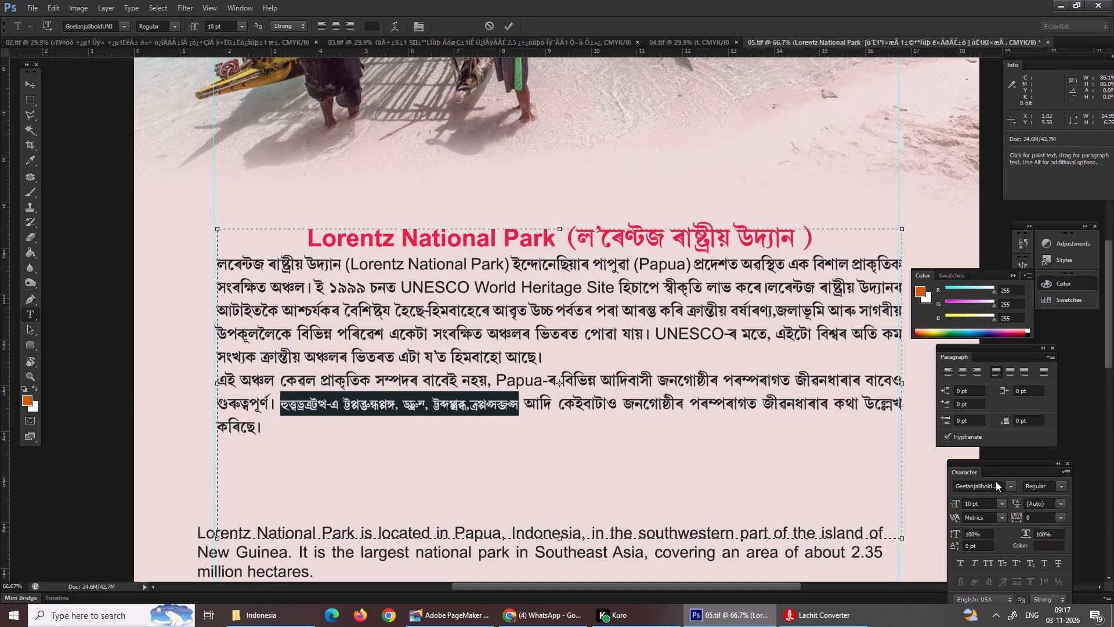
click(1006, 482)
drag(1113, 212, 1113, 155)
drag(1113, 220, 1108, 182)
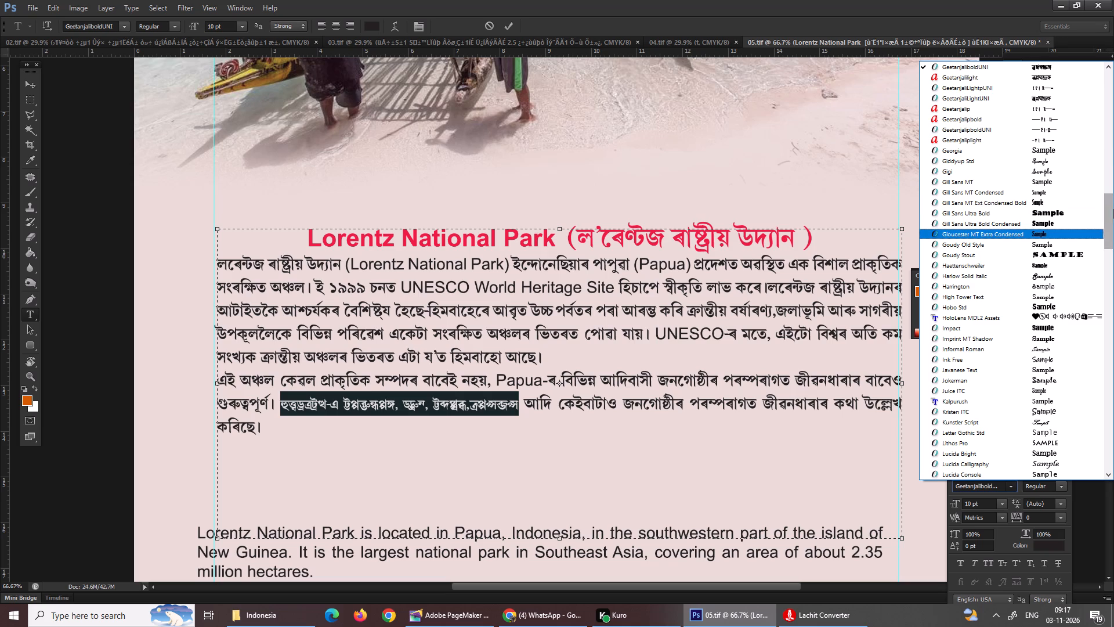
drag(1113, 222, 1107, 195)
drag(1109, 206, 1102, 0)
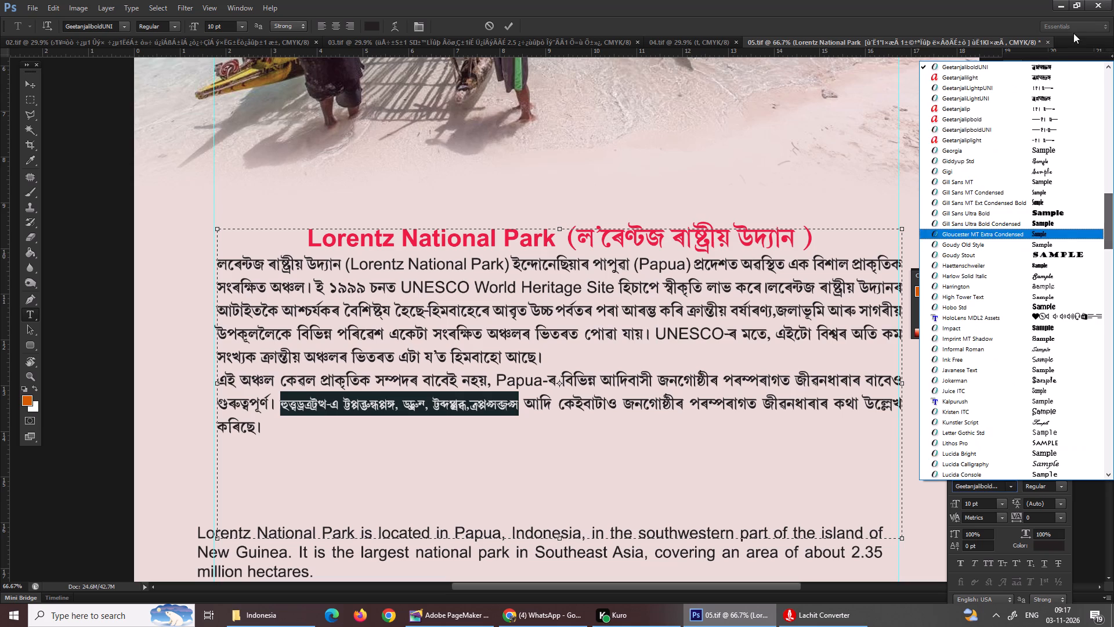
drag(1106, 229, 1083, 117)
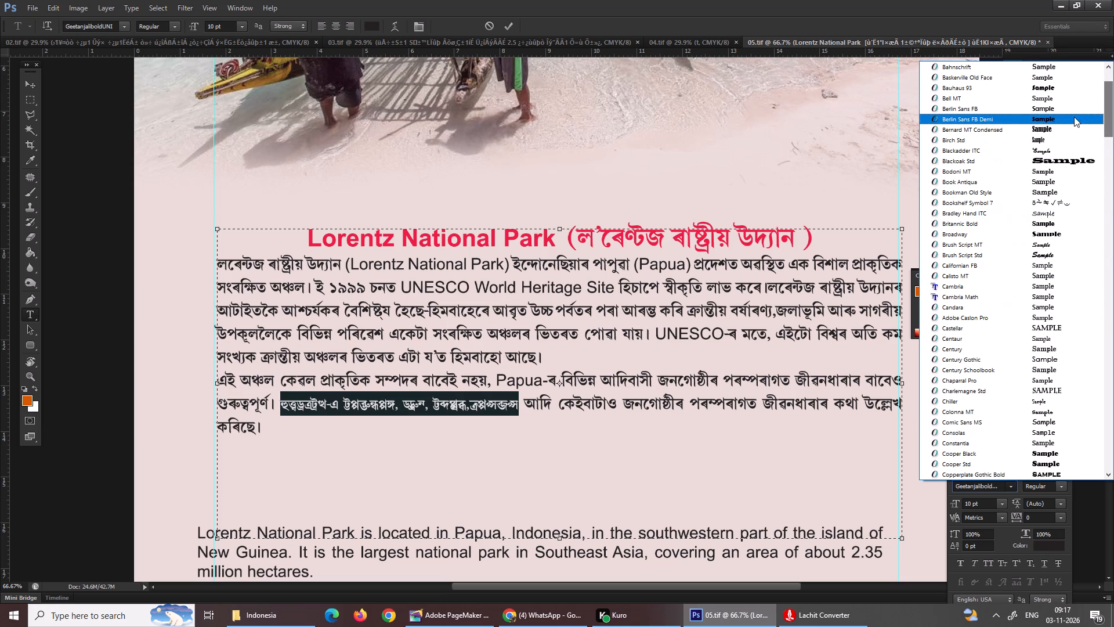
drag(1108, 116, 1102, 78)
click(1000, 118)
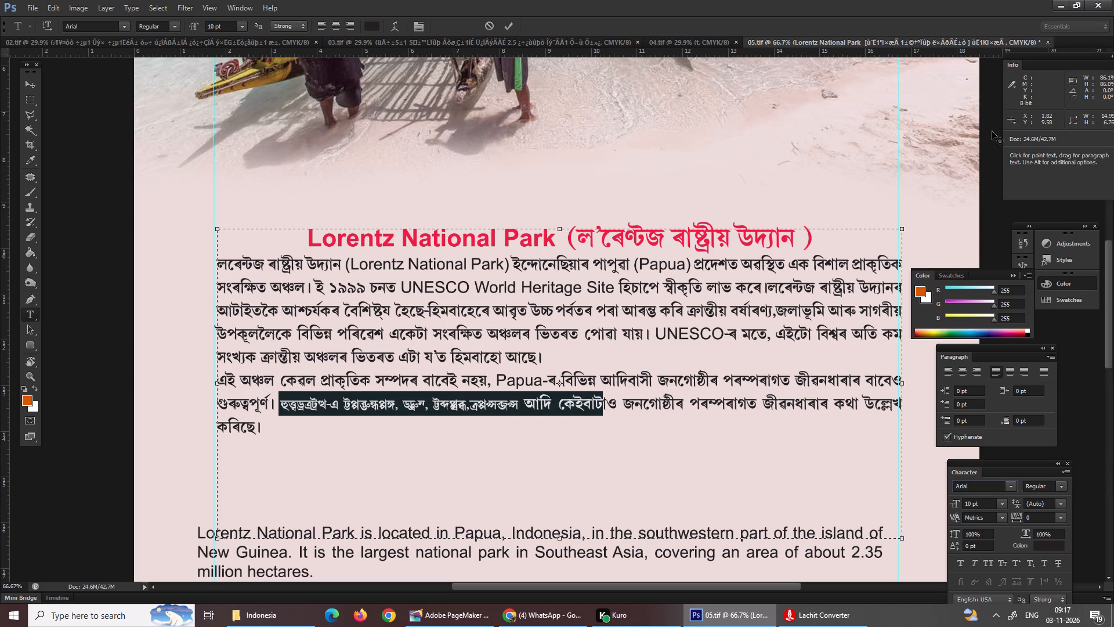
click(372, 430)
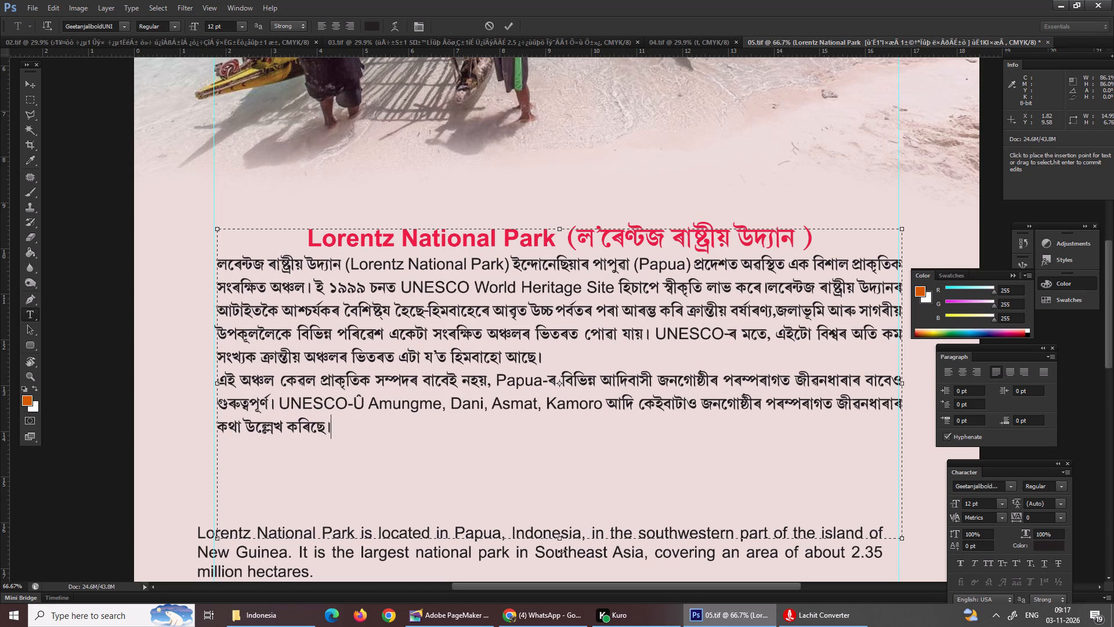
Shorten the Assamese text box by raising its bottom edge to just below the last text line.
drag(562, 542, 567, 469)
click(364, 430)
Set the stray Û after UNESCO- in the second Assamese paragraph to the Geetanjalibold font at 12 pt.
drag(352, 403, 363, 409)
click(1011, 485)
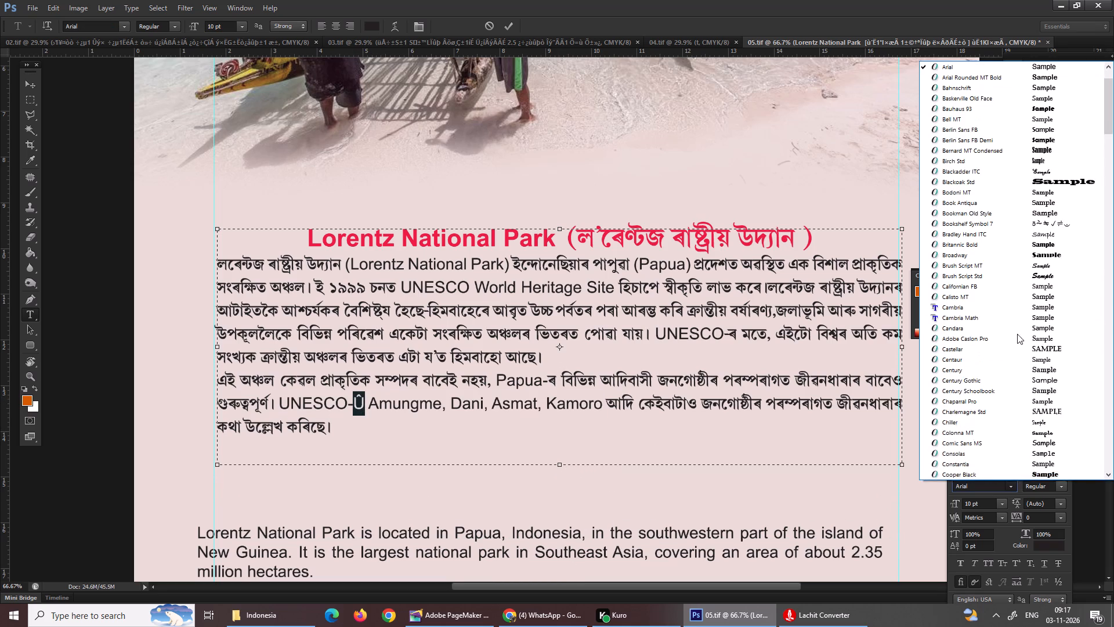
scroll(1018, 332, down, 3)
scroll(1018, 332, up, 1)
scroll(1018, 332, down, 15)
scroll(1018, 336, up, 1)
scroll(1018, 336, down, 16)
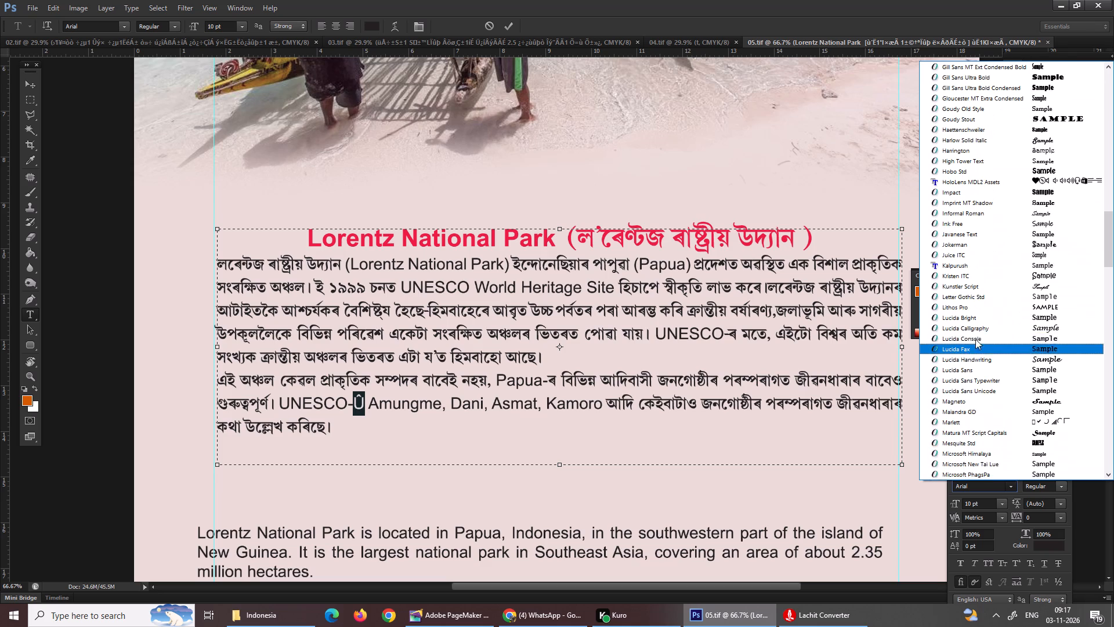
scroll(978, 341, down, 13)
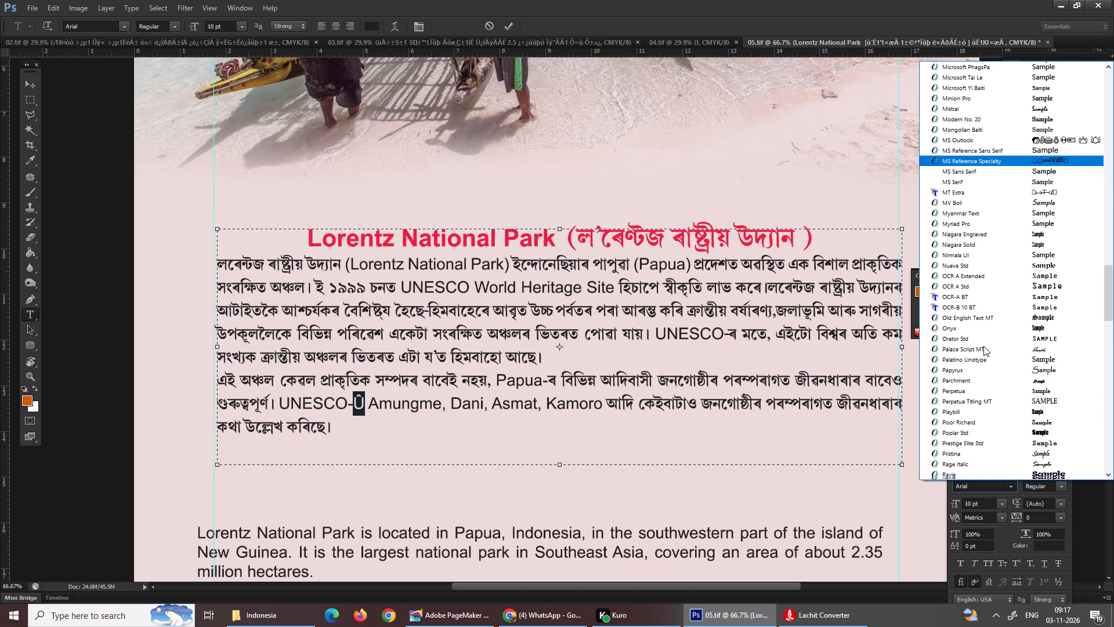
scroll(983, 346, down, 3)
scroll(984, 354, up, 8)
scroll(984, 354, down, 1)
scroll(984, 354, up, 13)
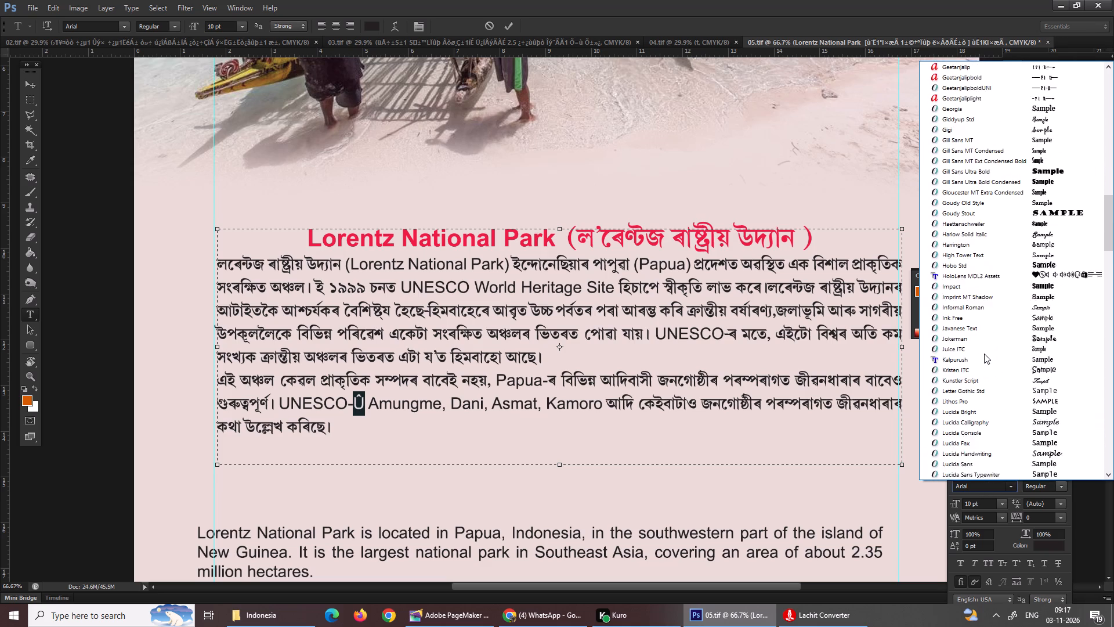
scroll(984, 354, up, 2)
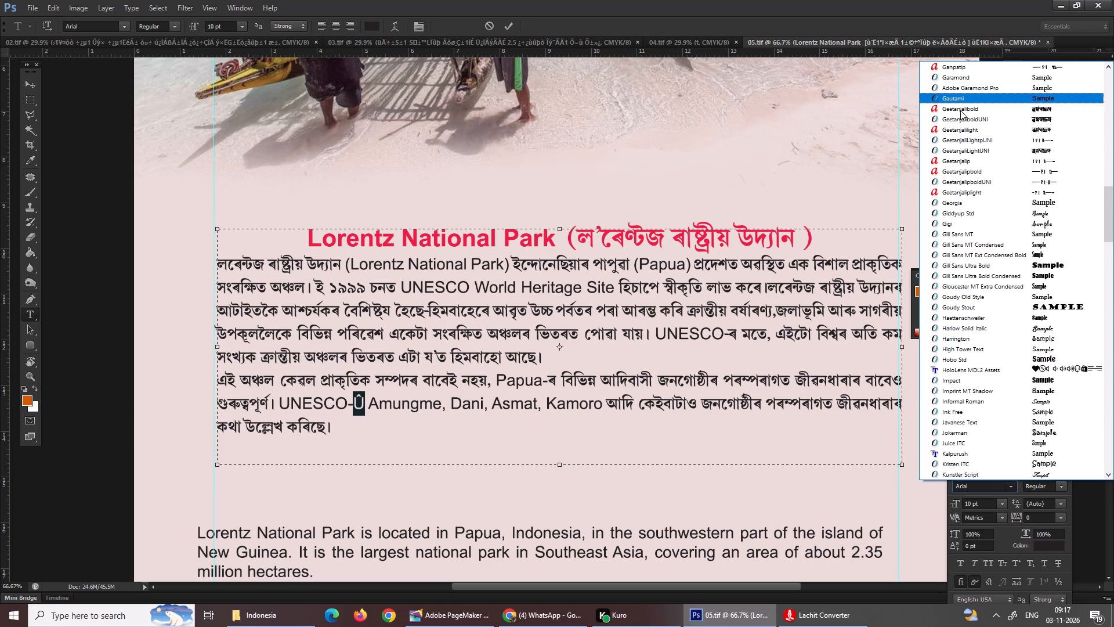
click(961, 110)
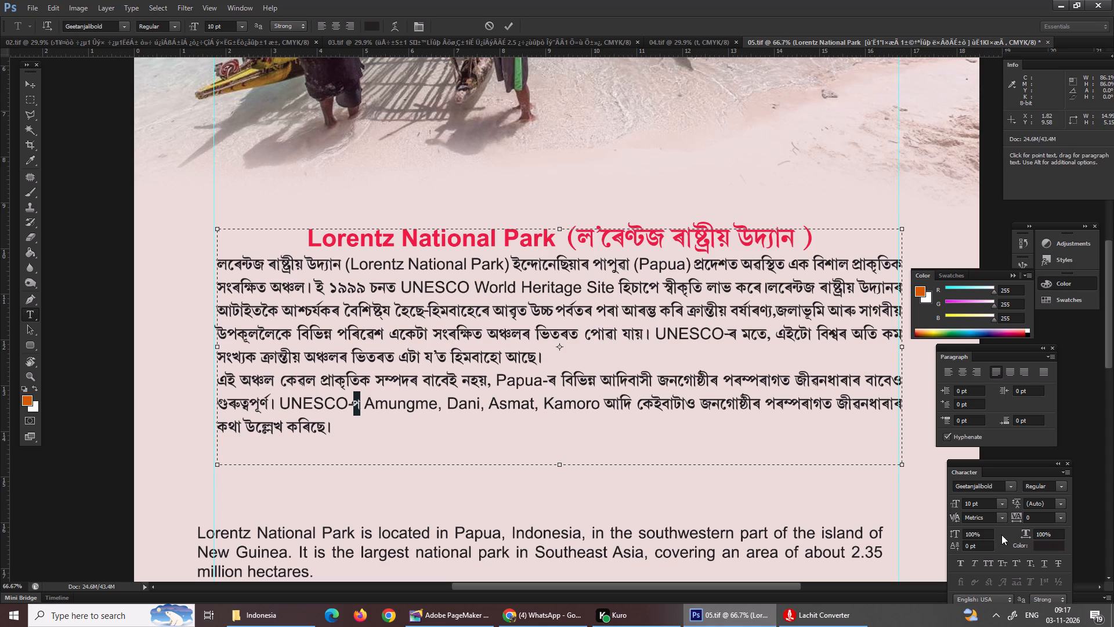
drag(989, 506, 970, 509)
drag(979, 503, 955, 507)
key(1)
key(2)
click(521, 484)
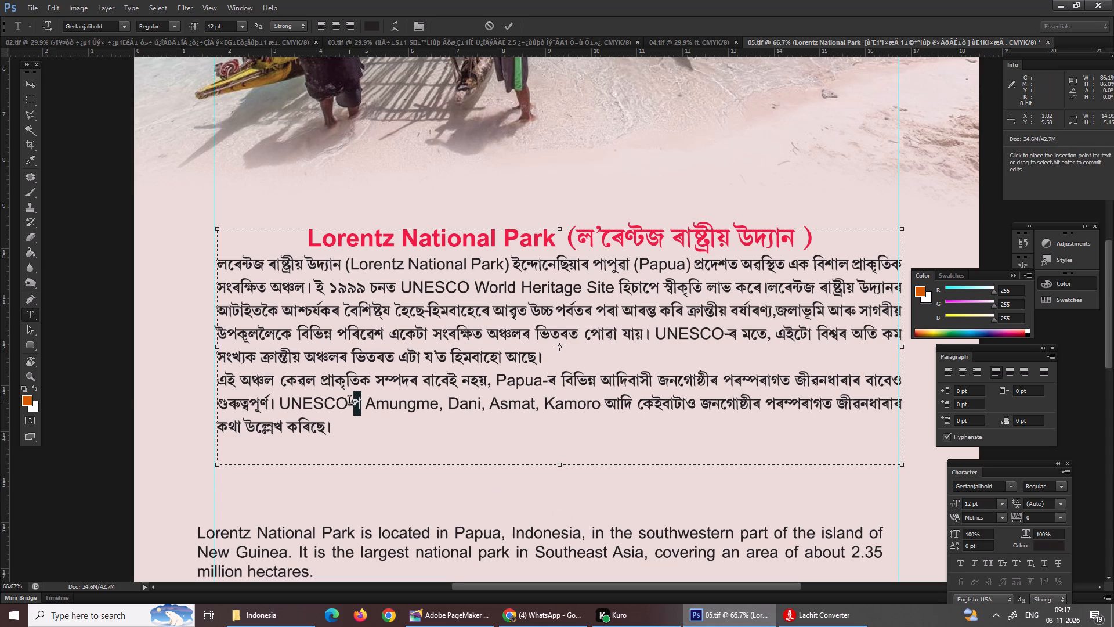
Delete the stray character between UNESCO- and Amungme in the second Assamese paragraph.
click(349, 402)
click(363, 399)
key(BackSpace)
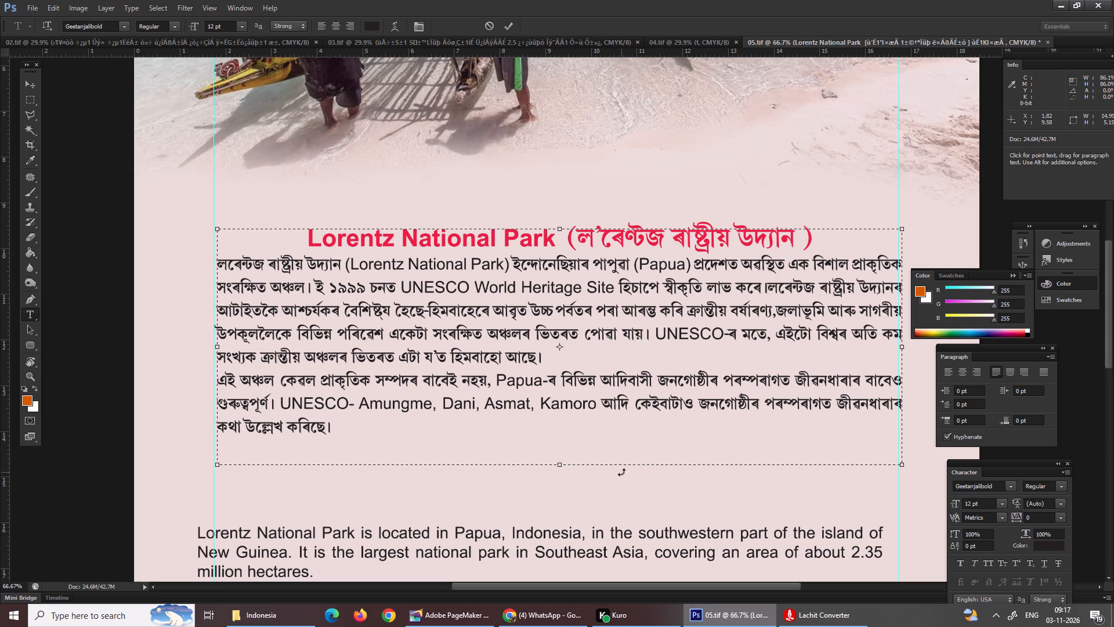
Set the leading of the Lorentz National Park heading and first body line to 24 pt, after trying 6, 12 and 18 pt.
click(815, 246)
drag(303, 232, 699, 253)
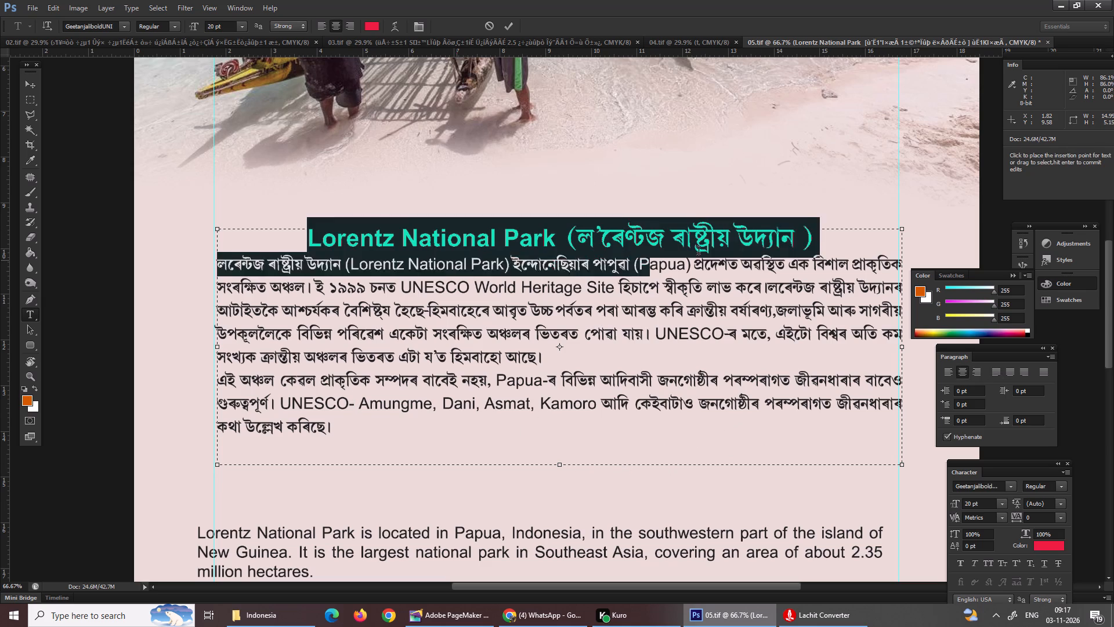
drag(699, 253, 916, 260)
click(1059, 502)
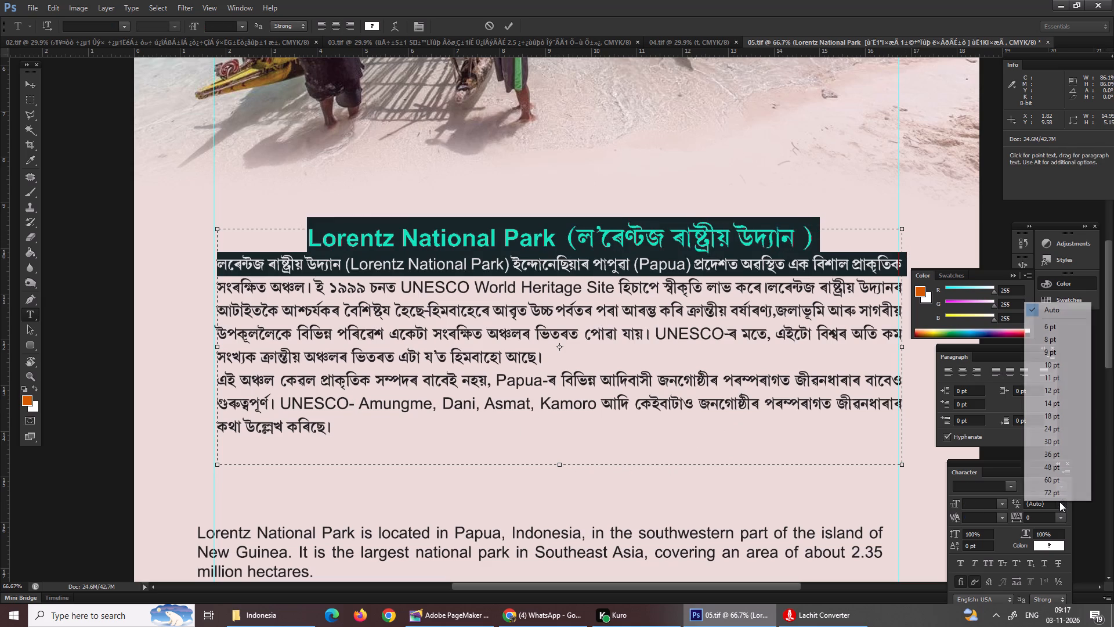
click(1043, 322)
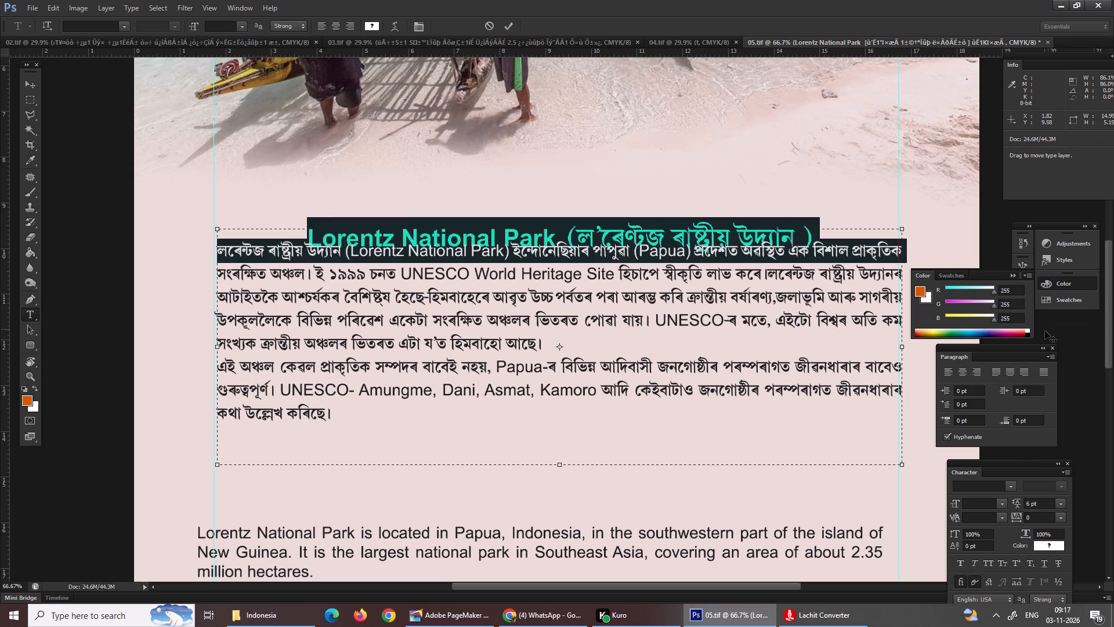
click(1058, 503)
click(1049, 391)
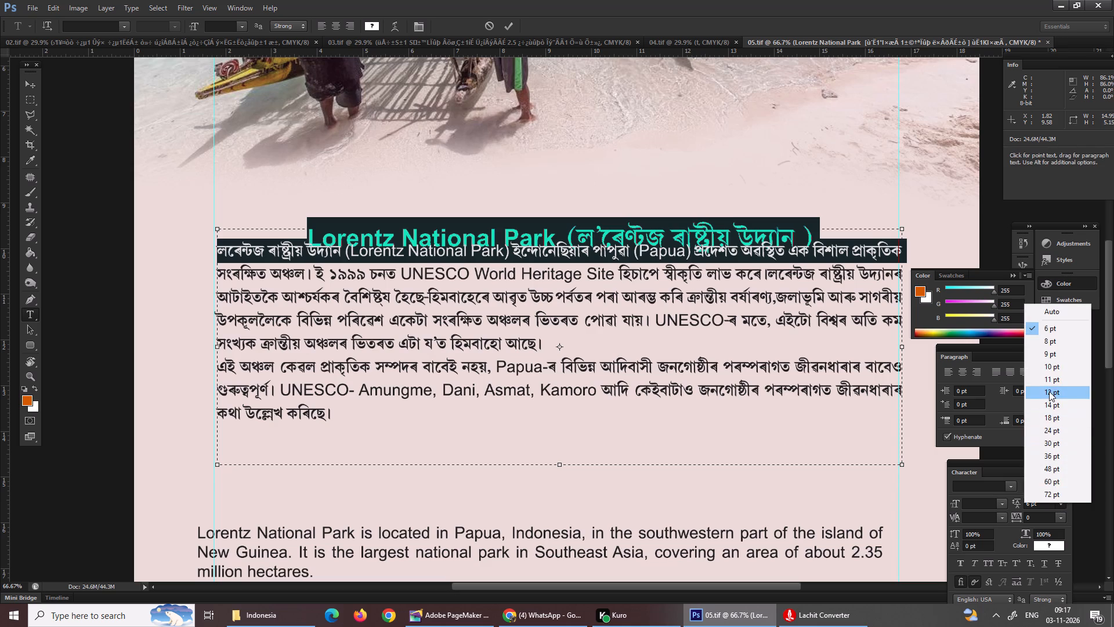
click(1063, 505)
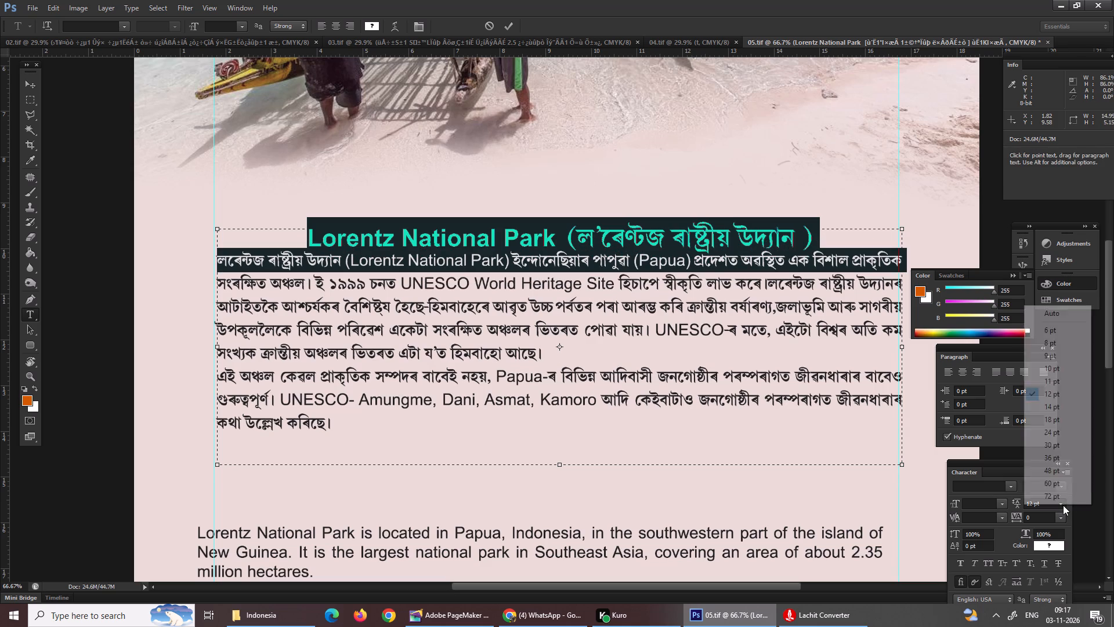
click(1048, 418)
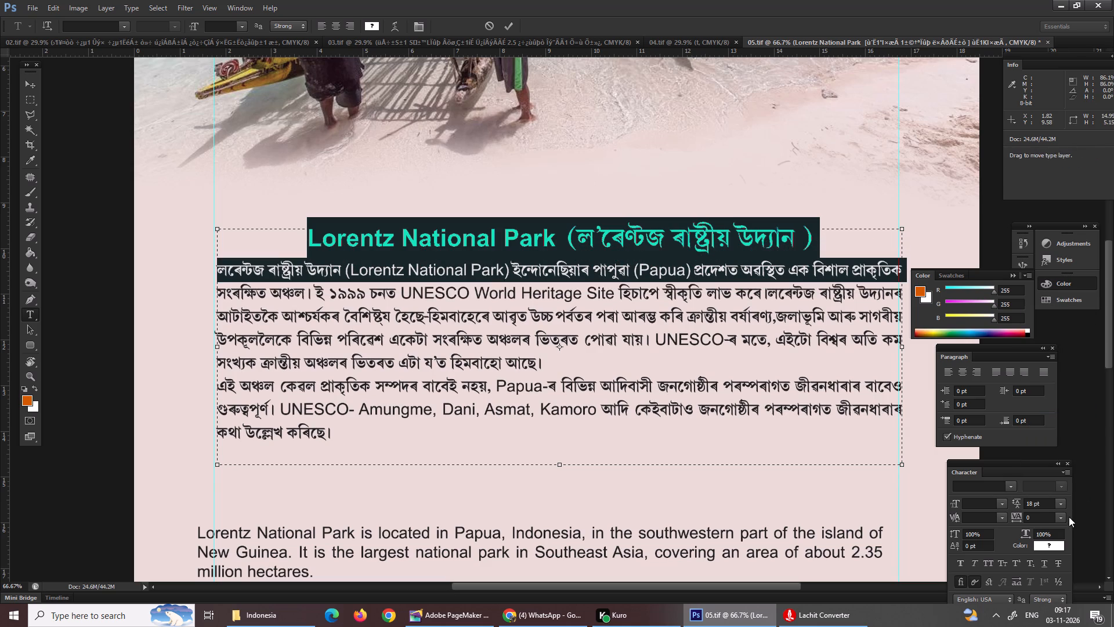
click(1063, 501)
click(1047, 426)
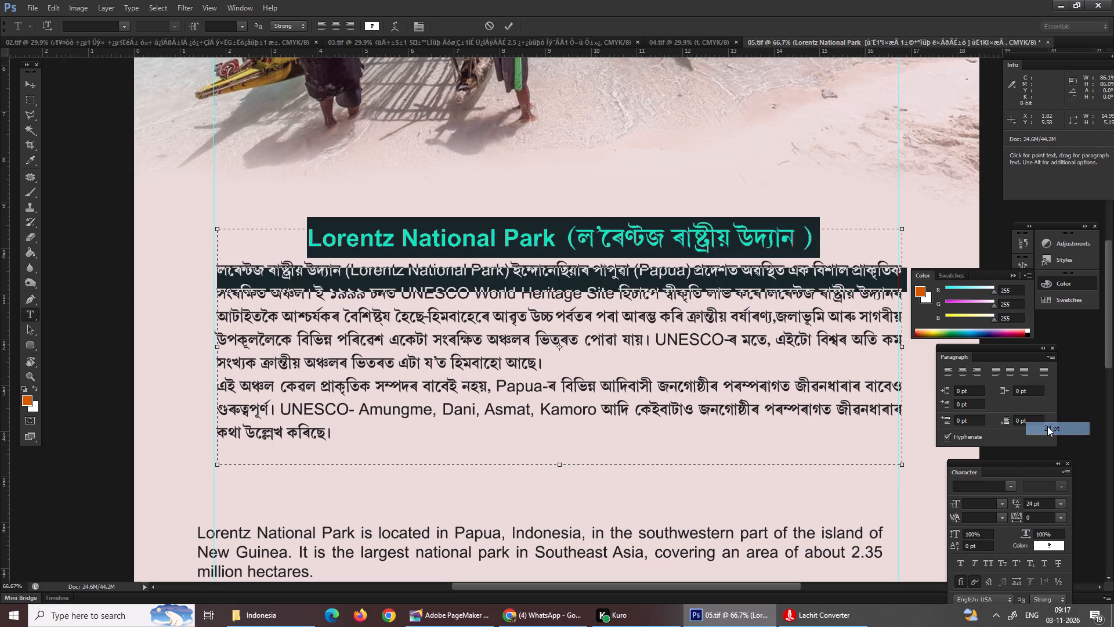
key(Return)
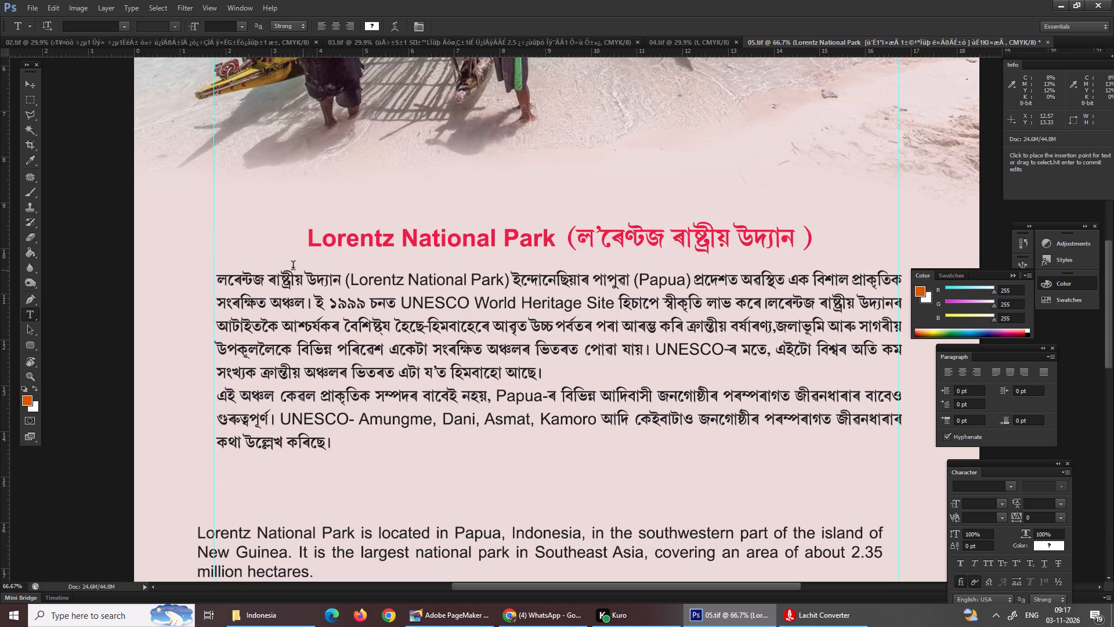
Place the text insertion point just before UNESCO- in the second Assamese paragraph.
drag(281, 422, 294, 422)
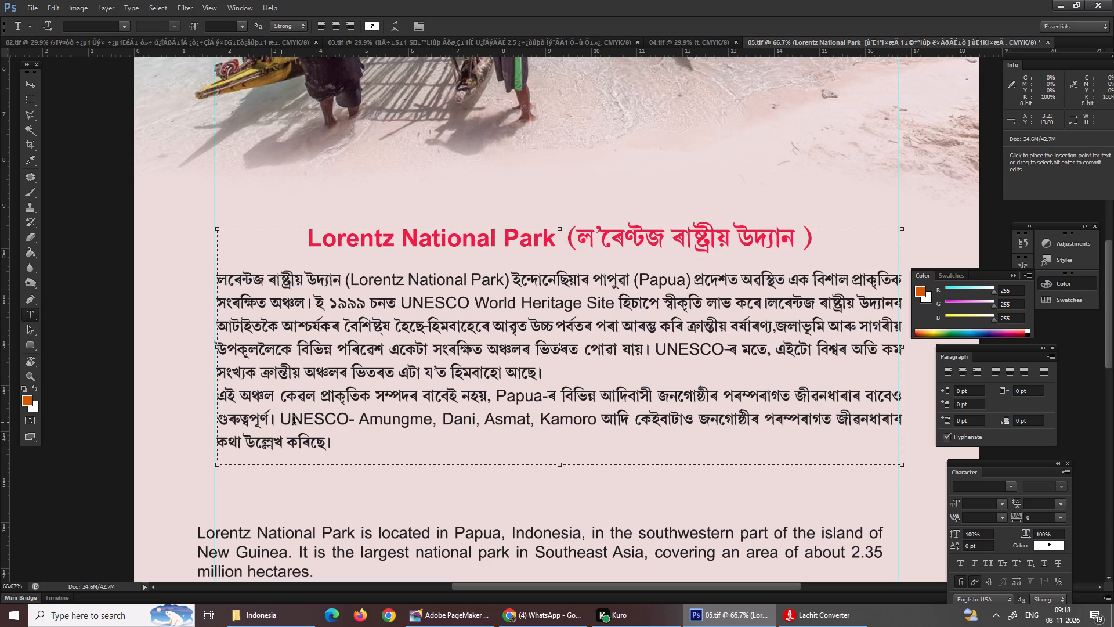
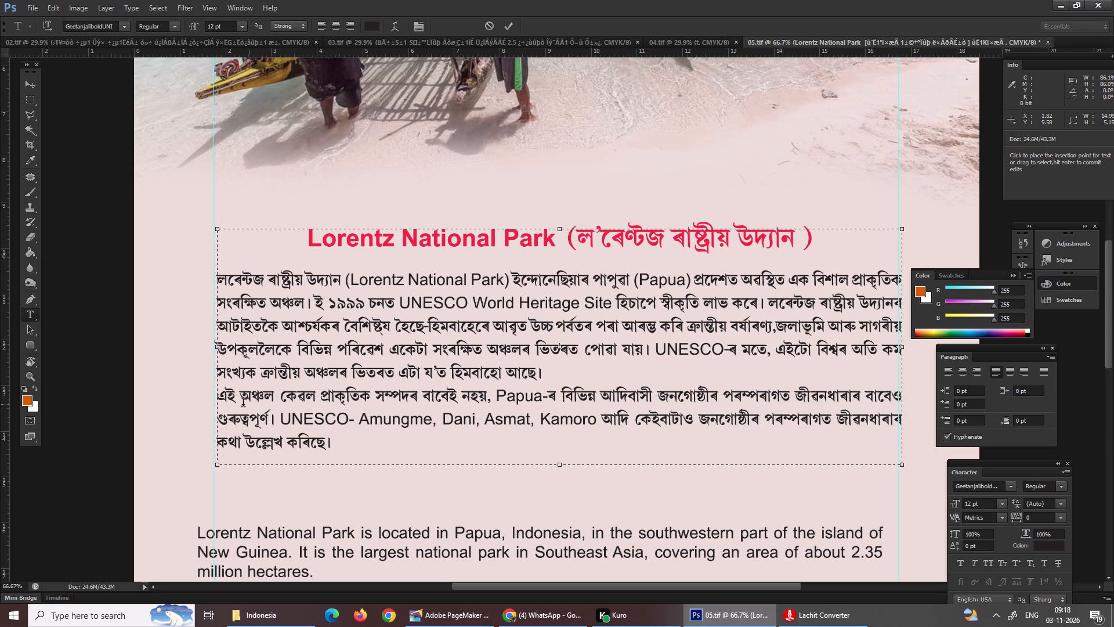
Replace the hyphen after UNESCO in the second Assamese paragraph with the character এ, copied from the start of that paragraph.
drag(226, 401, 211, 401)
key(ctrl+c)
key(ctrl+c)
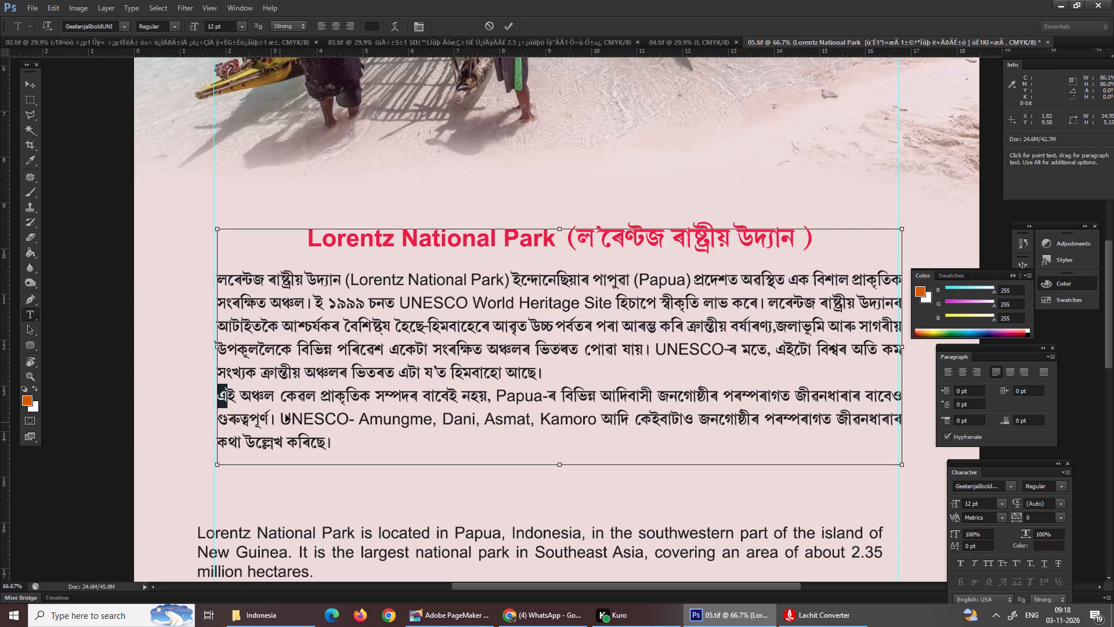
key(ctrl+c)
key(ctrl+c)
click(349, 413)
click(357, 418)
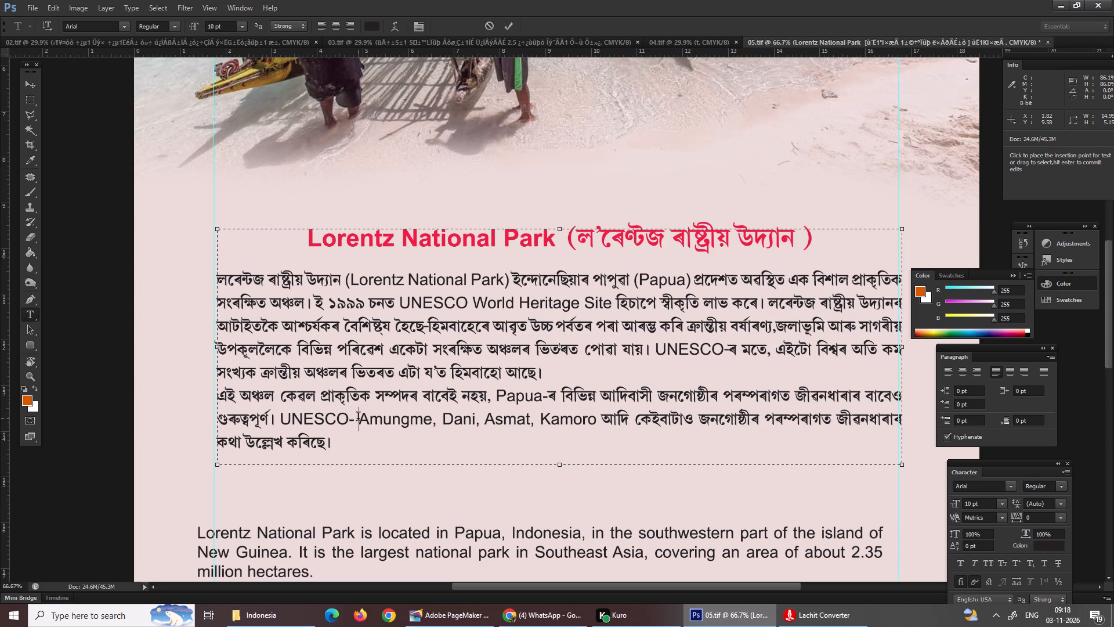
key(BackSpace)
key(BackSpace)
key(space)
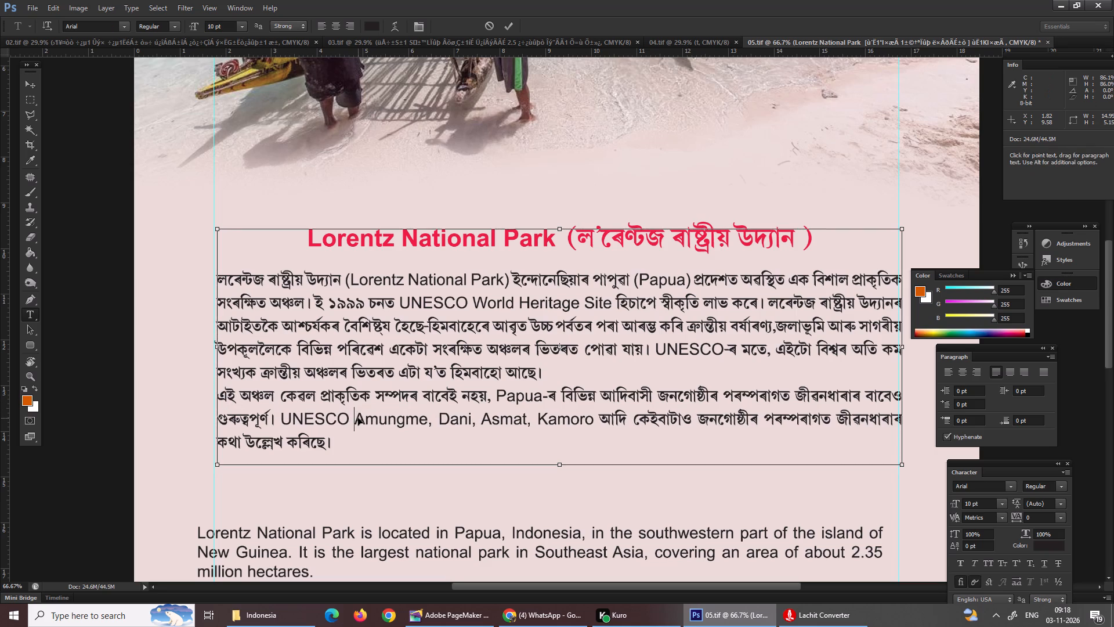
key(ctrl+v)
key(space)
key(space)
key(space)
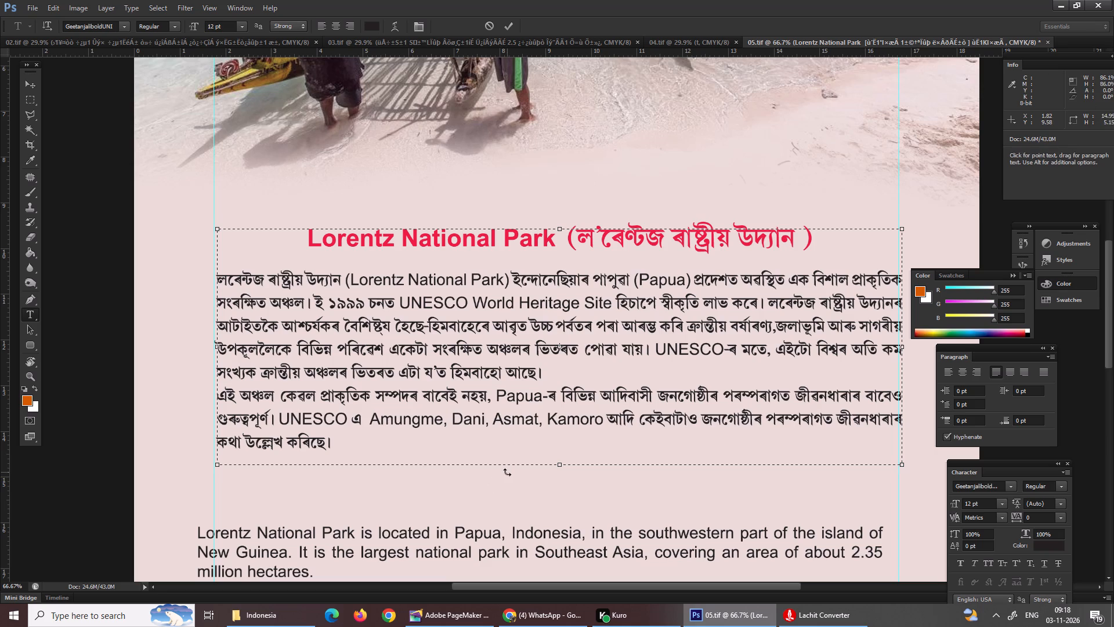
key(Return)
Move the Assamese heading and text block up about 0.5 cm, keeping it between the vertical margin guides.
key(ctrl+0)
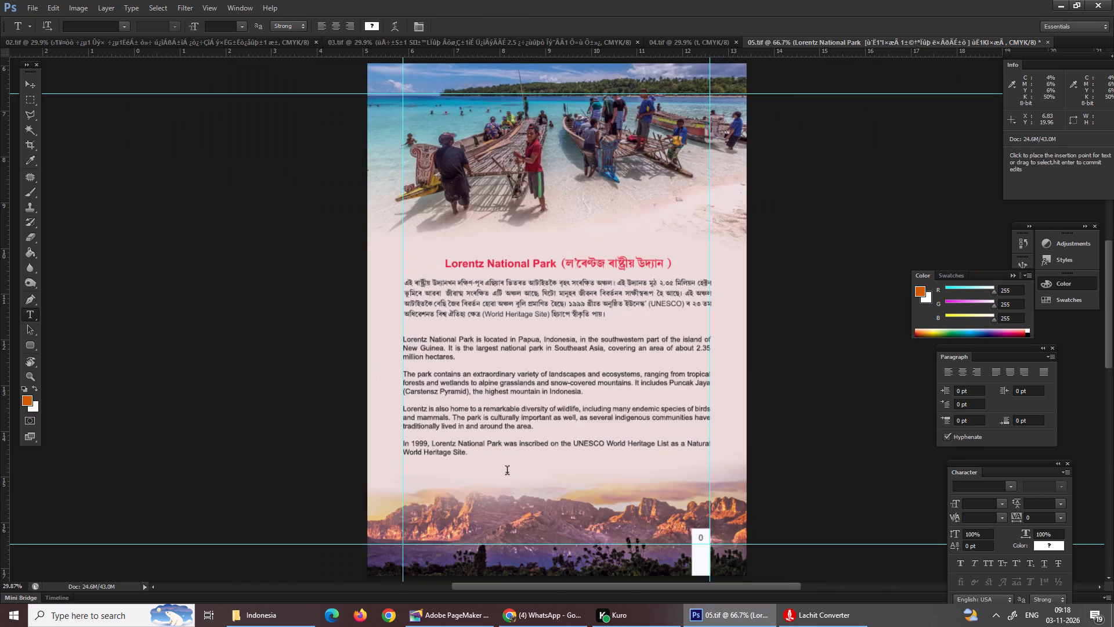
double_click(31, 80)
right_drag(433, 291, 450, 294)
right_click(466, 301)
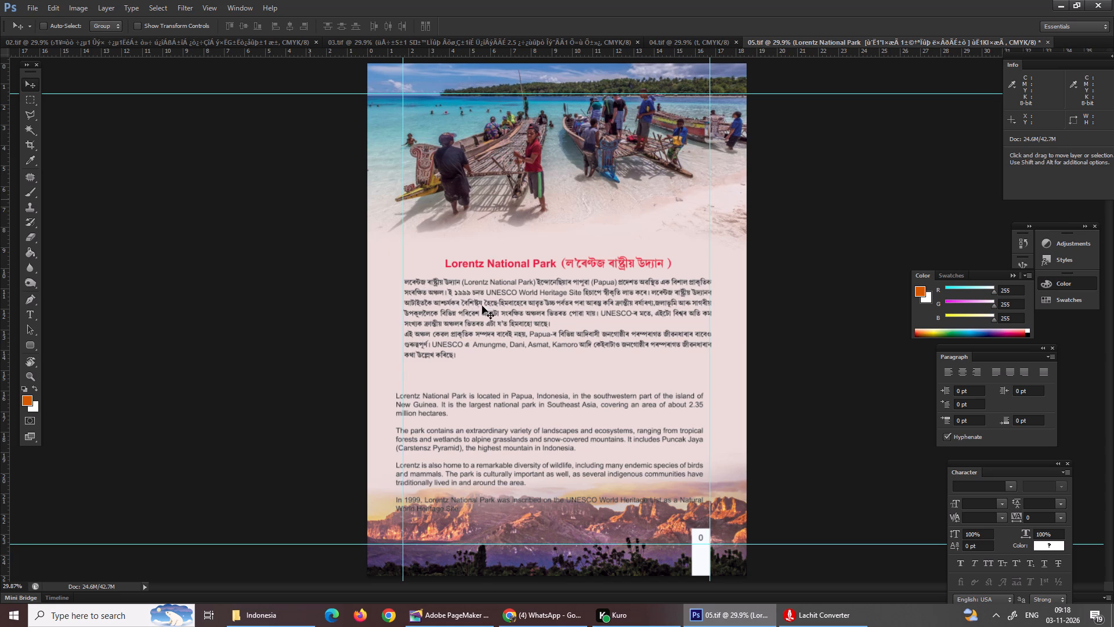
drag(457, 307, 460, 320)
right_drag(454, 316, 461, 310)
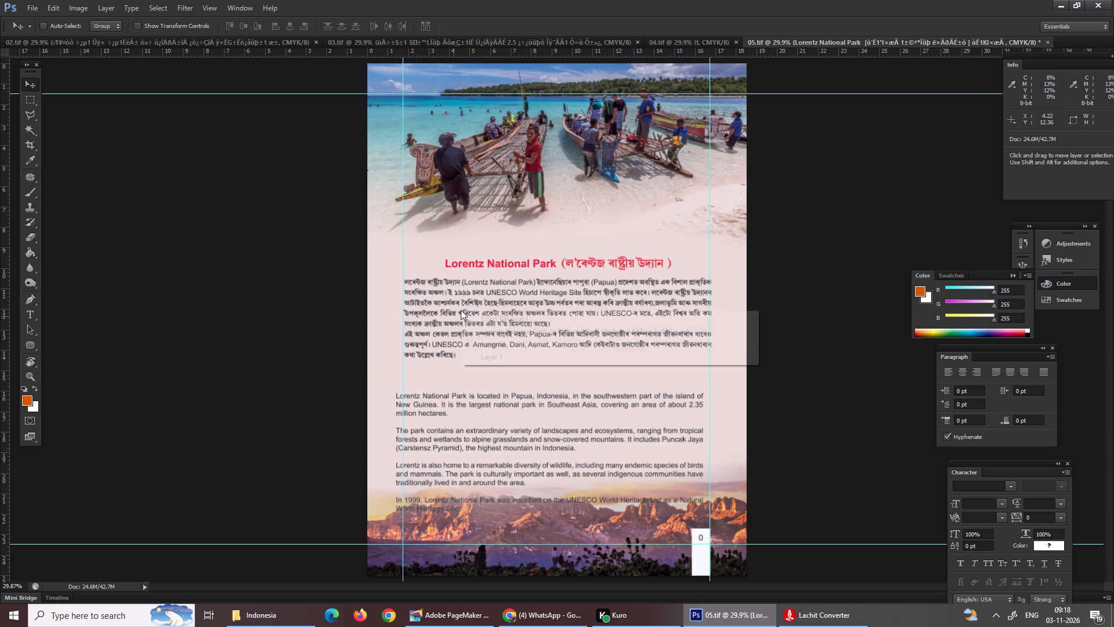
click(500, 329)
drag(502, 328, 484, 408)
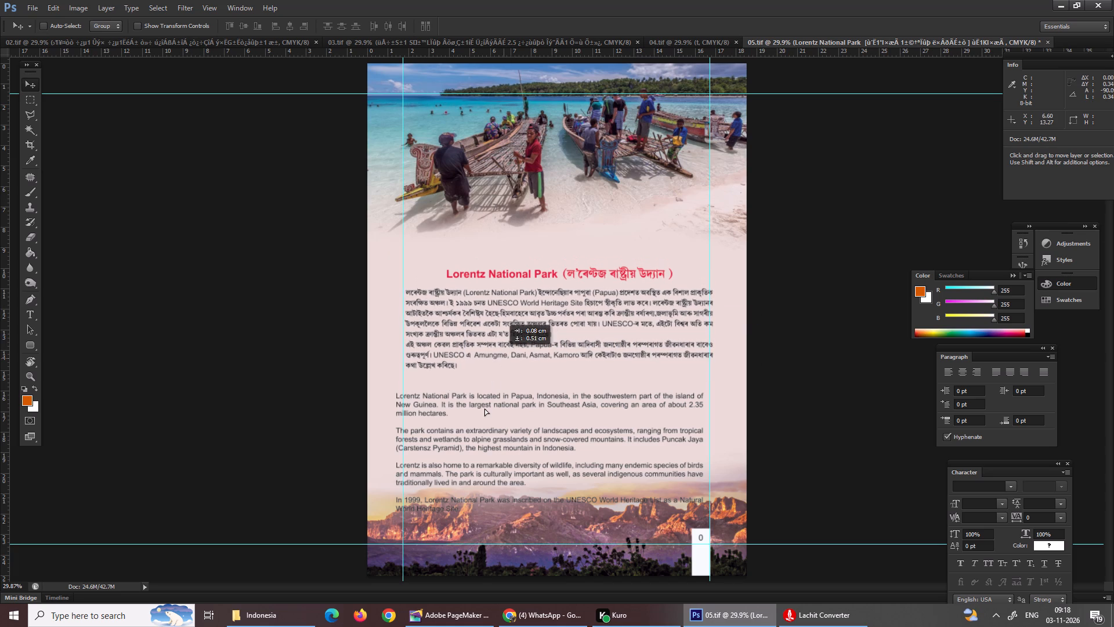
drag(484, 408, 501, 322)
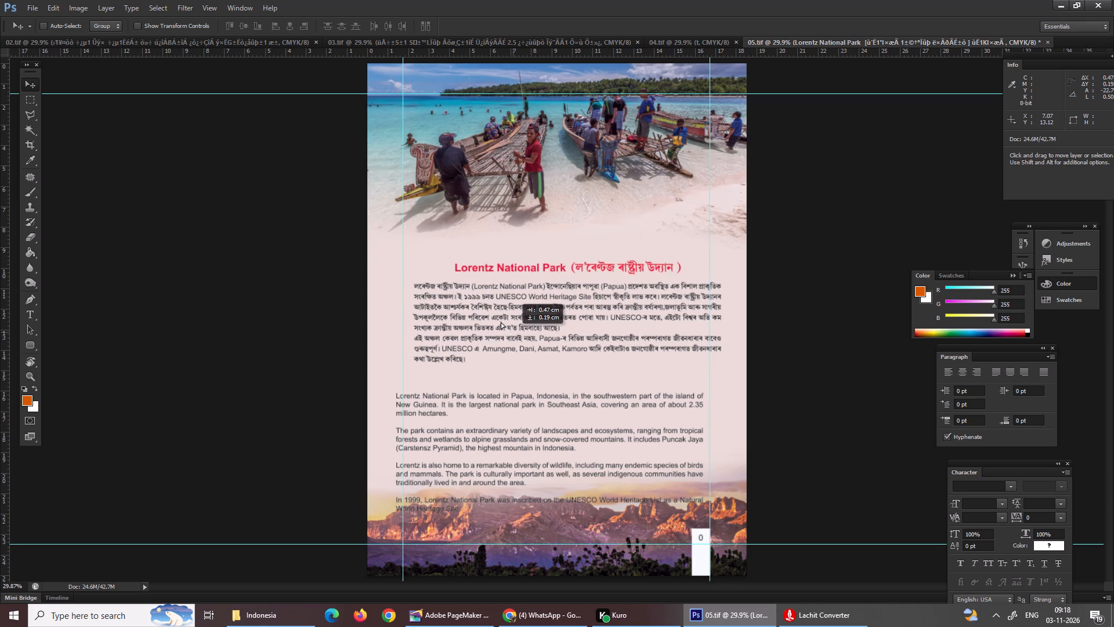
drag(501, 322, 501, 316)
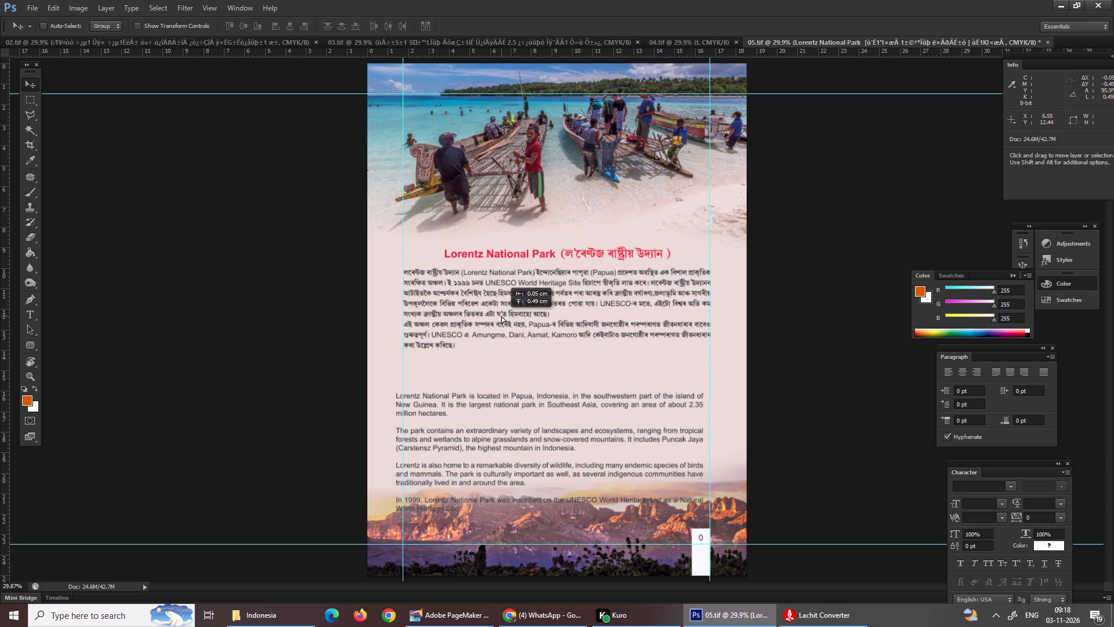
drag(501, 316, 500, 316)
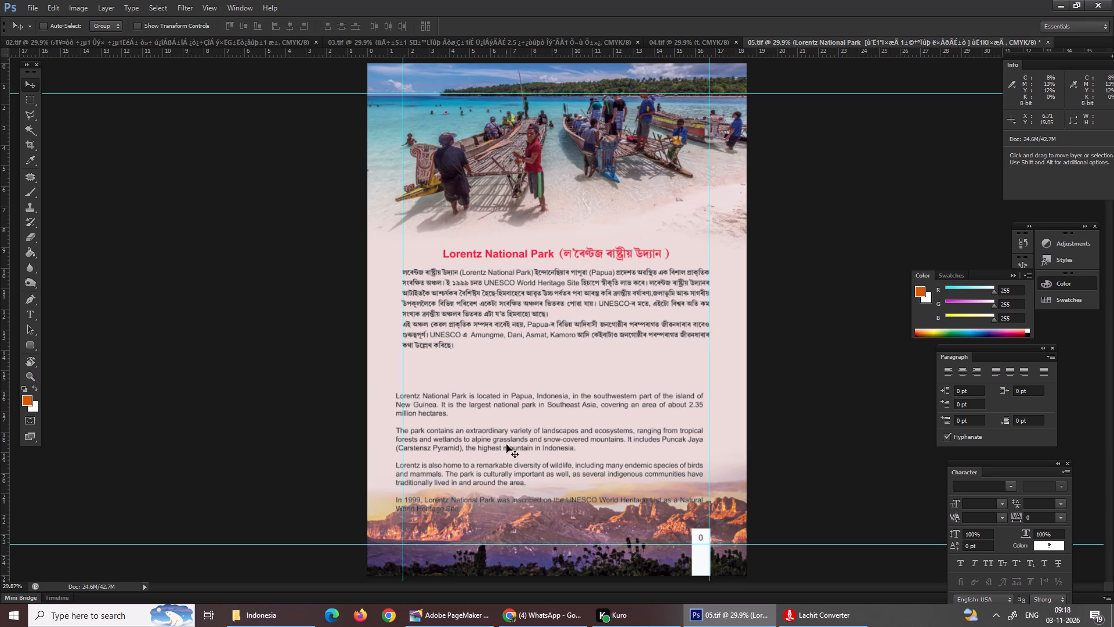
Move the English text block up about 1.4 cm and right about 0.4 cm, aligning it with the vertical margin guides.
right_click(507, 446)
click(549, 461)
drag(541, 443, 548, 414)
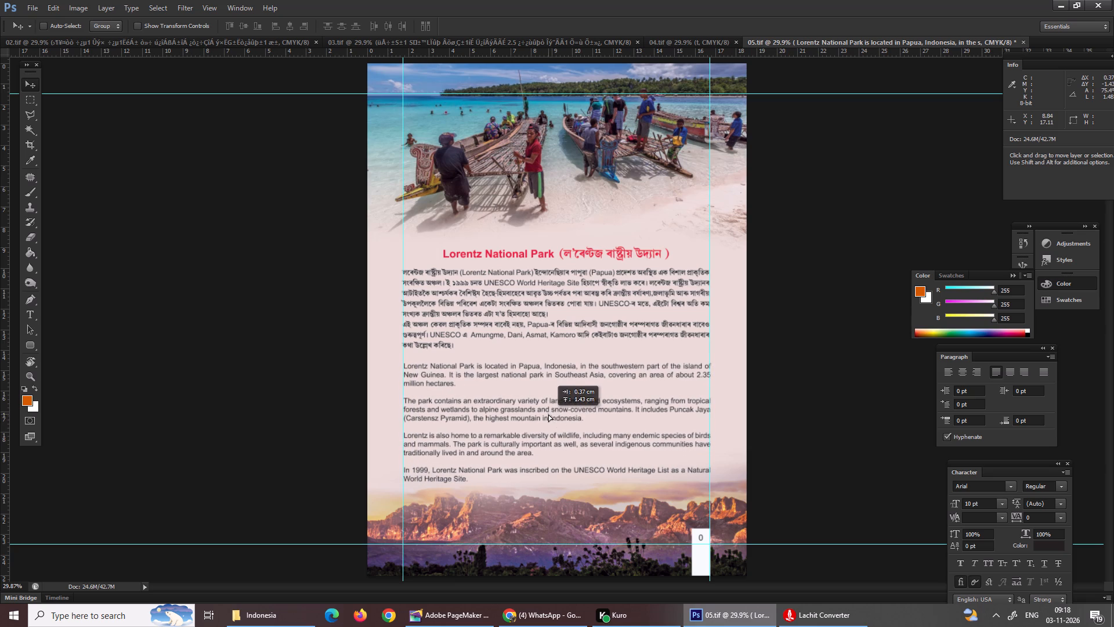
Switch to PageMaker, enter the word বৈশিষ্ট after এঅই on the scratch line and copy it.
key(ctrl+equal)
key(ctrl+equal)
key(ctrl+equal)
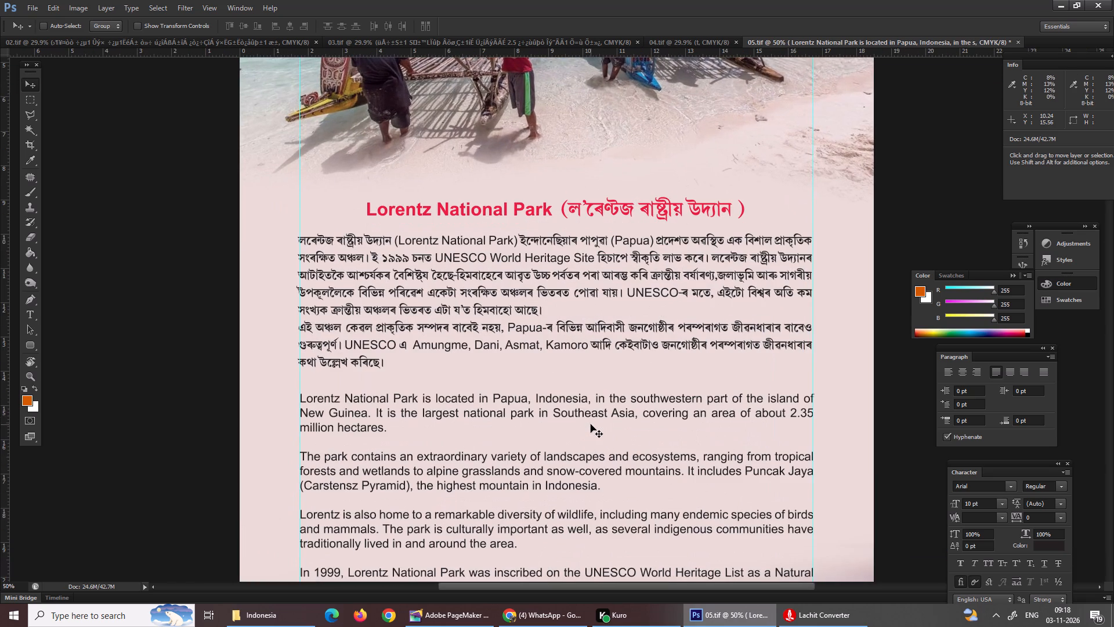
key(ctrl+equal)
scroll(591, 424, up, 4)
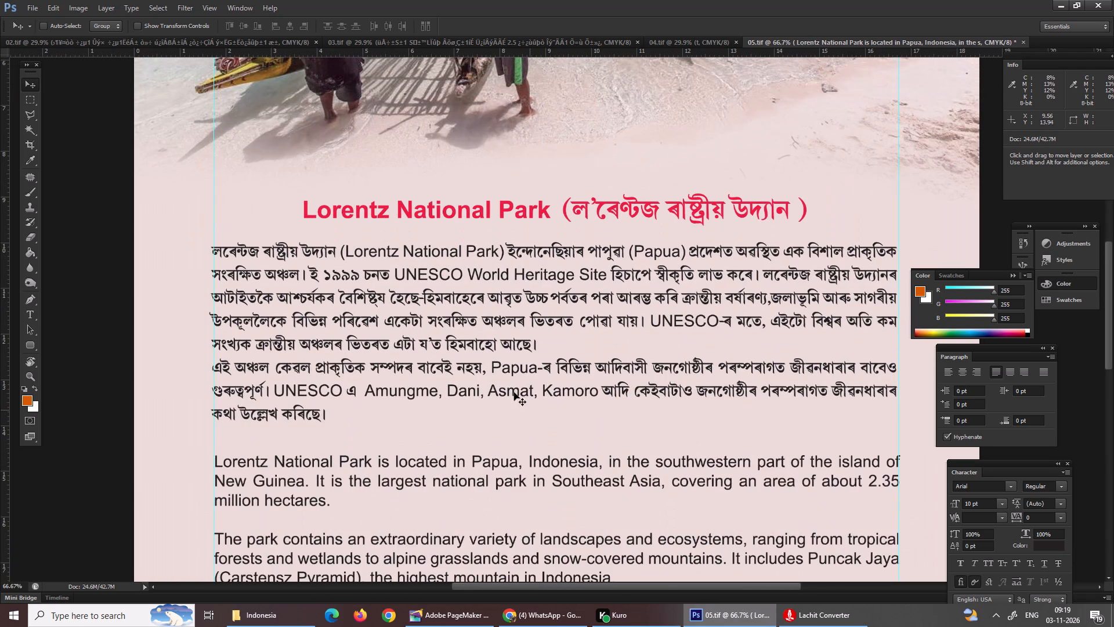
key(t)
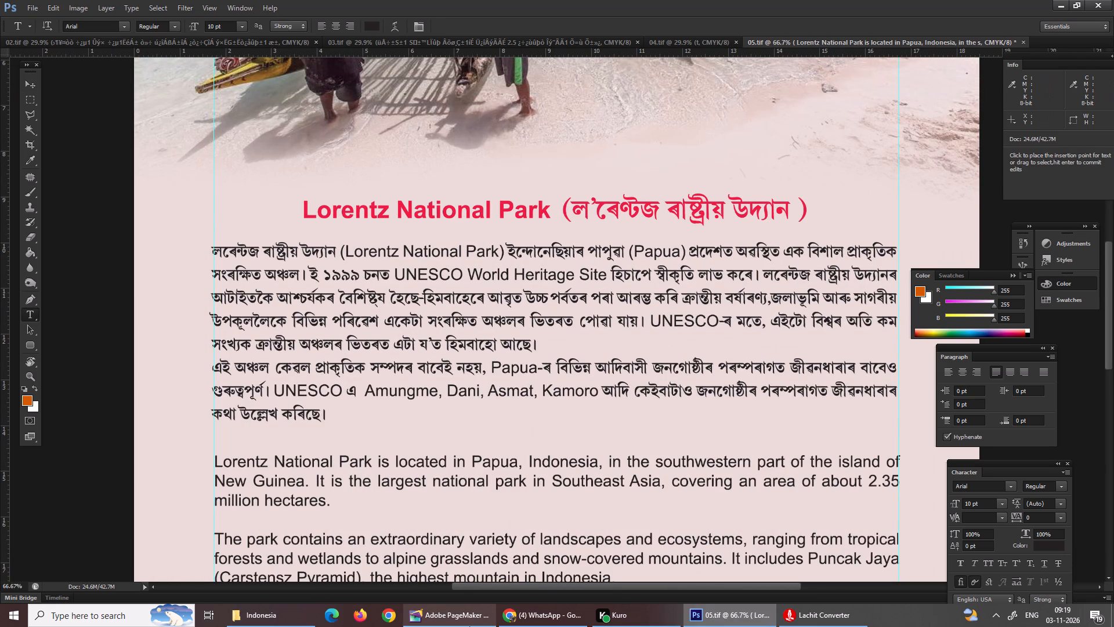
click(468, 617)
click(628, 257)
text(c)
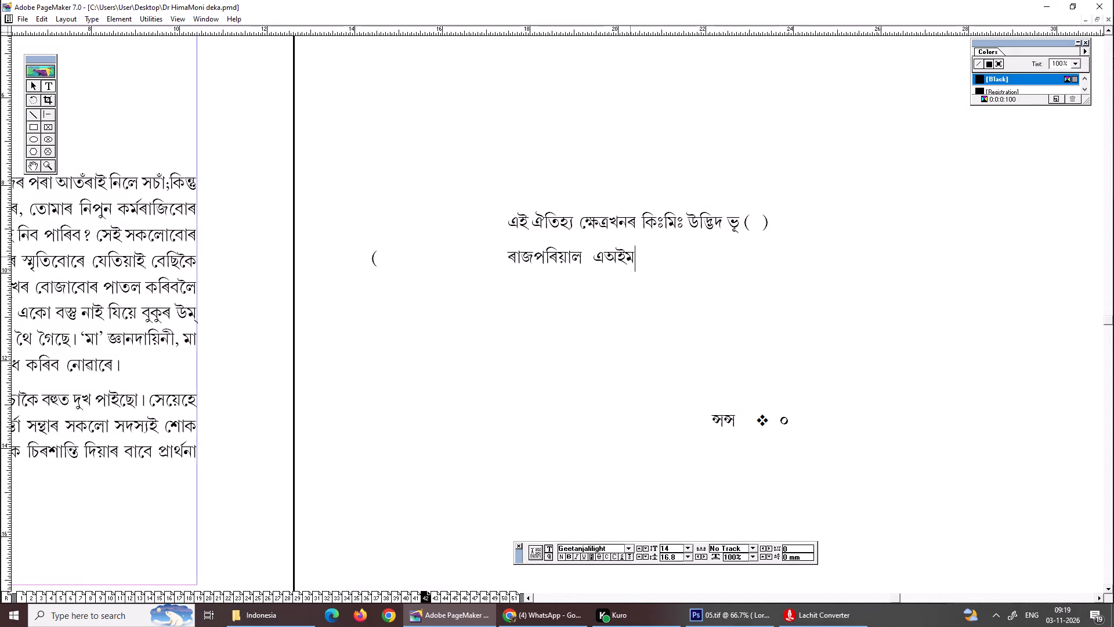
key(space)
key(BackSpace)
key(BackSpace)
key(space)
key(q)
key(y)
key(f)
key(shift+m)
key(shift+less)
text(d")
key(BackSpace)
key(BackSpace)
key(BackSpace)
key(shift+m)
key(shift+less)
key(d)
key(apostrophe)
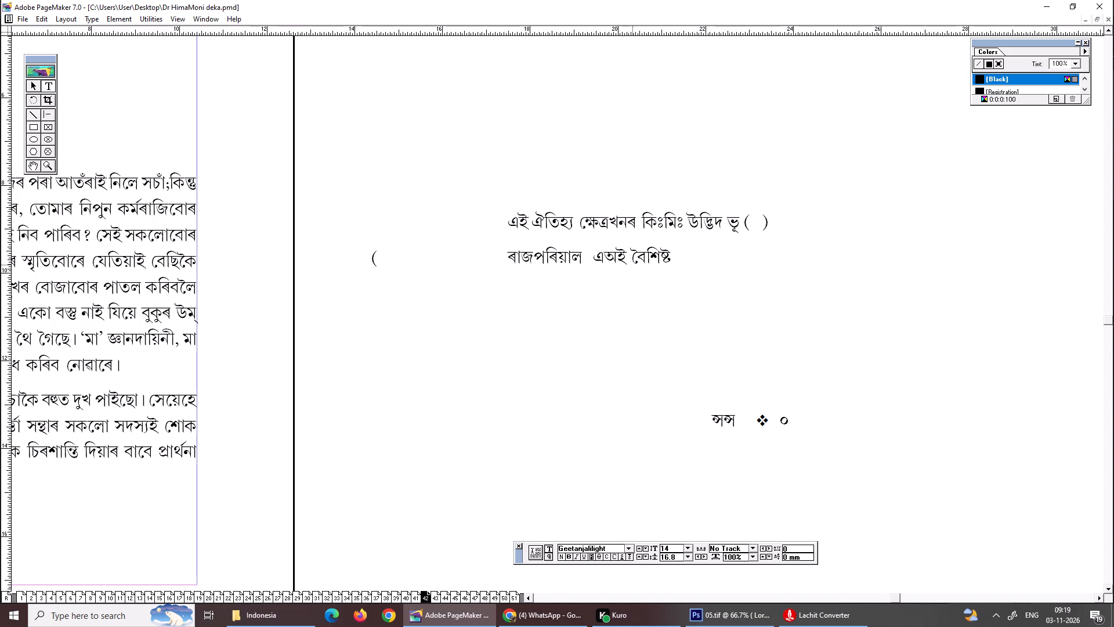
drag(632, 265, 675, 258)
key(ctrl+c)
key(ctrl+c)
key(ctrl+c)
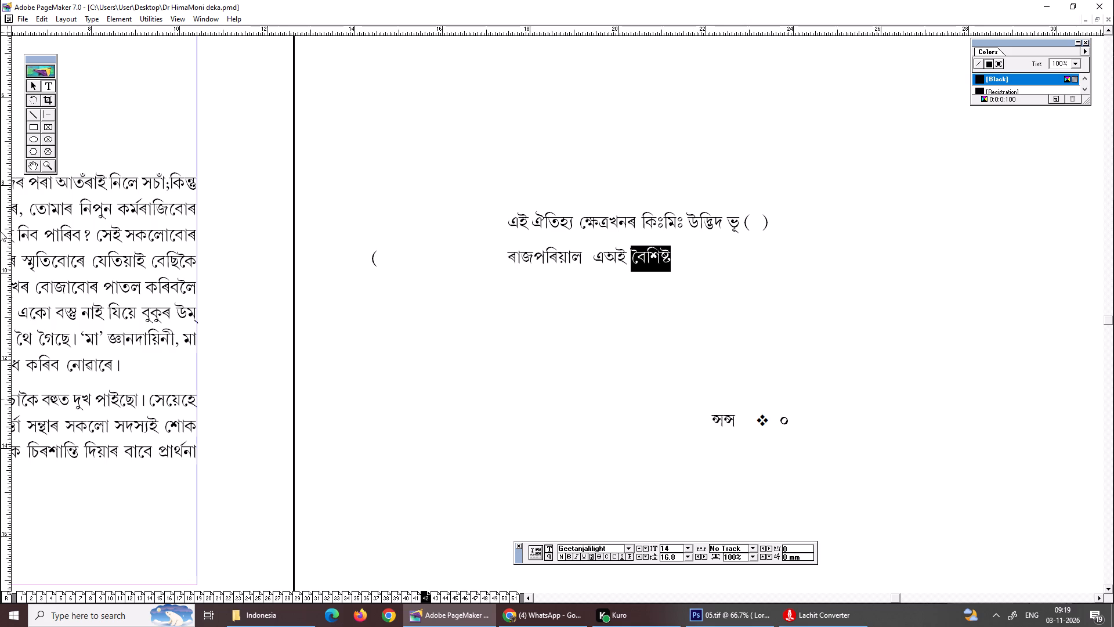
key(ctrl+c)
Back in Photoshop, replace the garbled word after আশ্চৰ্যকৰ in the first Assamese paragraph with the copied বৈশিষ্ট.
click(746, 619)
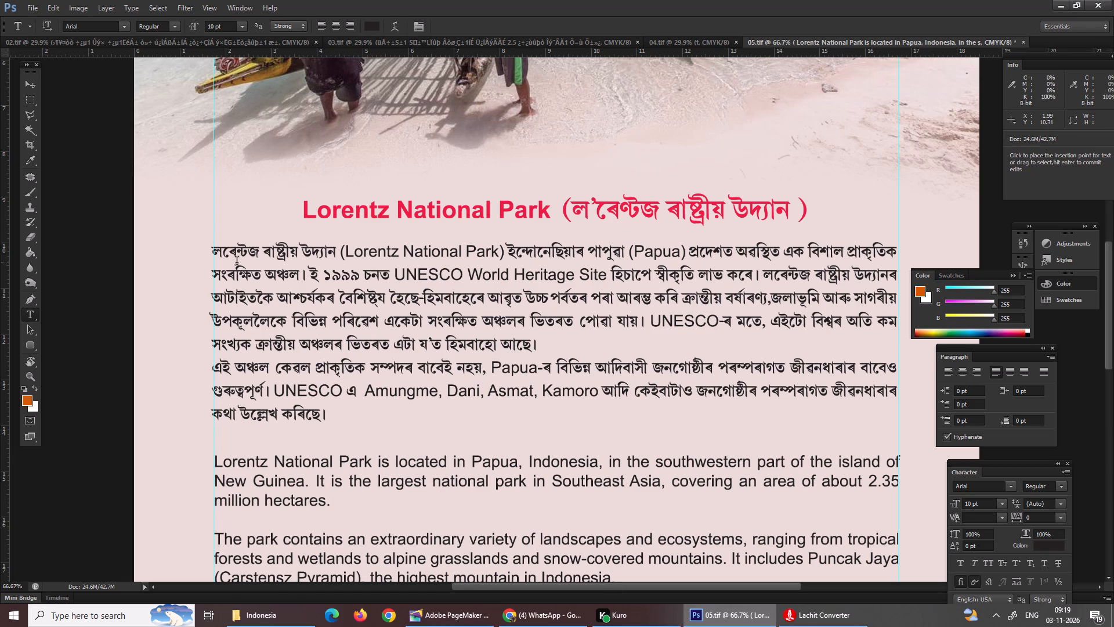
click(342, 302)
drag(339, 302, 356, 302)
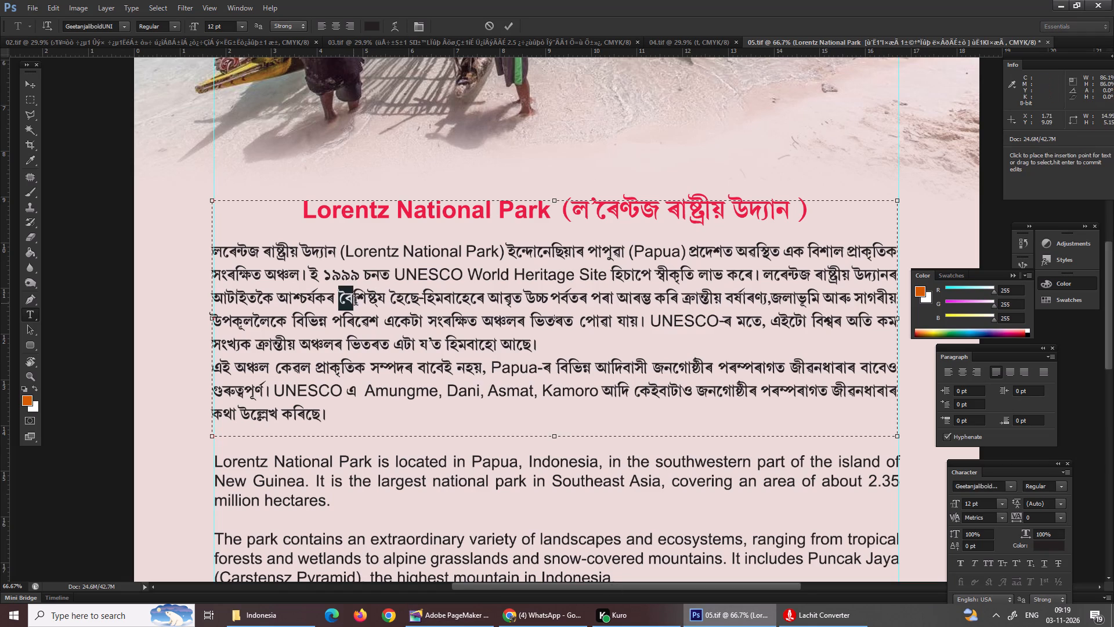
drag(356, 302, 385, 302)
key(ctrl+v)
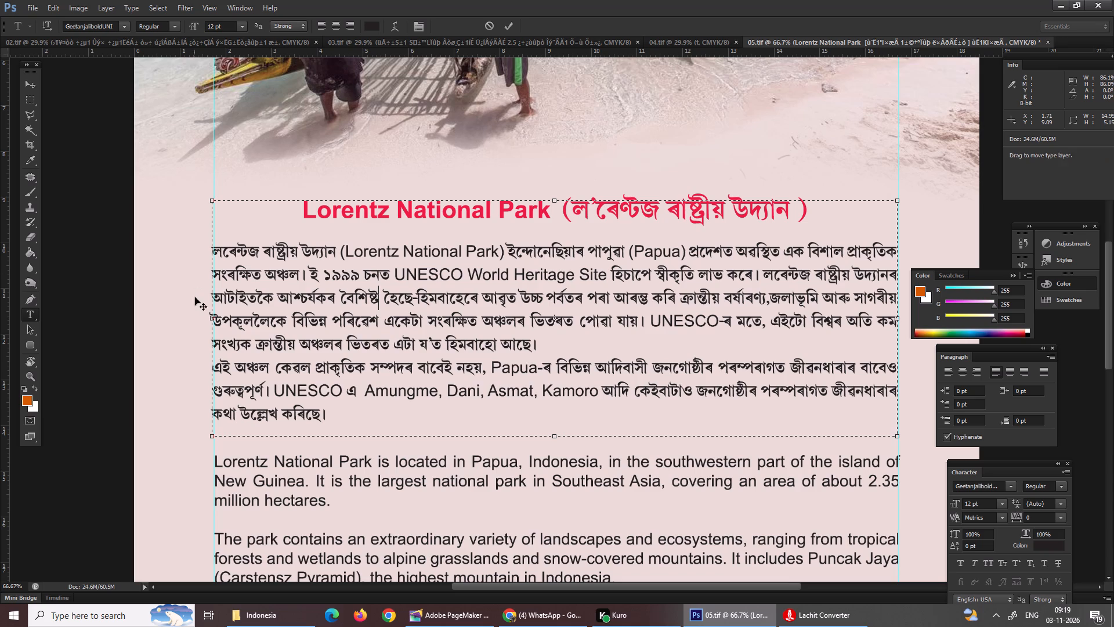
Shorten the Assamese text frame from its bottom edge to about 5 cm tall and commit the text edits.
drag(558, 438, 556, 435)
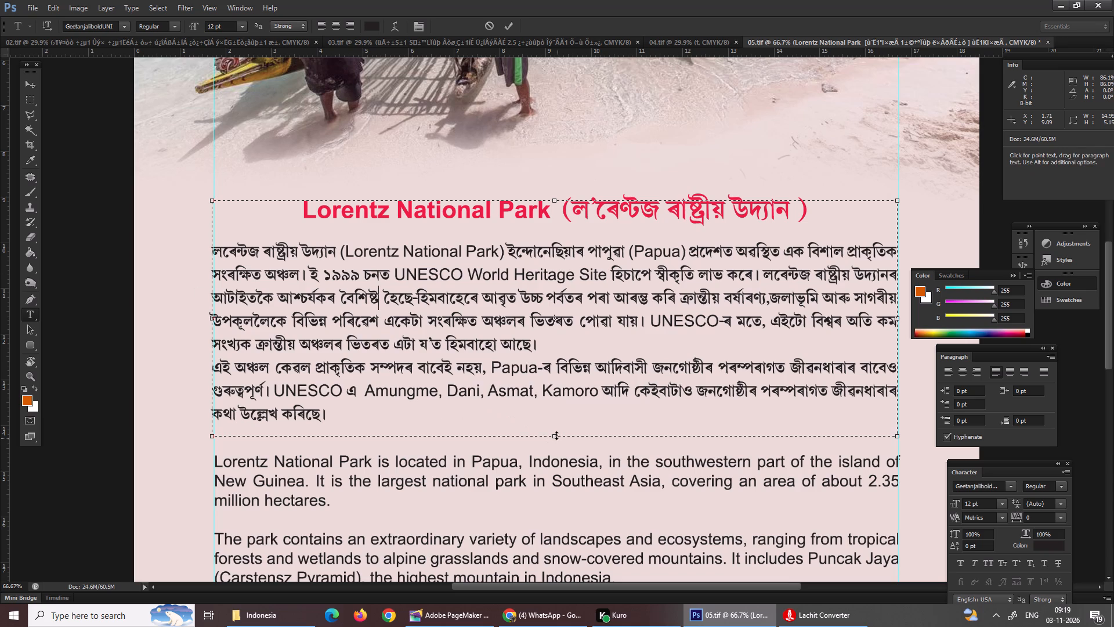
drag(556, 435, 559, 431)
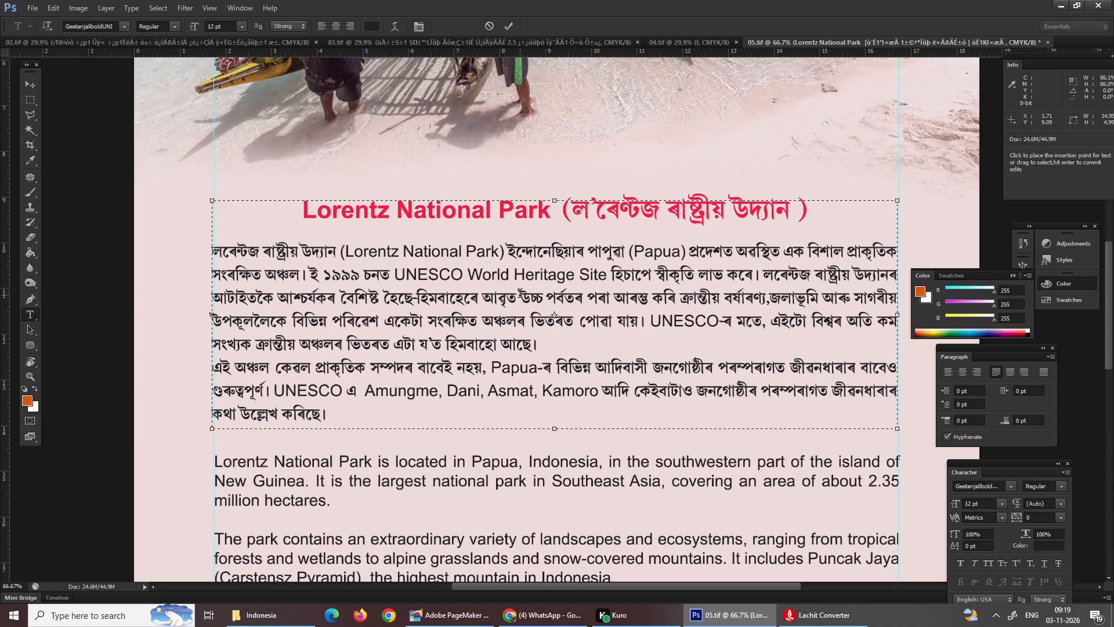
key(ctrl+0)
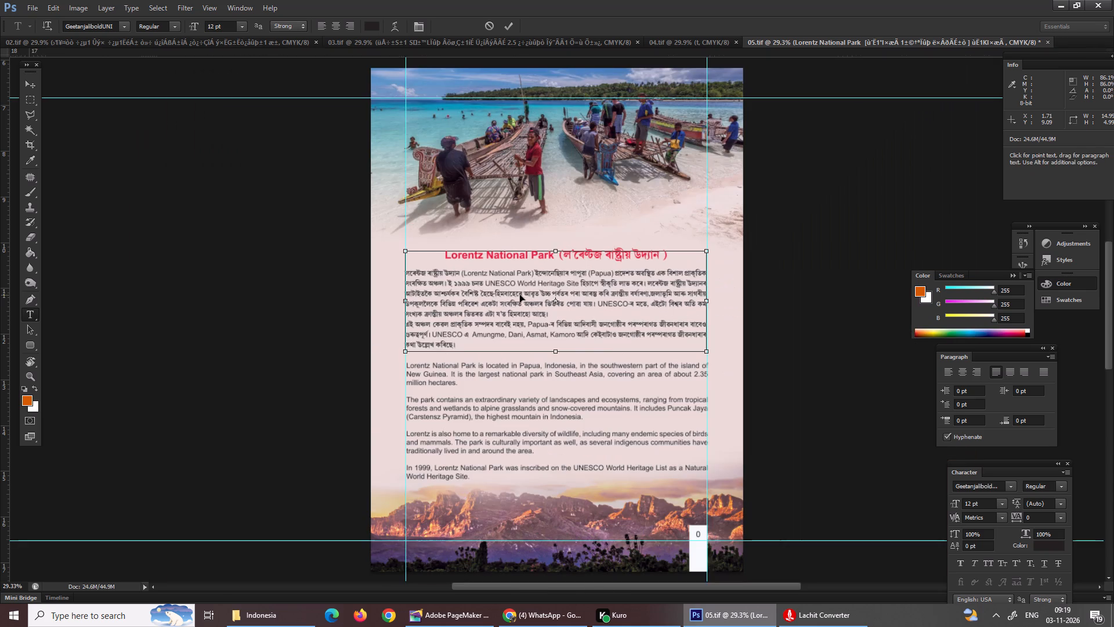
key(Return)
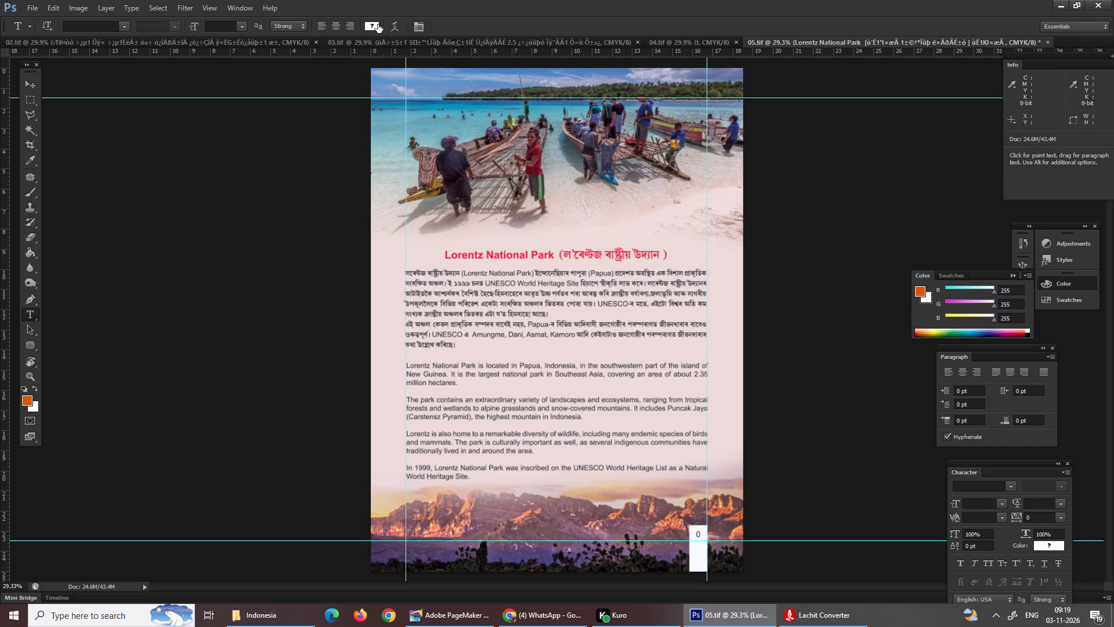
Move the Assamese heading and text block up about 0.4 cm and slightly right, aligning it with the vertical margin guides.
key(ctrl+d)
click(27, 90)
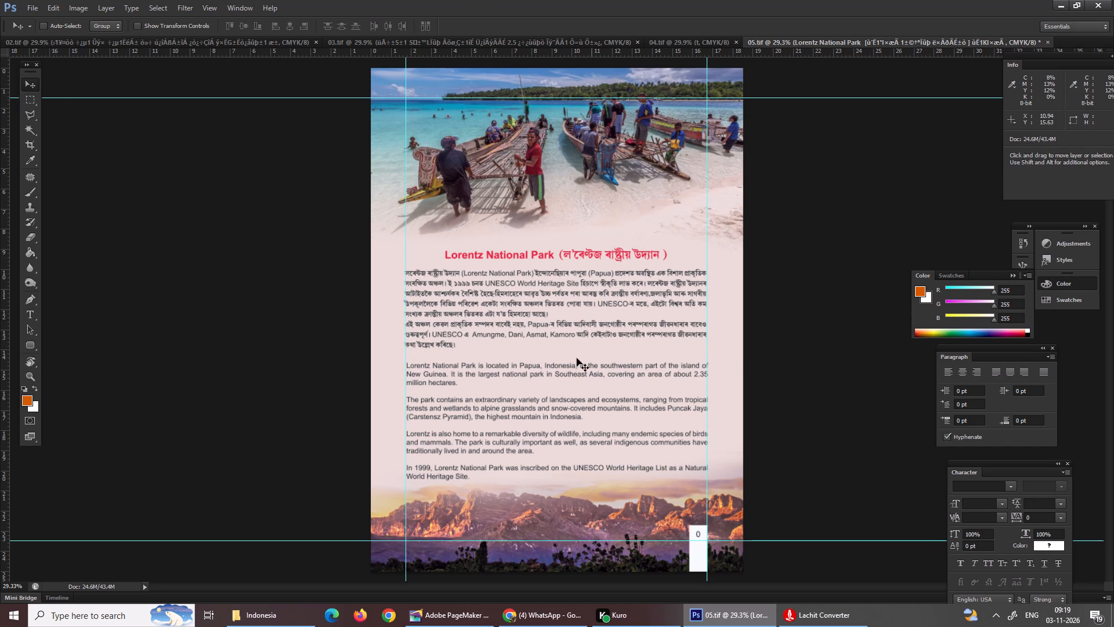
right_click(542, 308)
click(579, 333)
click(557, 320)
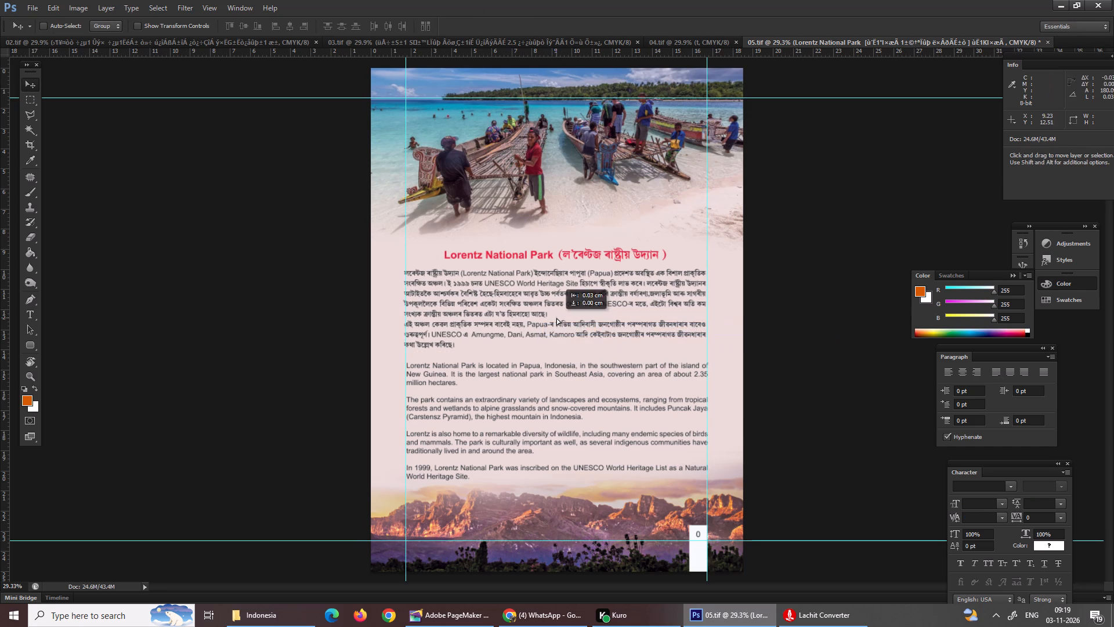
drag(561, 321, 560, 315)
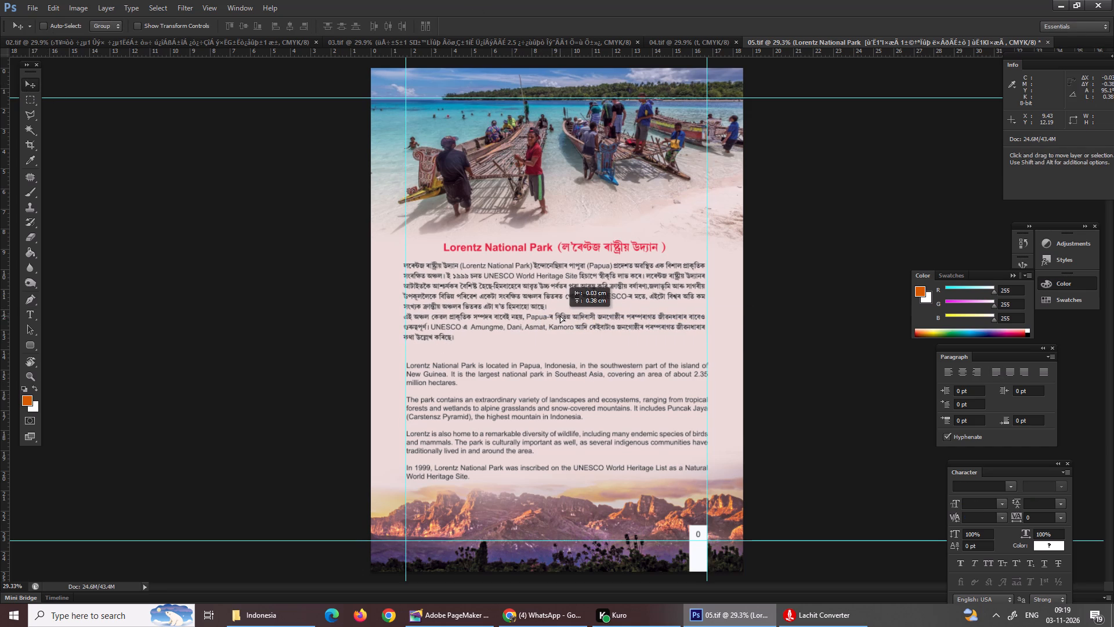
drag(560, 315, 561, 316)
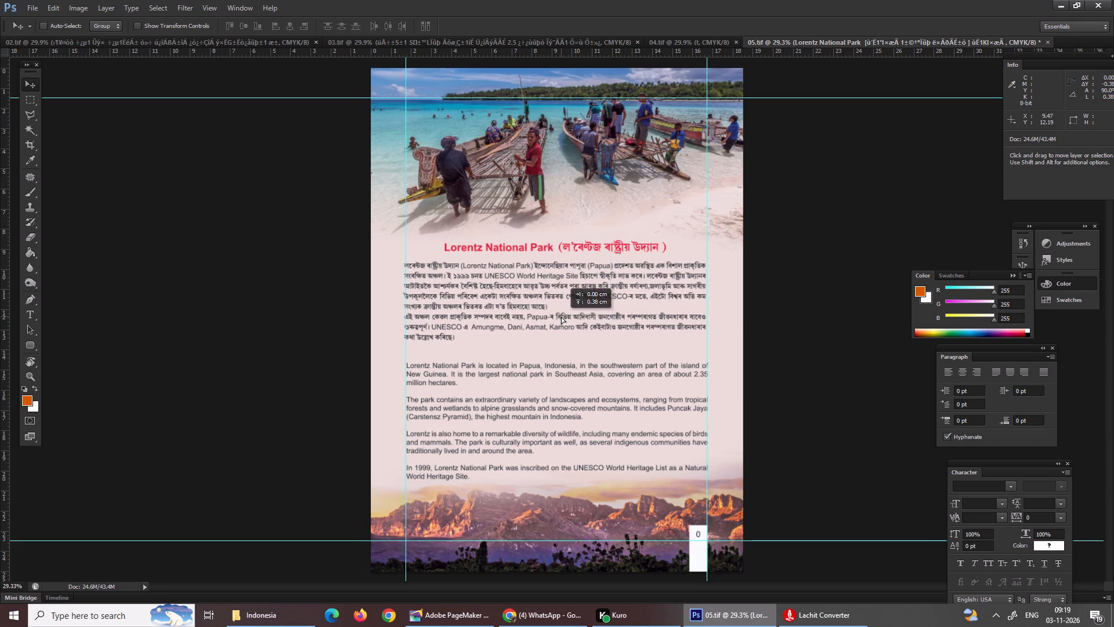
drag(561, 316, 563, 315)
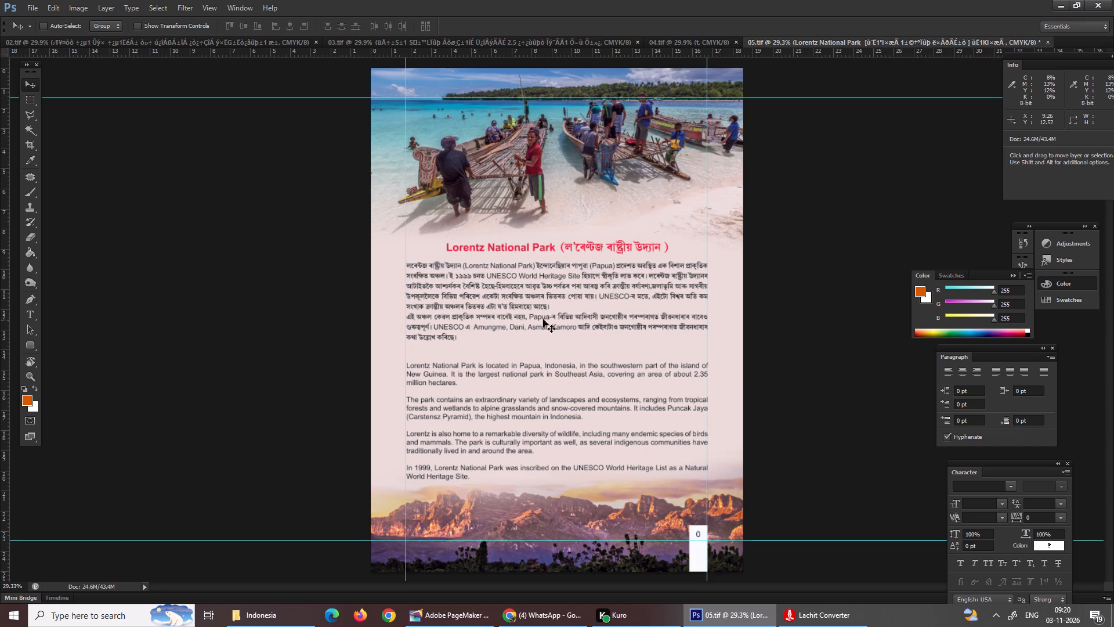
Move the English text block slightly up, closing the gap below the Assamese text.
right_click(453, 392)
click(491, 414)
drag(491, 414, 490, 412)
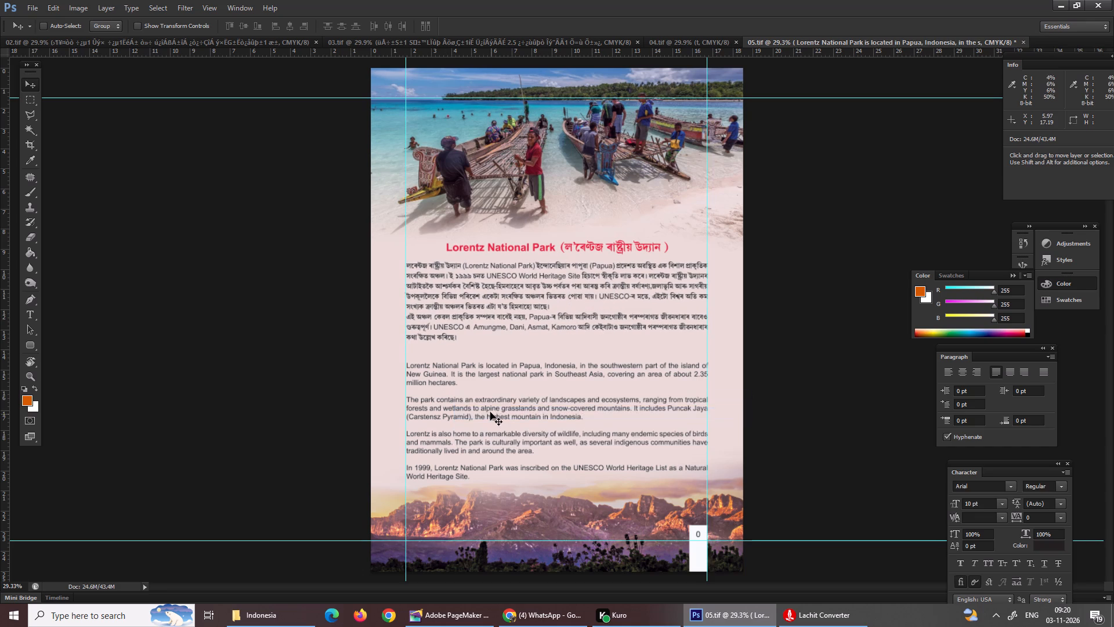
drag(490, 412, 493, 408)
click(493, 408)
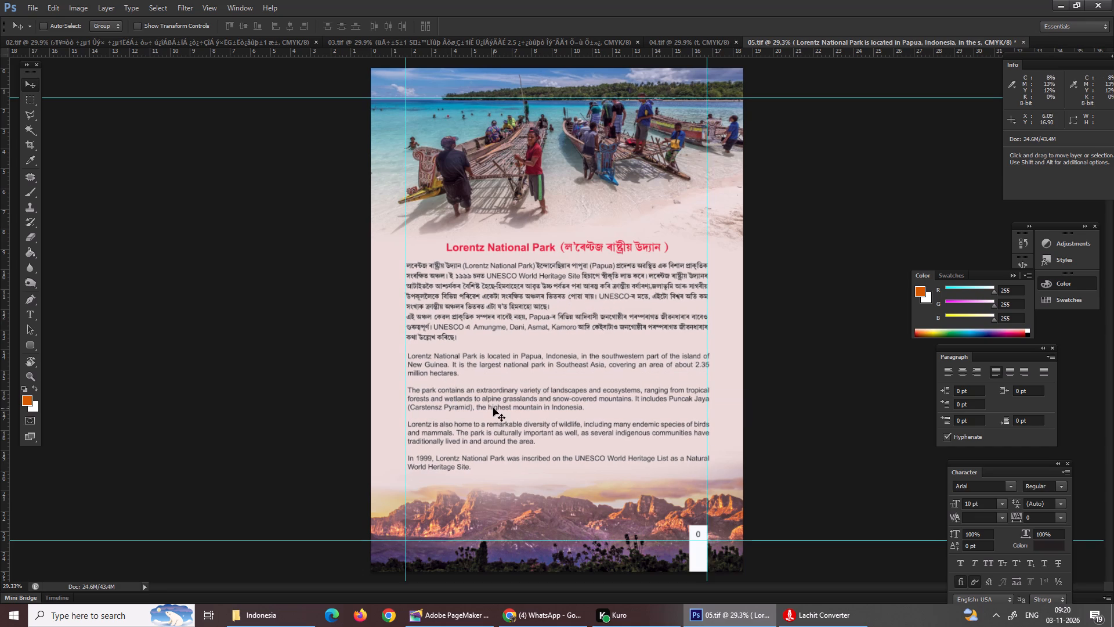
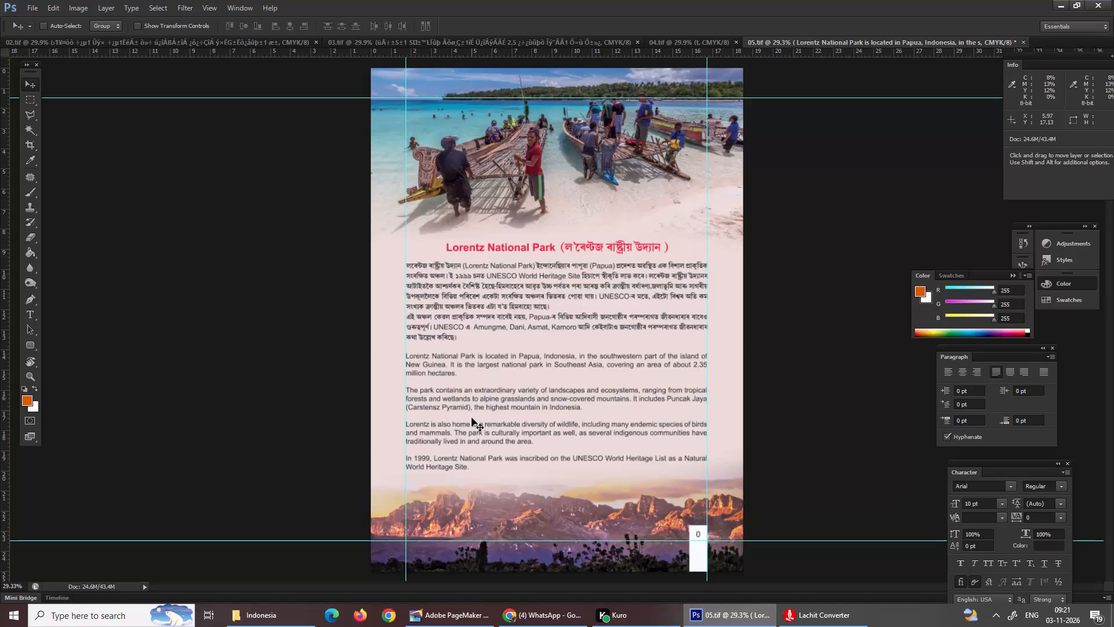
Move the Assamese heading and text block slightly down, keeping it aligned with the vertical margin guides.
key(ctrl+equal)
key(ctrl+equal)
key(ctrl+equal)
key(ctrl+equal)
key(ctrl+equal)
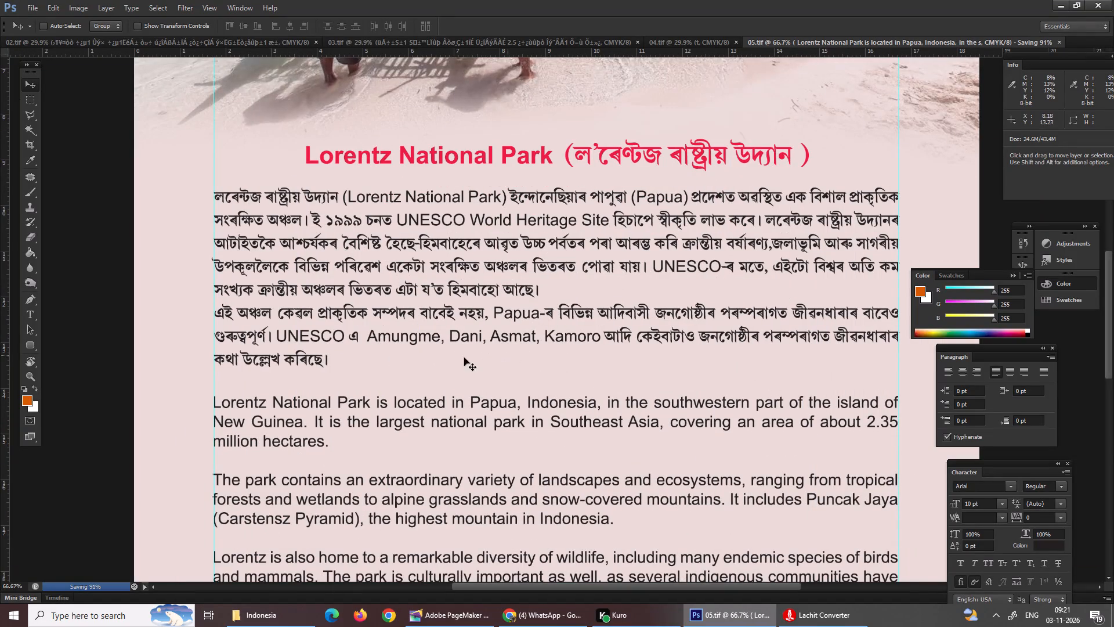
right_click(388, 240)
click(427, 259)
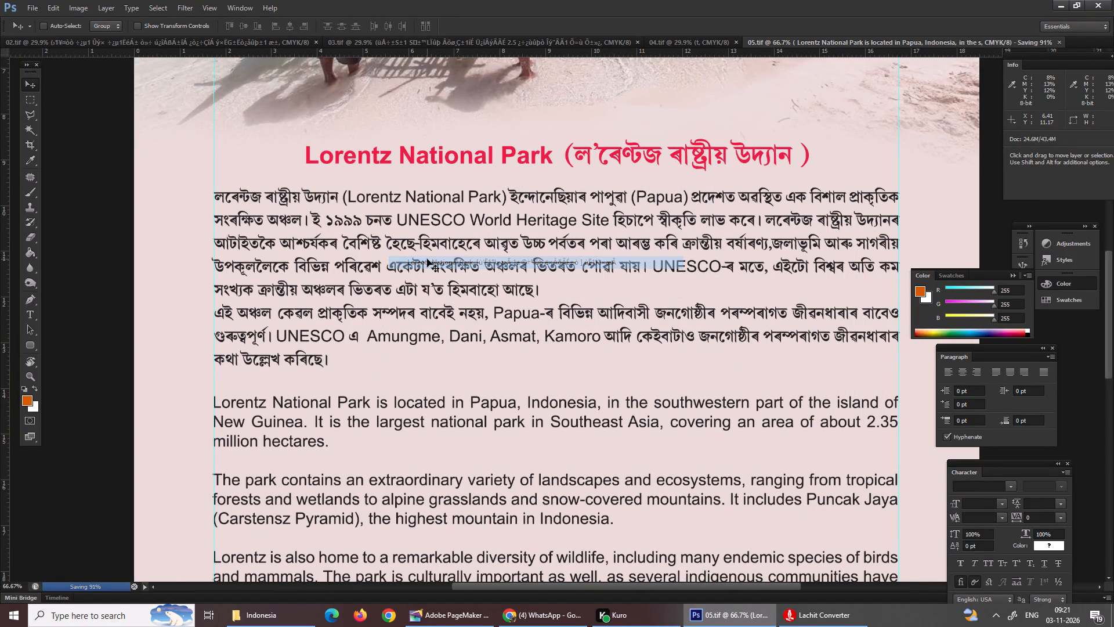
click(427, 259)
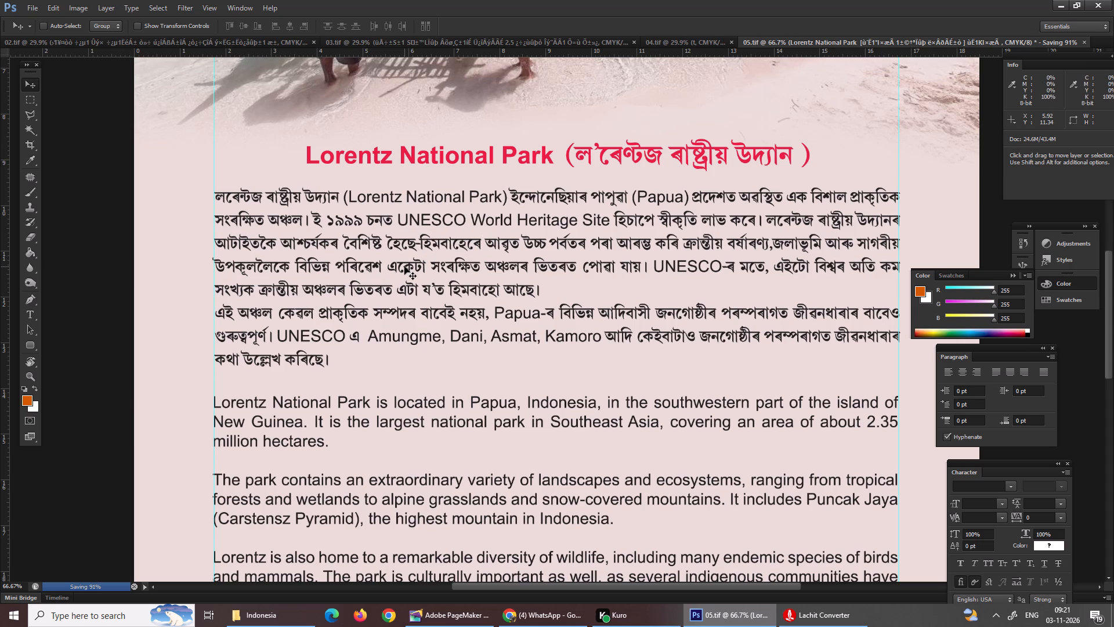
click(421, 258)
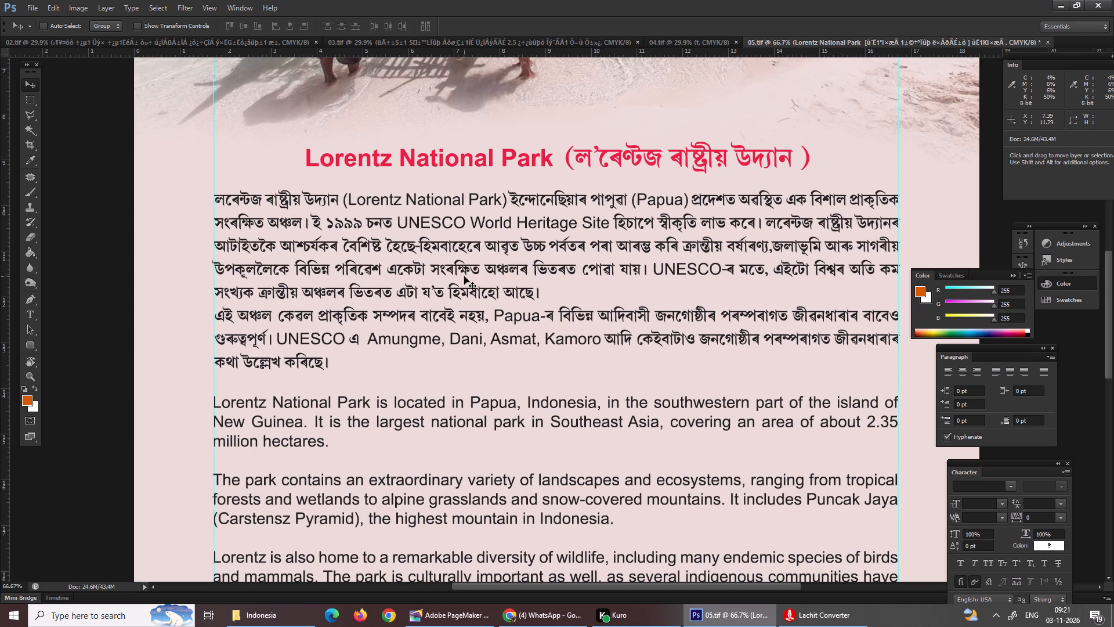
Activate the Type tool for editing the Assamese text block.
key(t)
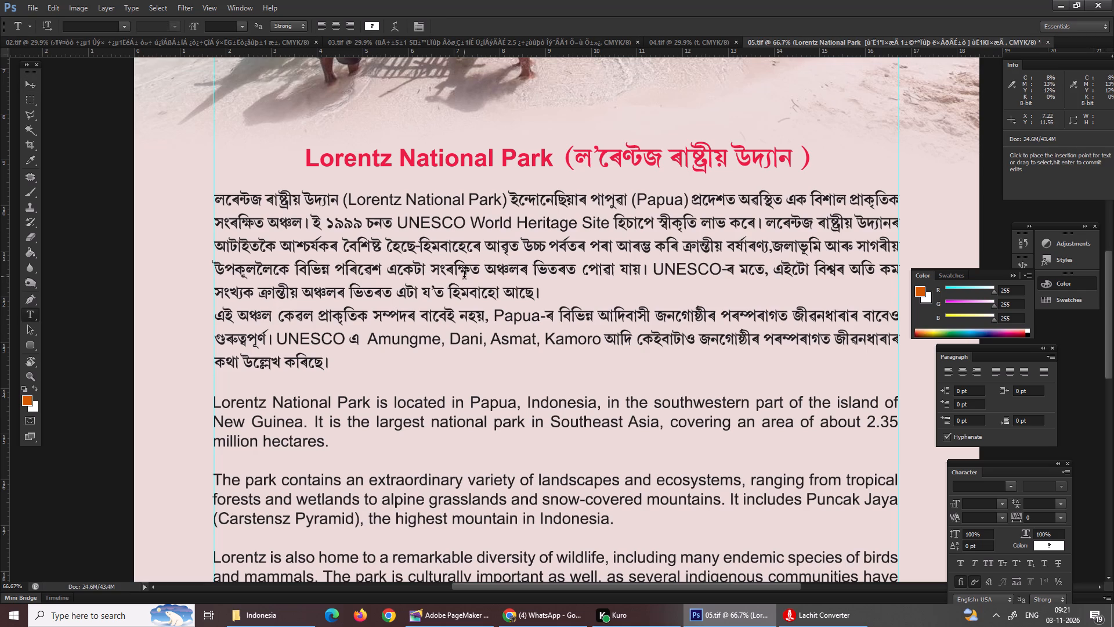
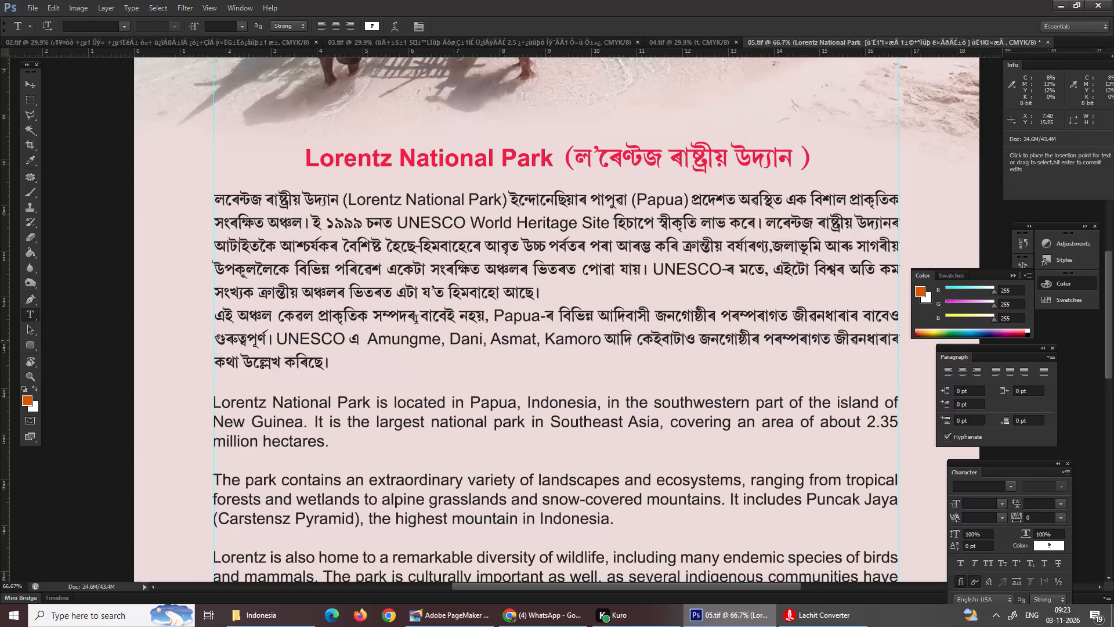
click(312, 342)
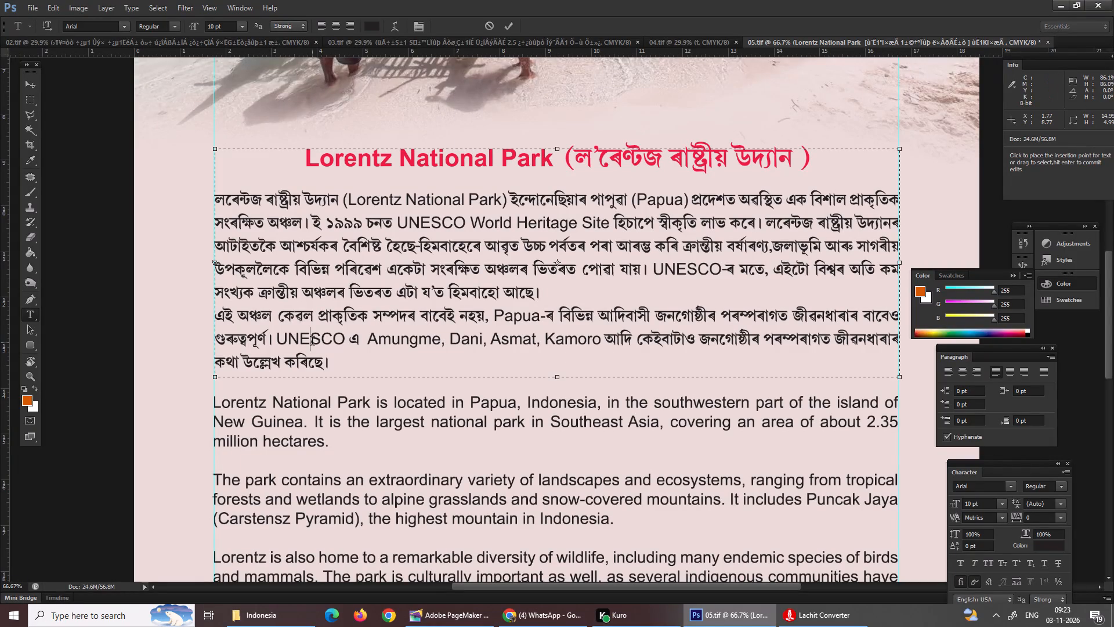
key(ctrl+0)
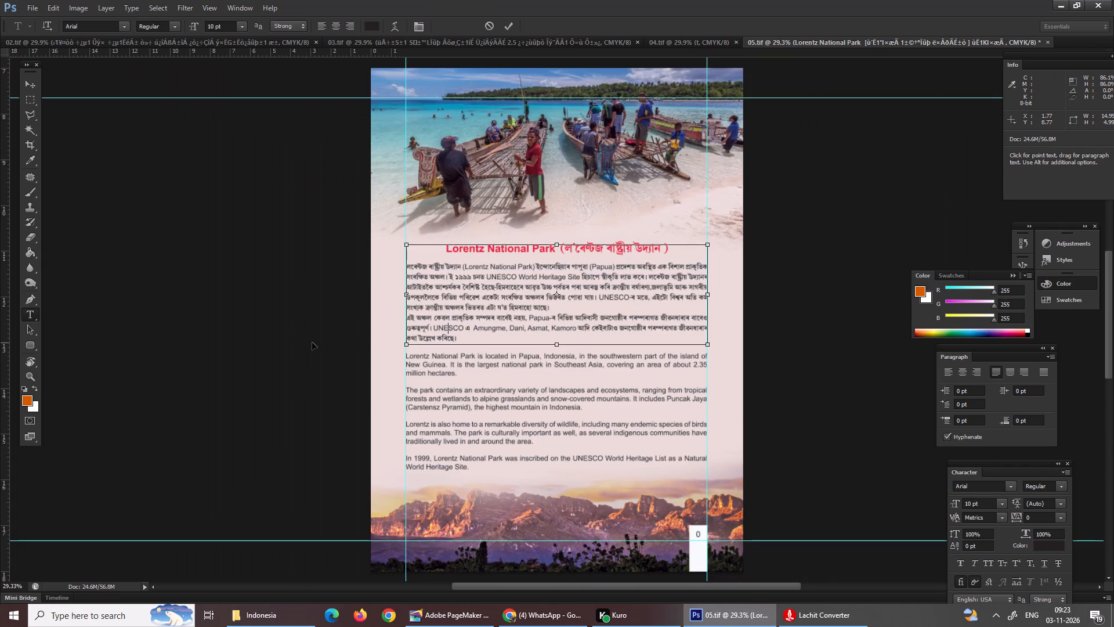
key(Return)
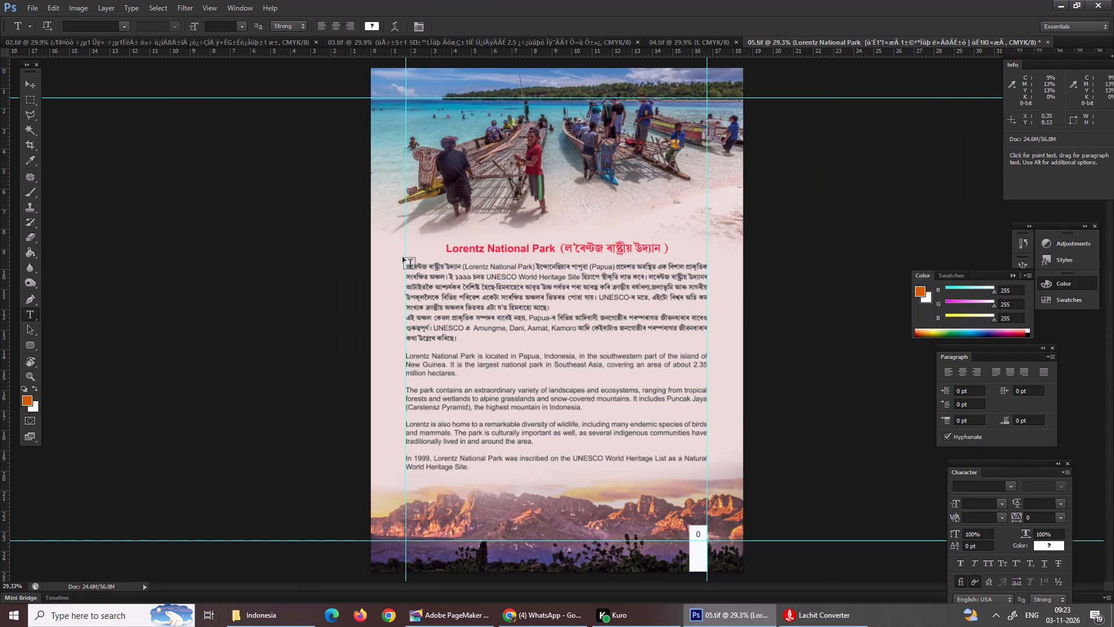
Select the entire Lorentz National Park page and copy its visible layers as one merged image.
double_click(30, 79)
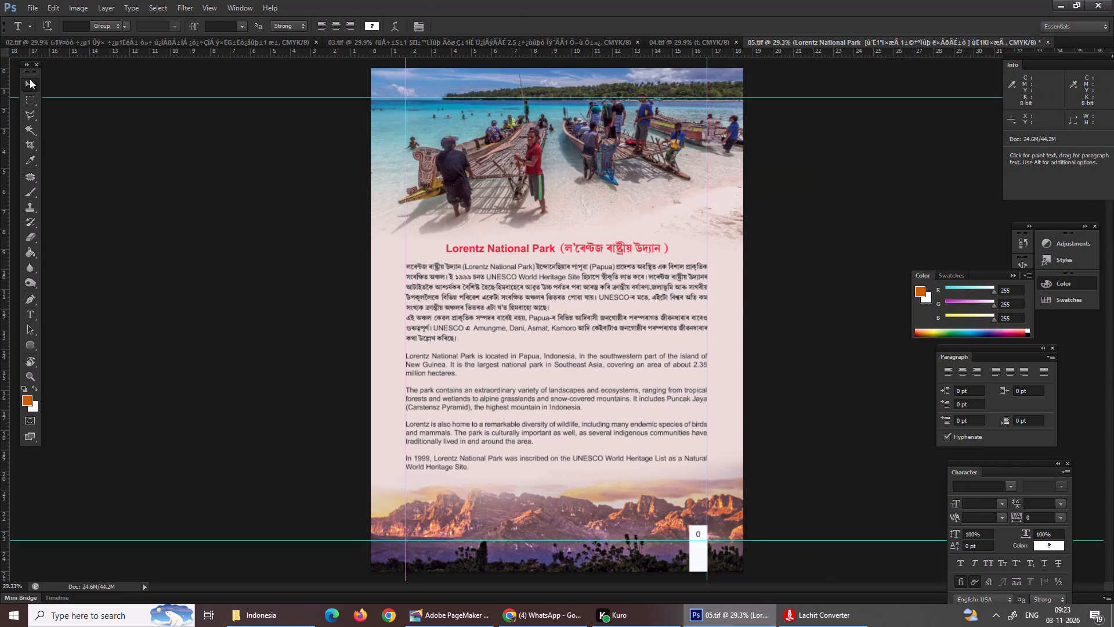
right_click(493, 298)
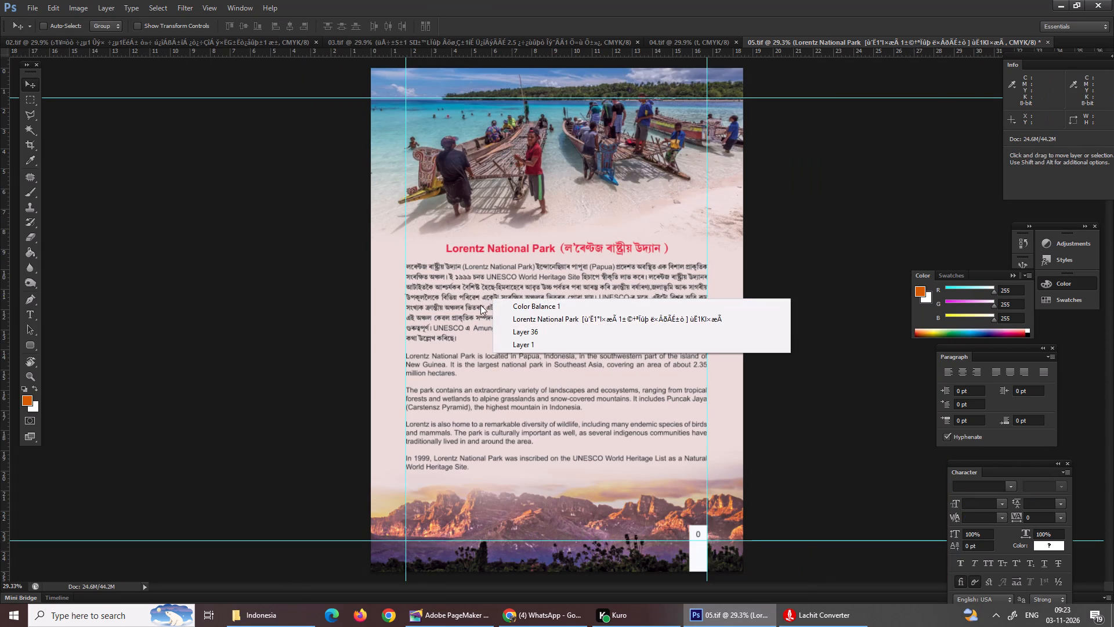
click(478, 304)
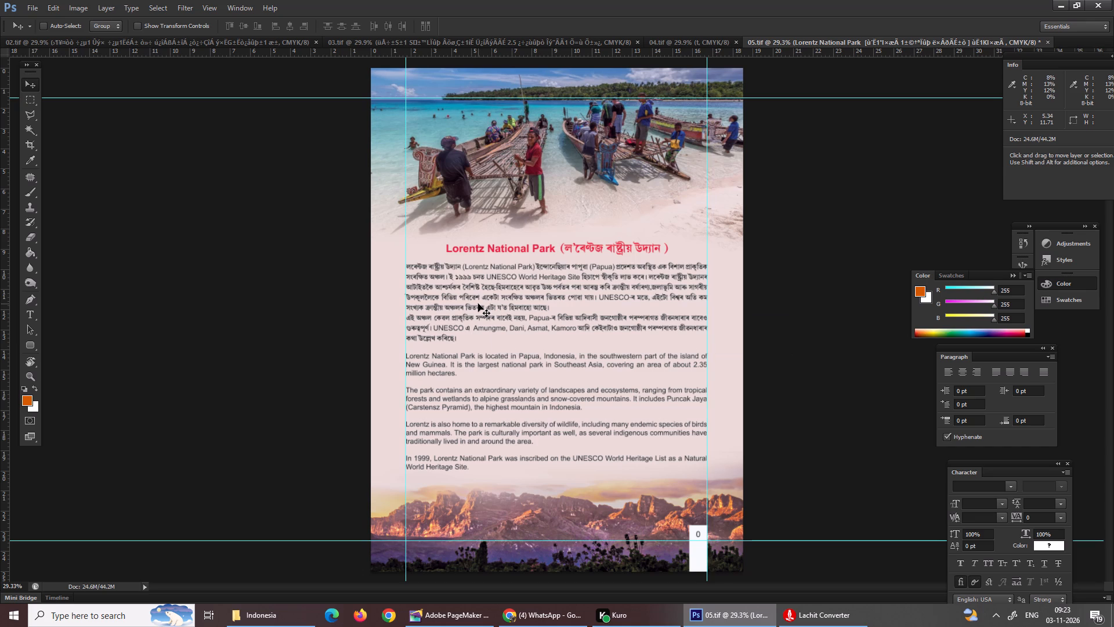
key(ctrl+a)
key(ctrl+shift+c)
key(ctrl+shift+c)
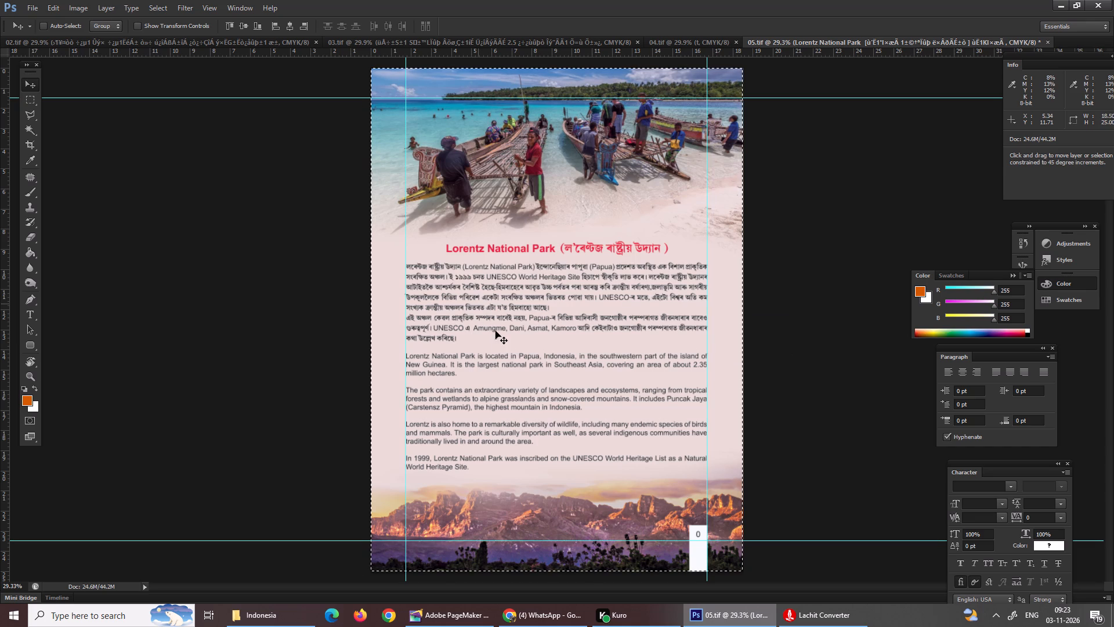
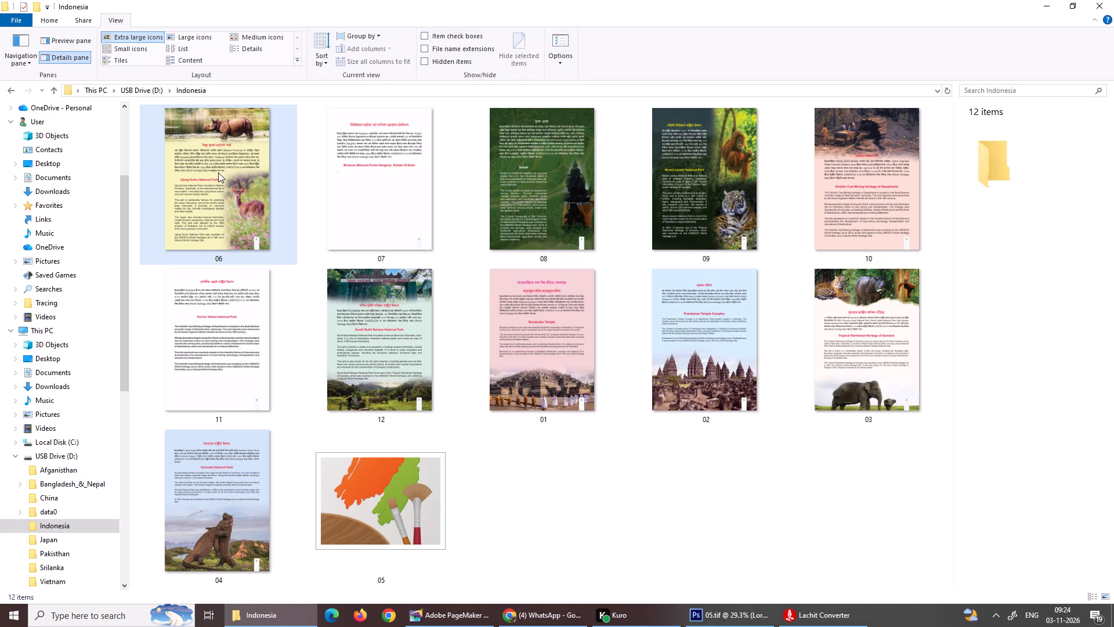
Open page 06 from the Indonesia folder in the photo viewer and review the heritage pages in sequence until returning to 06.
double_click(218, 172)
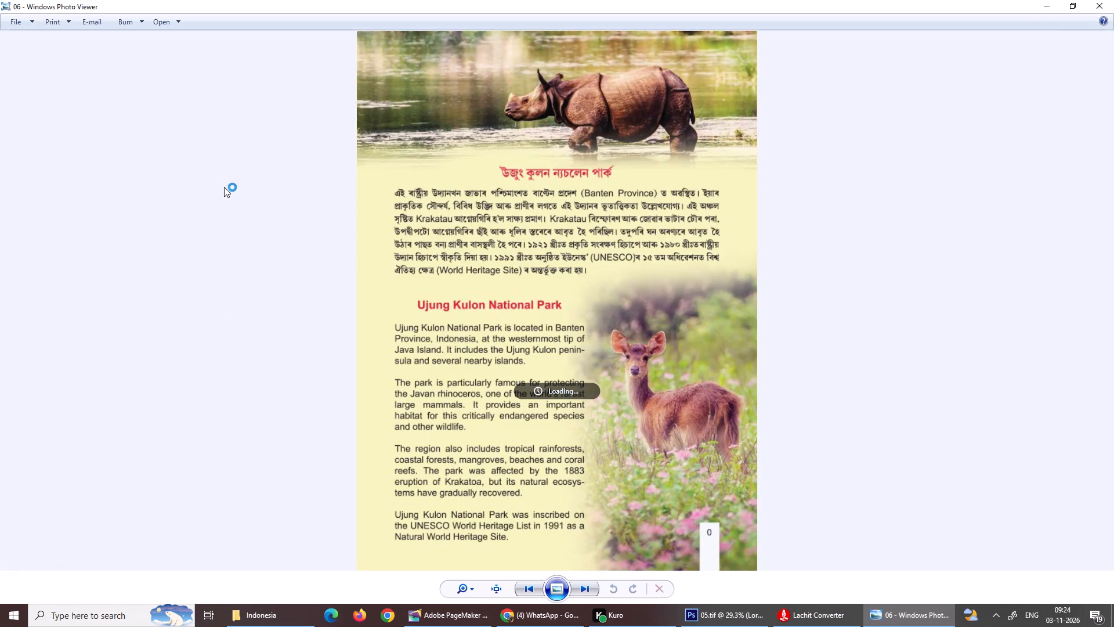
key(Right)
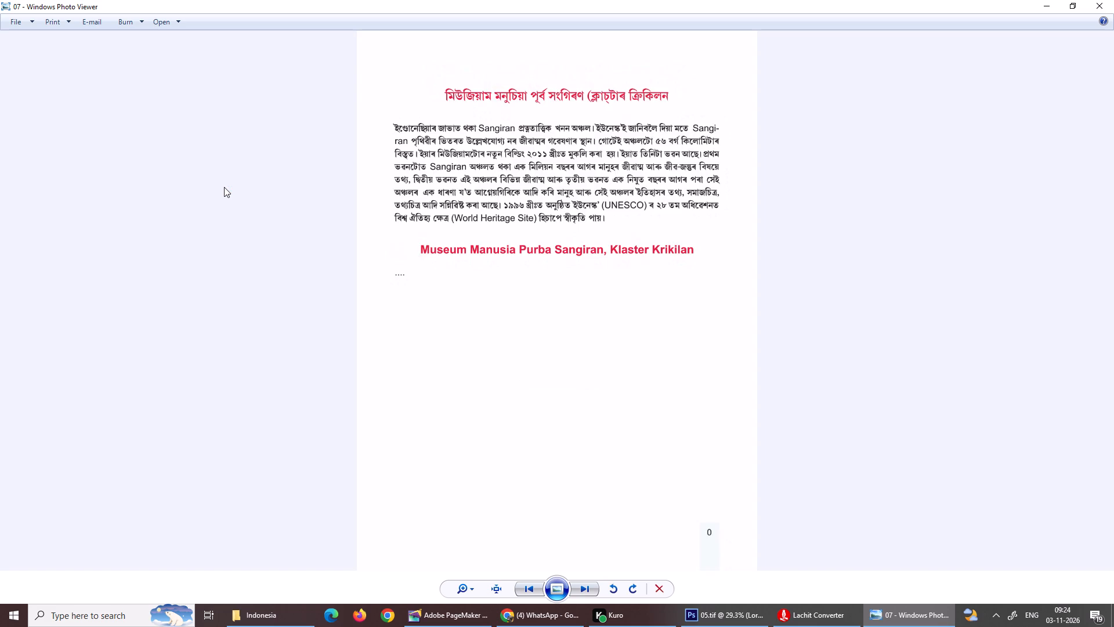
key(Right)
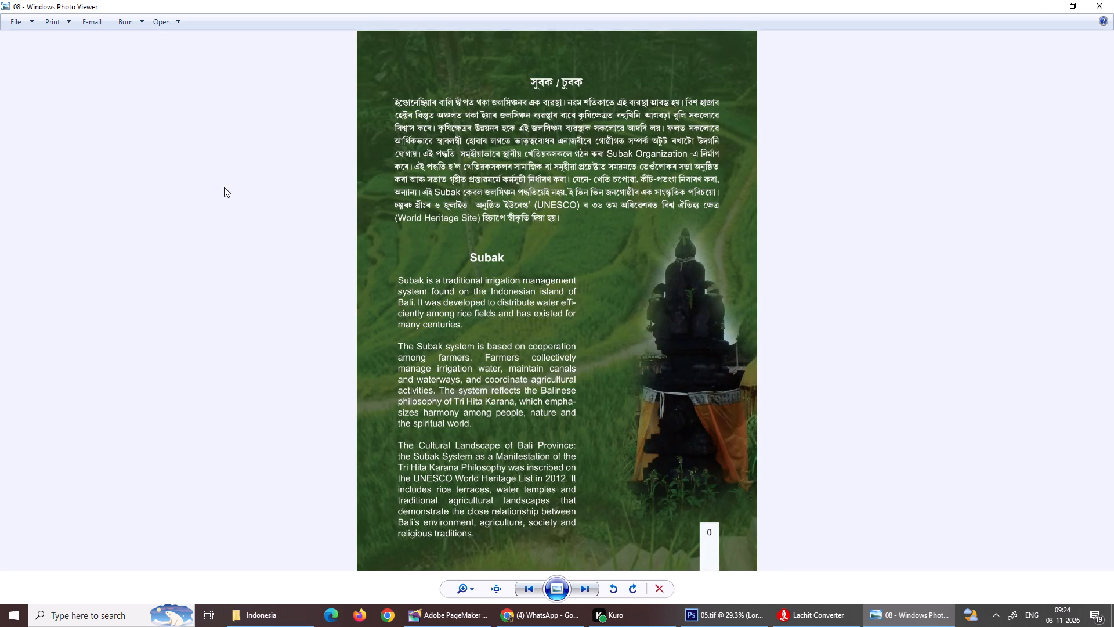
key(Right)
key(Right)
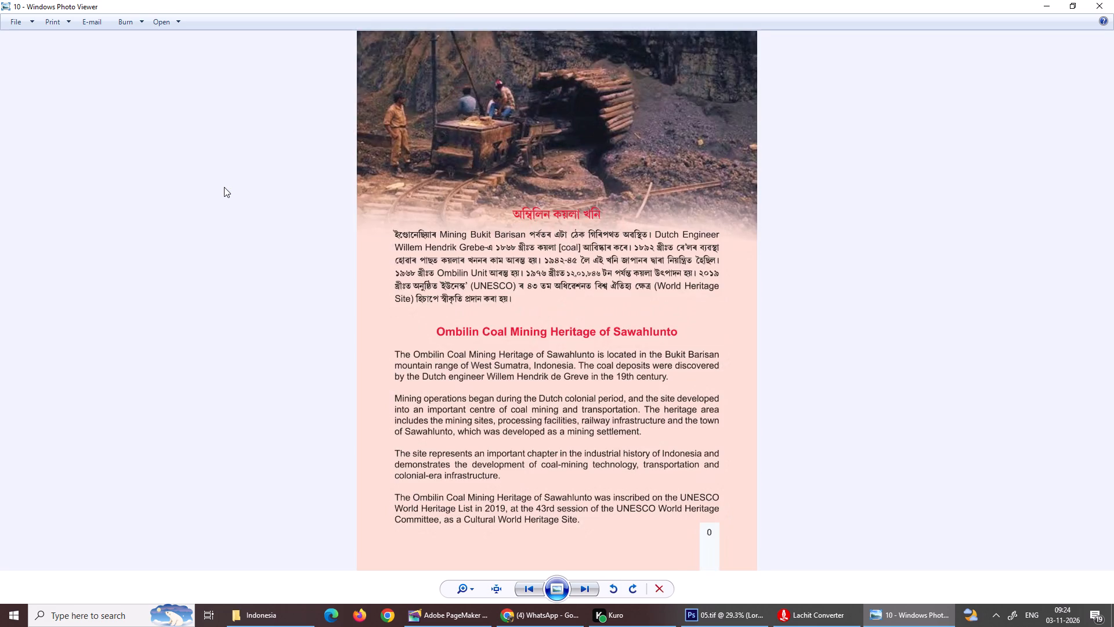
key(Right)
key(Right)
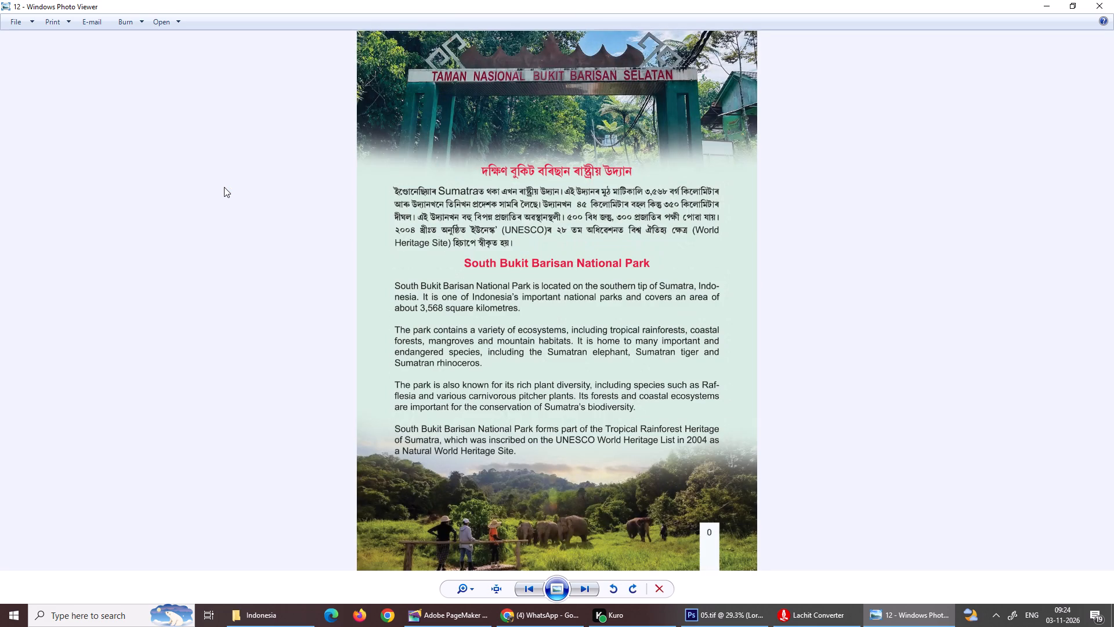
key(Right)
key(Right)
key(Left)
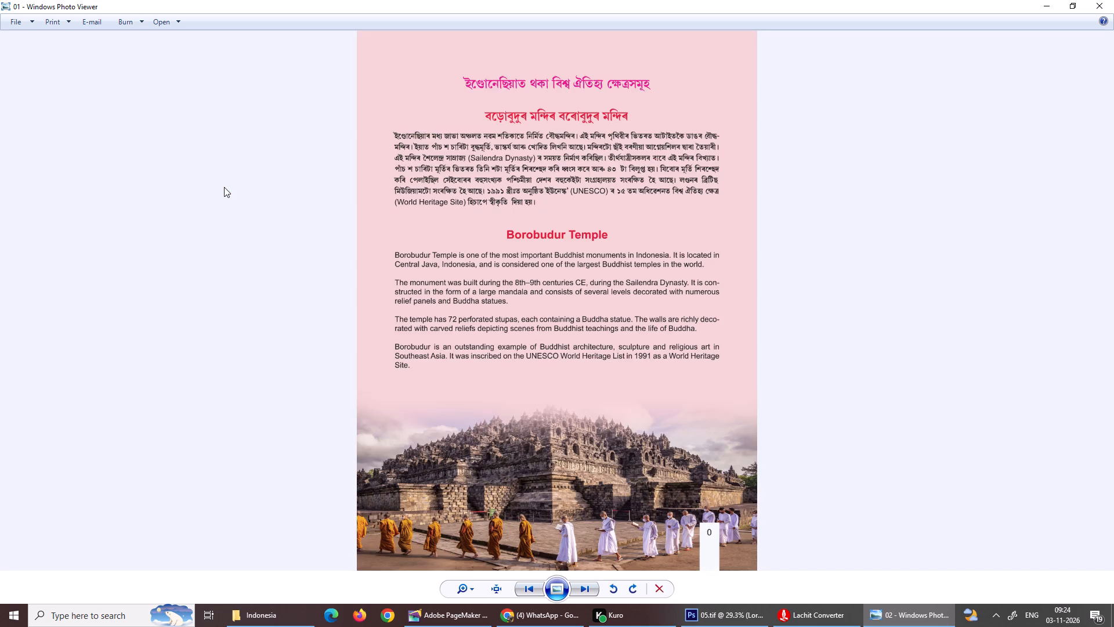
key(Right)
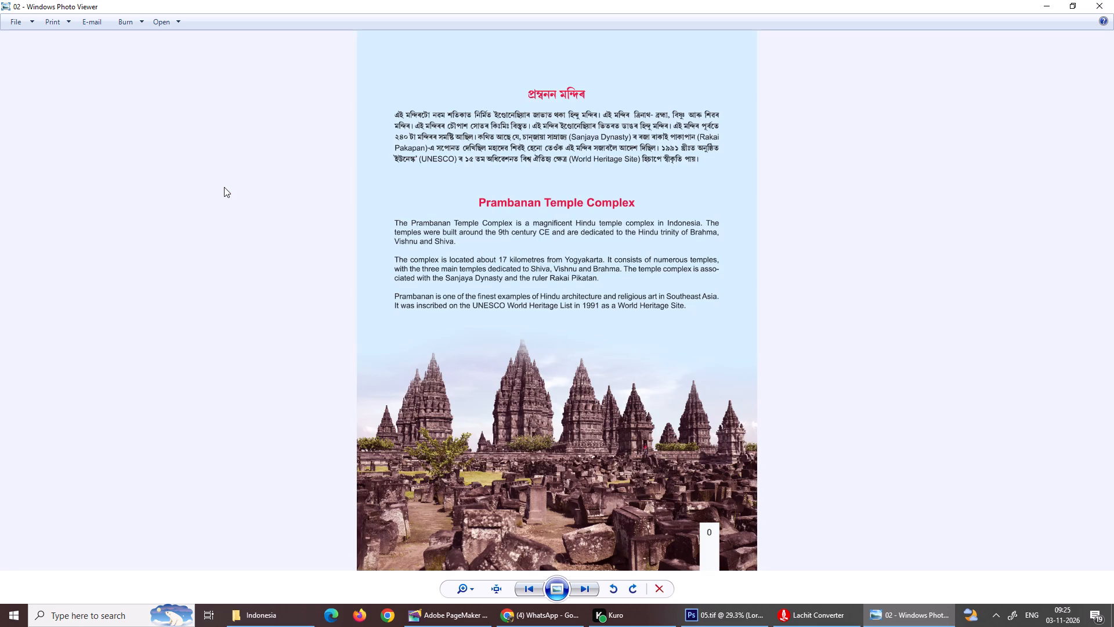
key(Left)
key(Right)
key(Right)
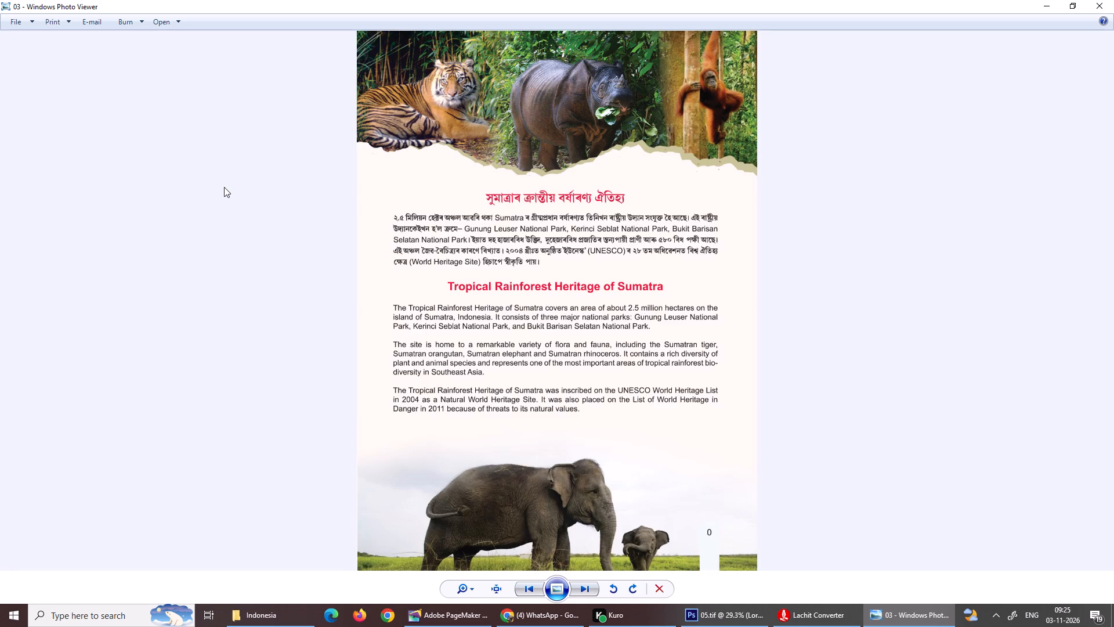
key(Right)
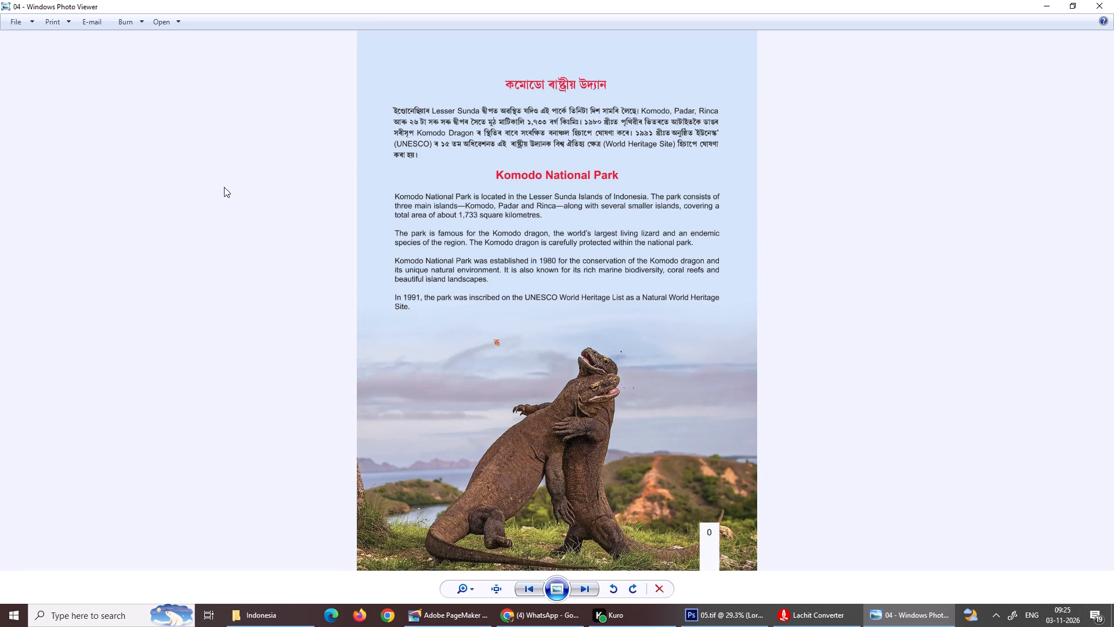
key(Right)
key(Right)
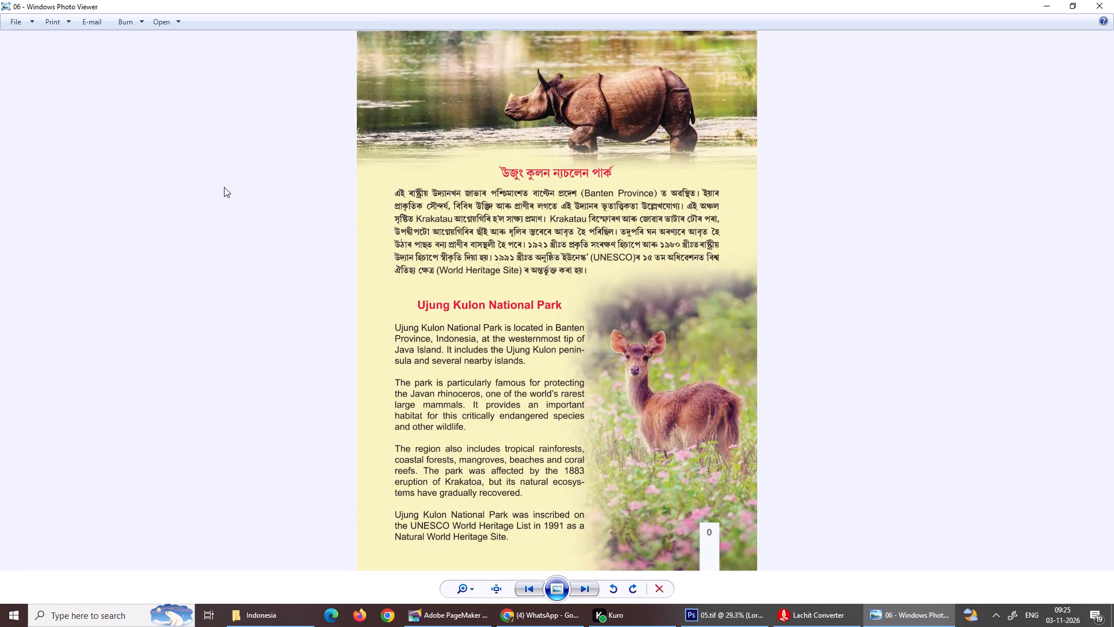
Examine page 07, Museum Manusia Purba Sangiran, against its neighbouring pages and close the photo viewer.
key(Right)
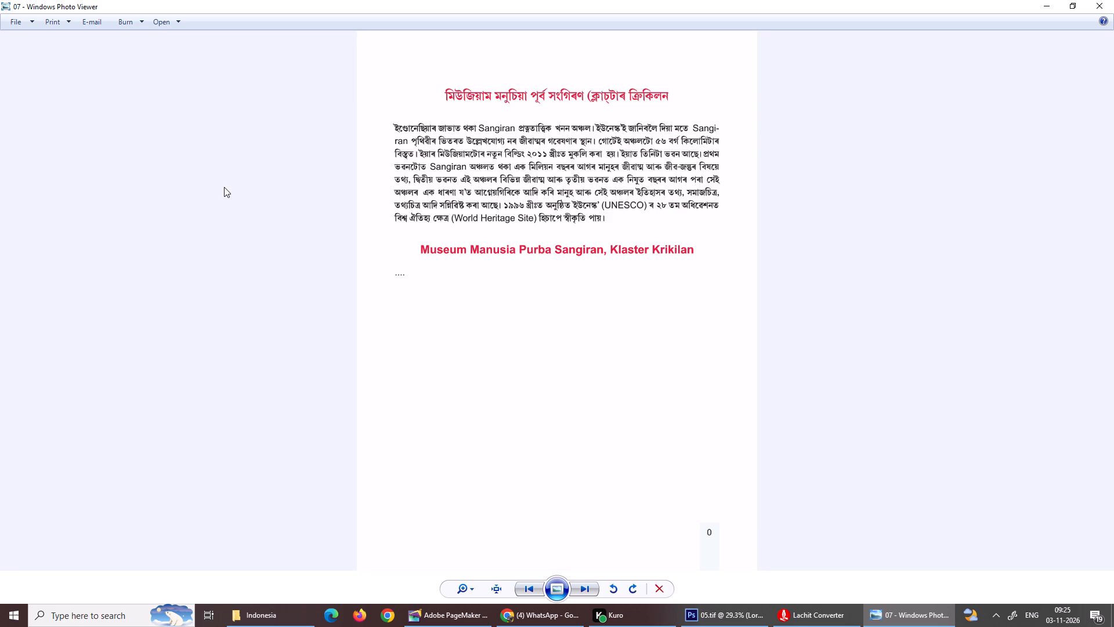
key(Down)
key(Right)
key(Right)
key(Right)
key(Left)
key(Left)
key(Right)
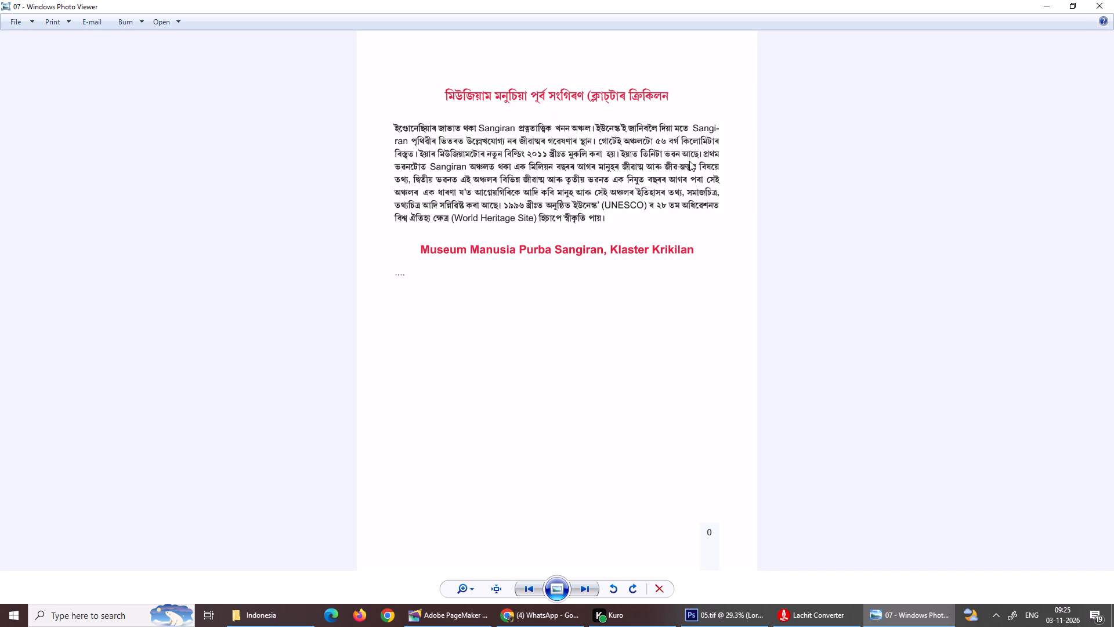
click(689, 161)
key(Down)
key(Right)
scroll(775, 0, up, 1)
click(1113, 0)
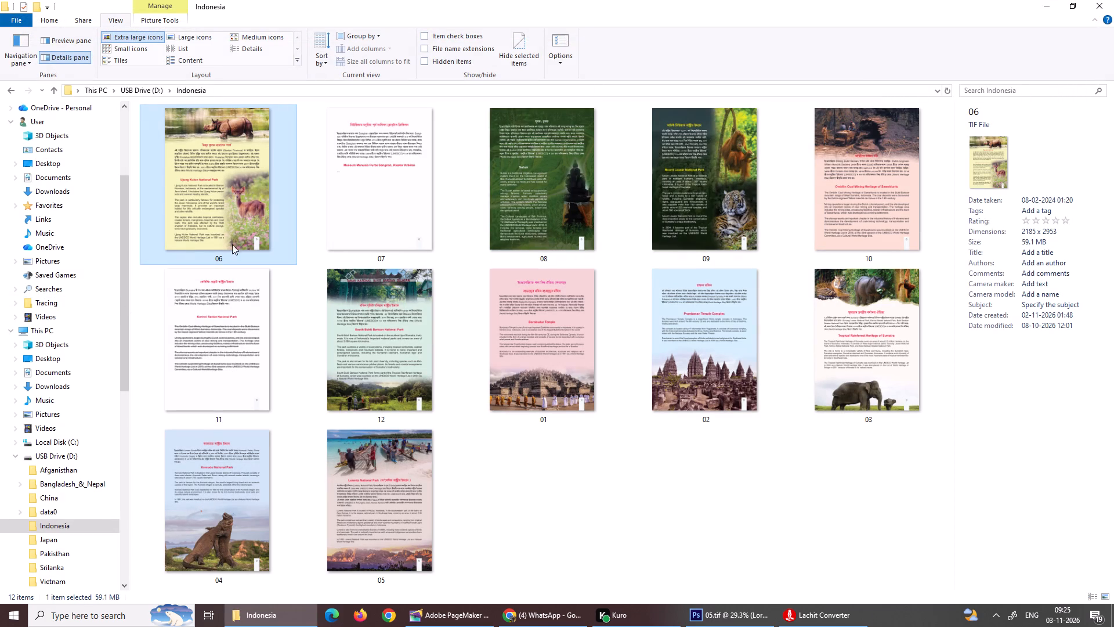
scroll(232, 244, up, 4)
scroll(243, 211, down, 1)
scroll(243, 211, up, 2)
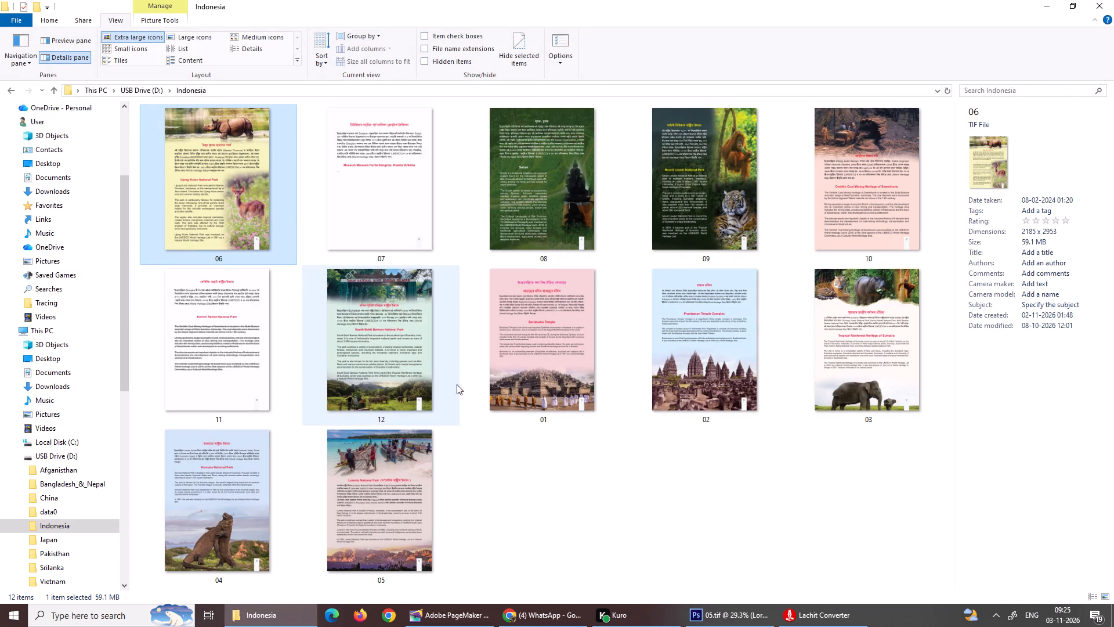
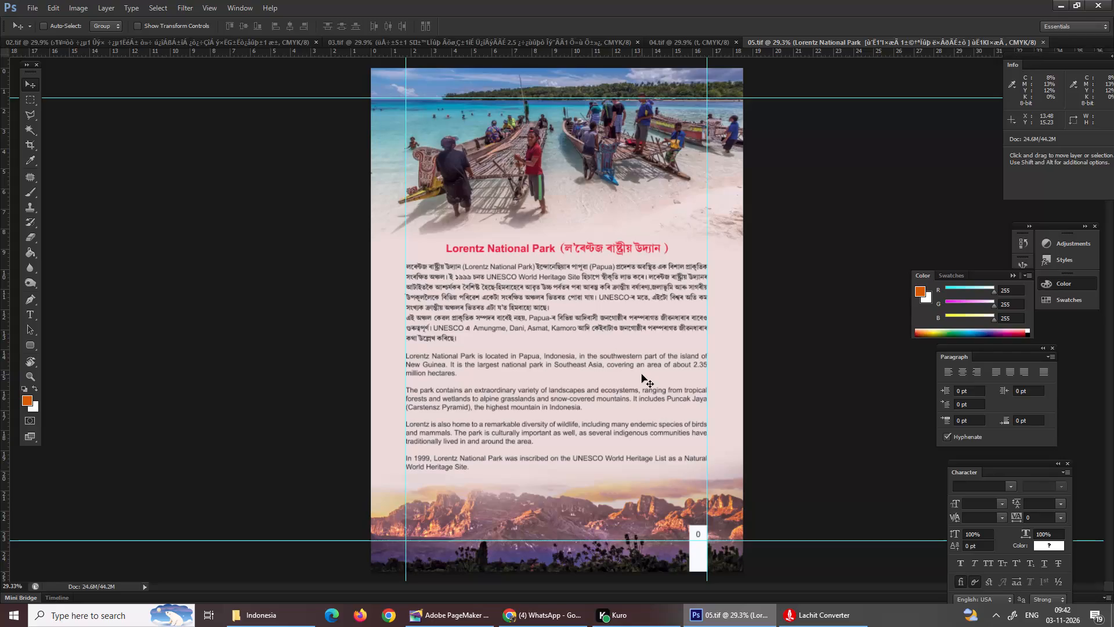
Save the Lorentz National Park page.
key(ctrl+s)
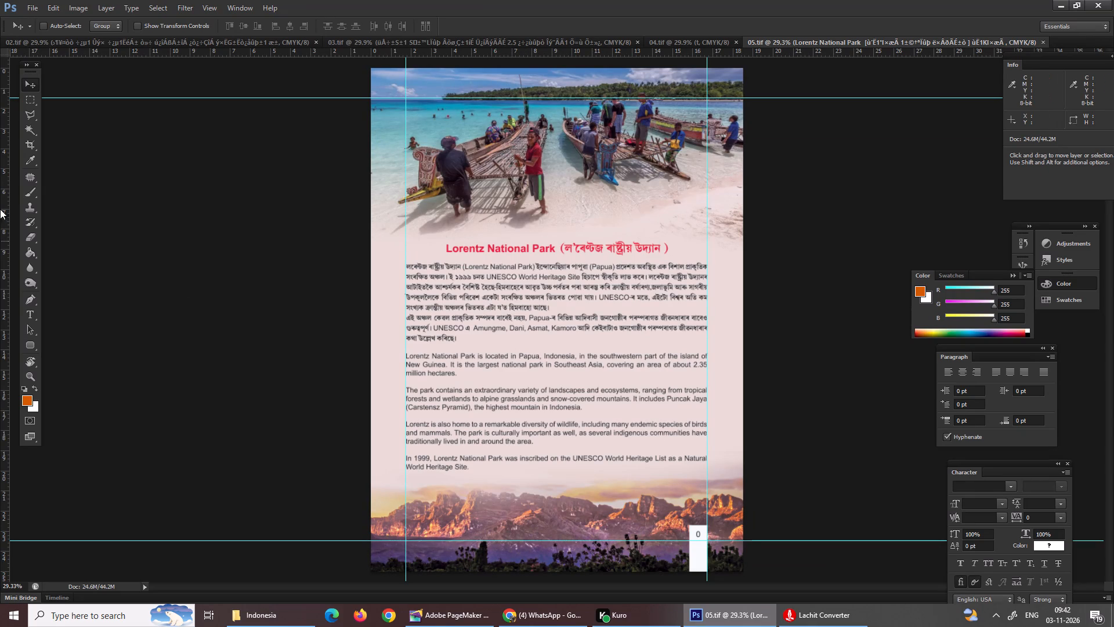
Review the saved Indonesia pages in the photo viewer, from page 01 backwards through 12 to page 05, and close the viewer.
click(253, 625)
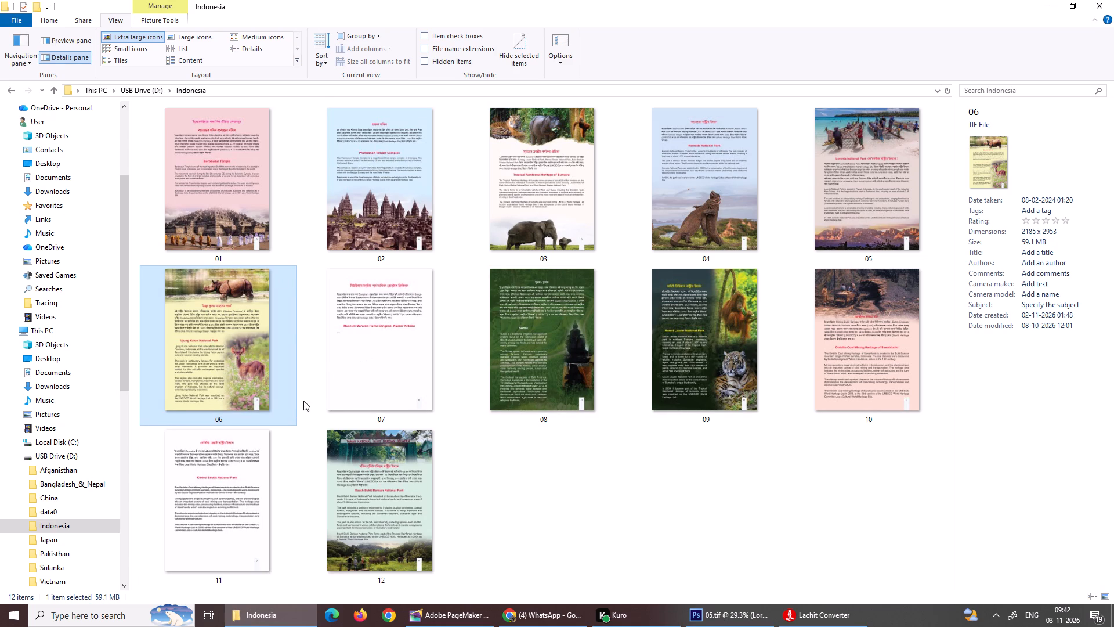
double_click(206, 148)
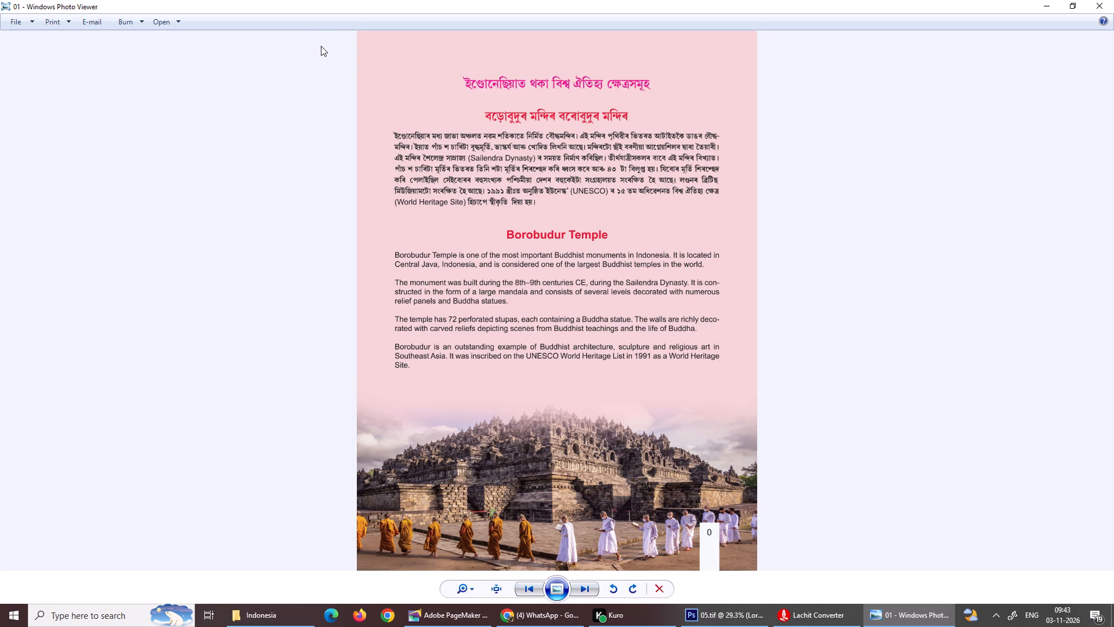
key(Left)
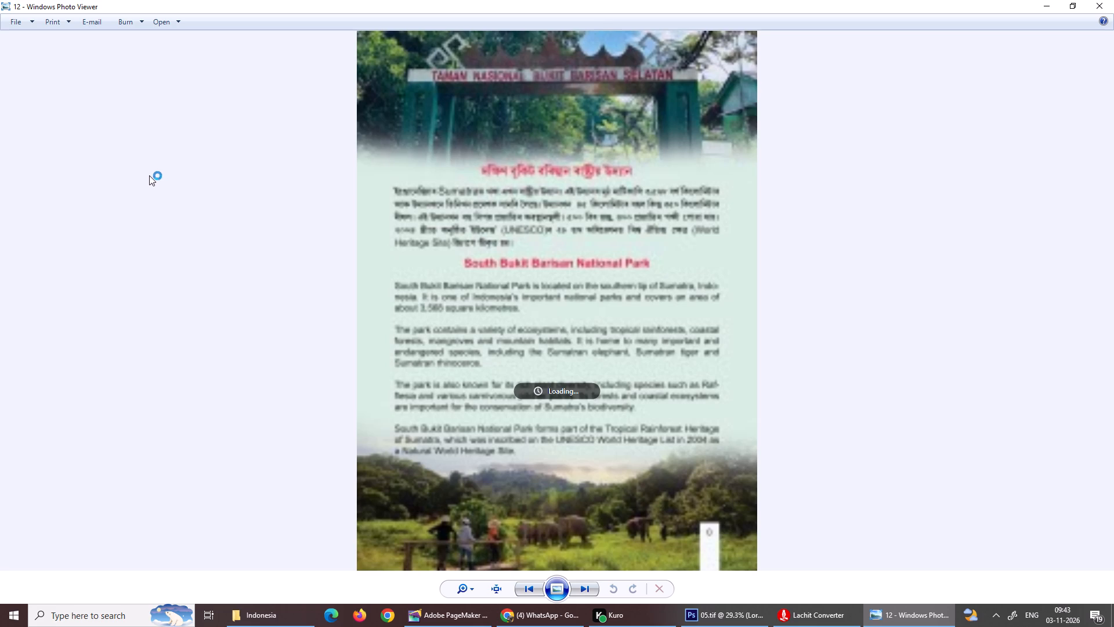
key(Left)
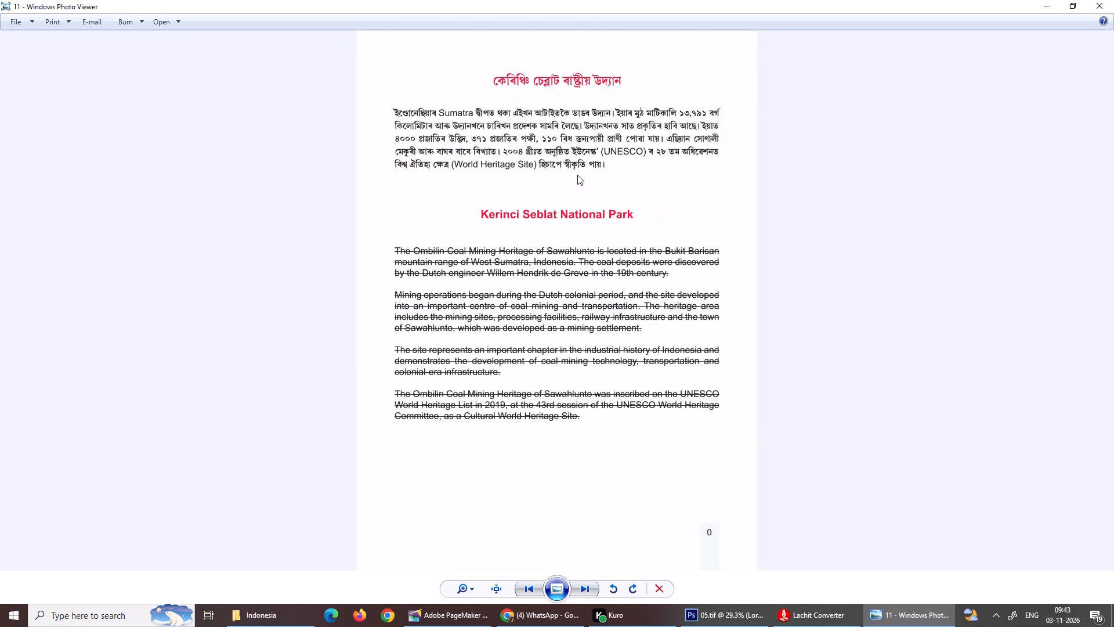
key(Left)
key(Right)
key(Left)
key(Left)
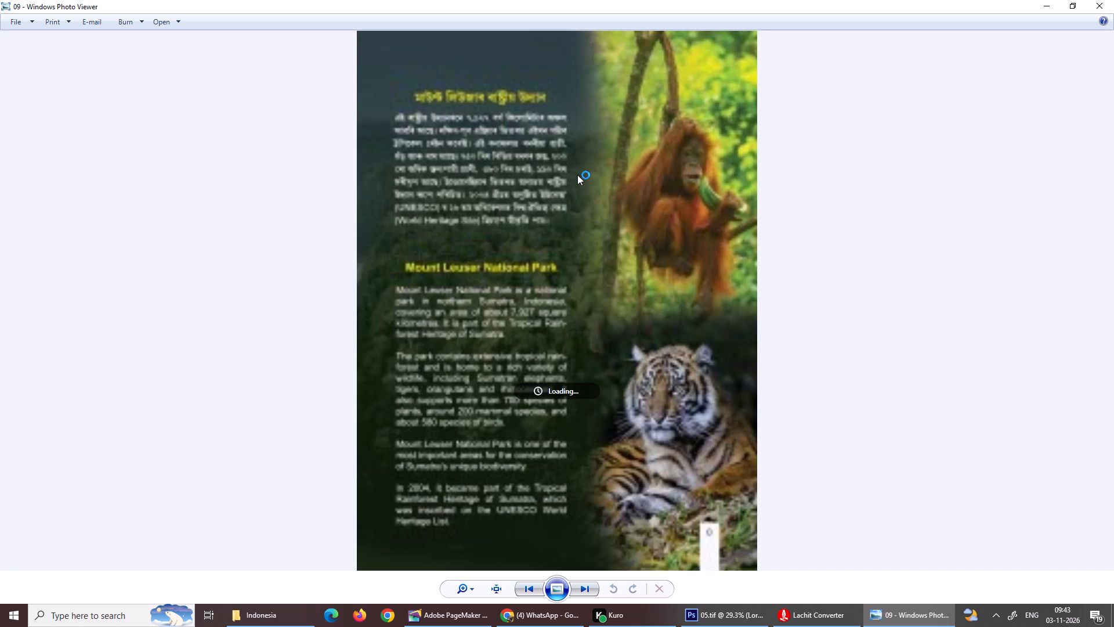
key(Left)
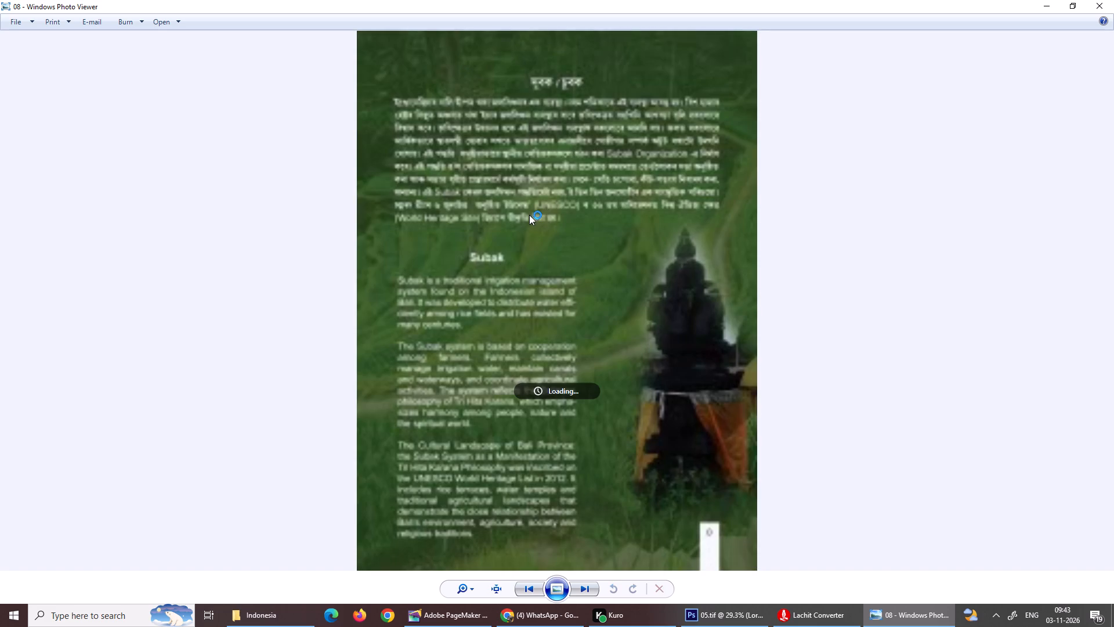
key(Right)
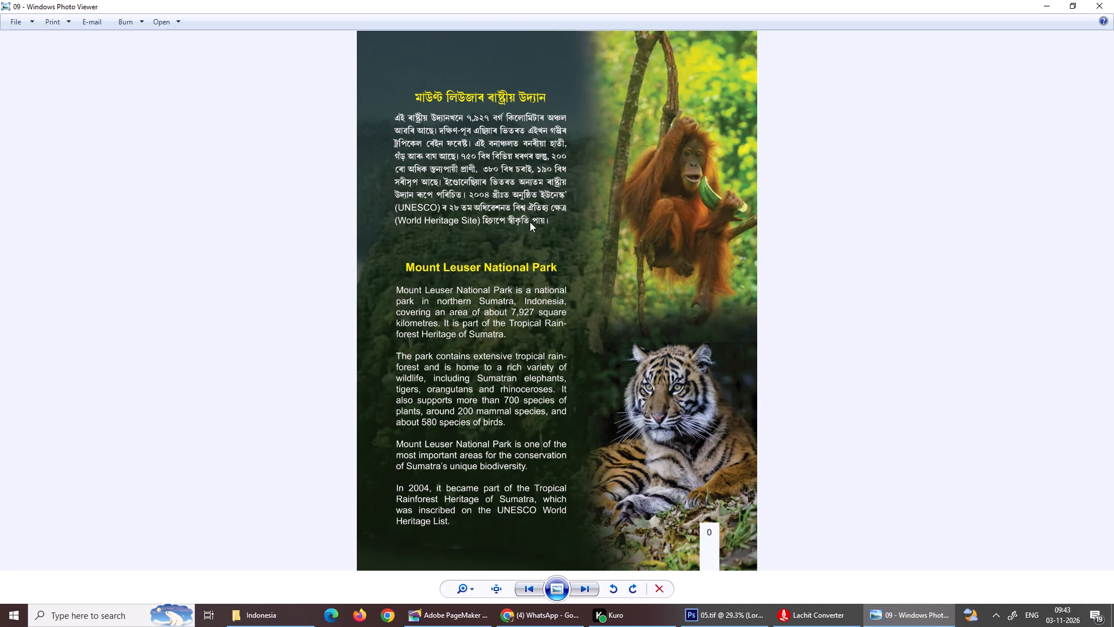
key(Left)
key(Left)
key(Left)
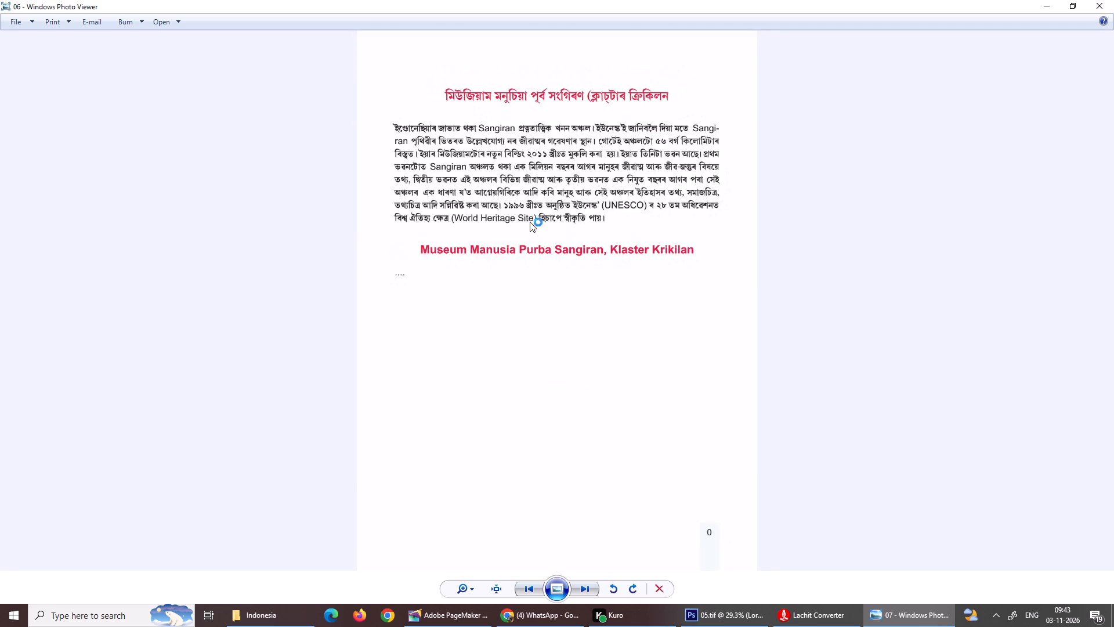
key(Left)
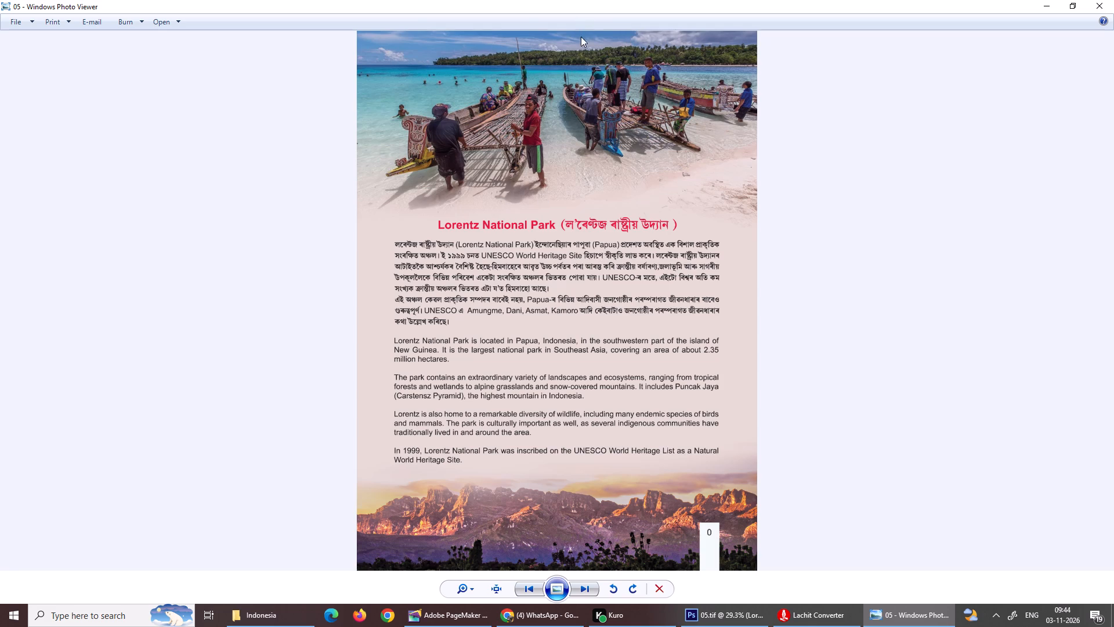
click(1113, 0)
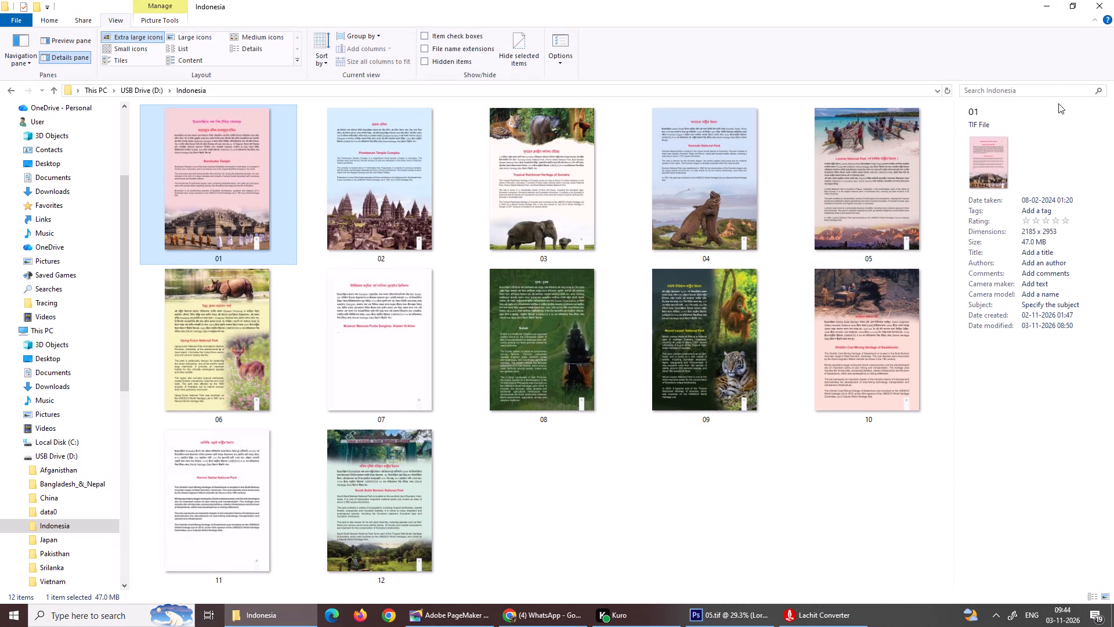
Open page 06 from the Indonesia folder in Photoshop and dismiss the text engine notice.
click(722, 608)
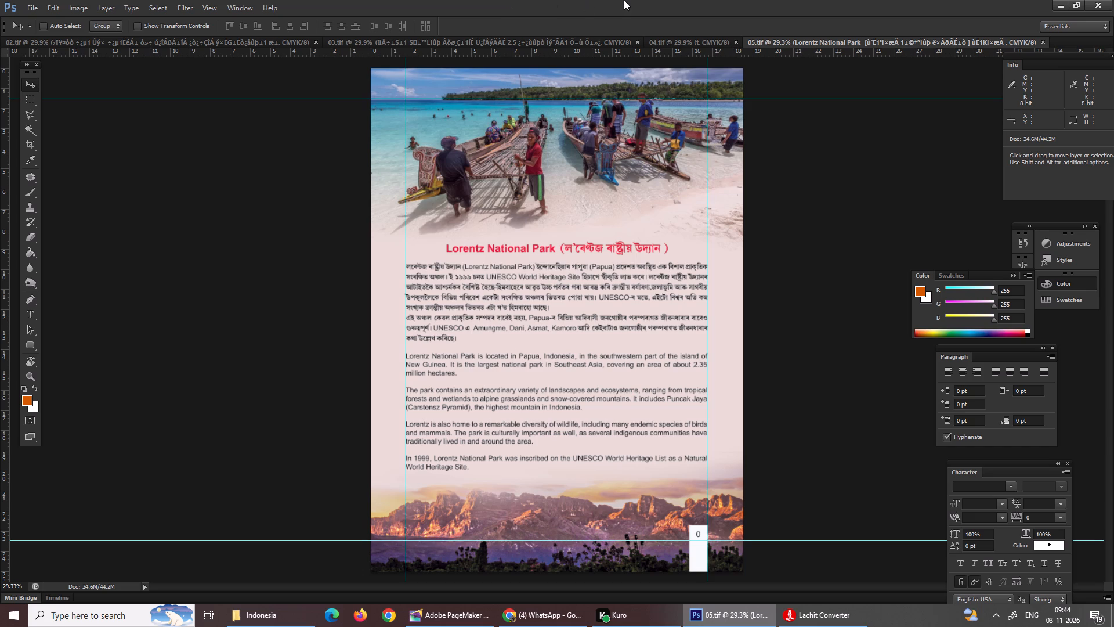
click(252, 618)
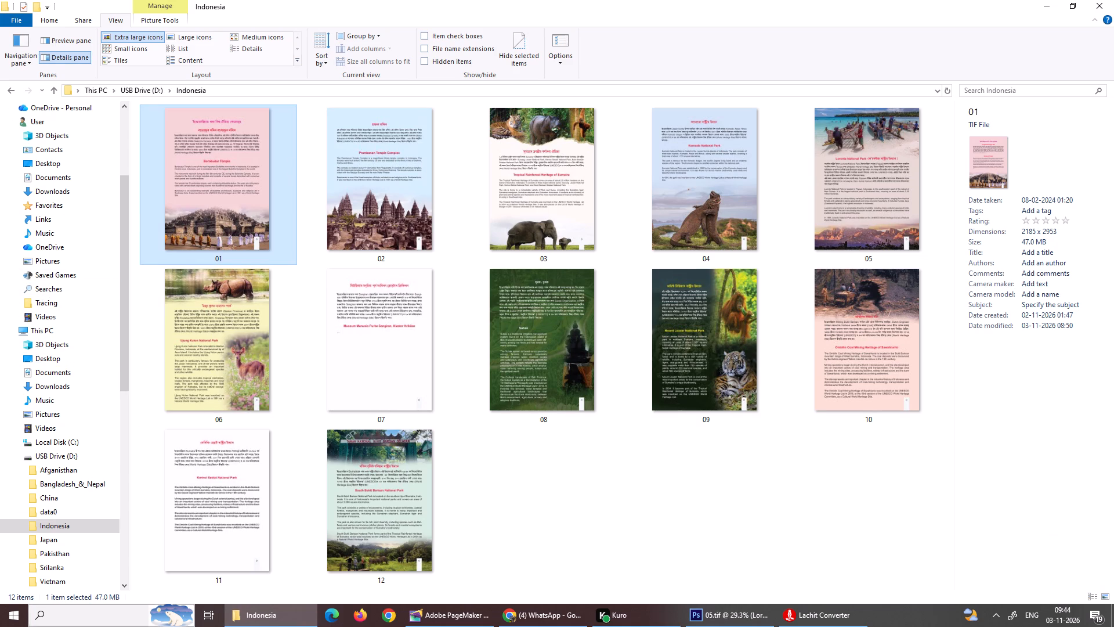
right_click(204, 312)
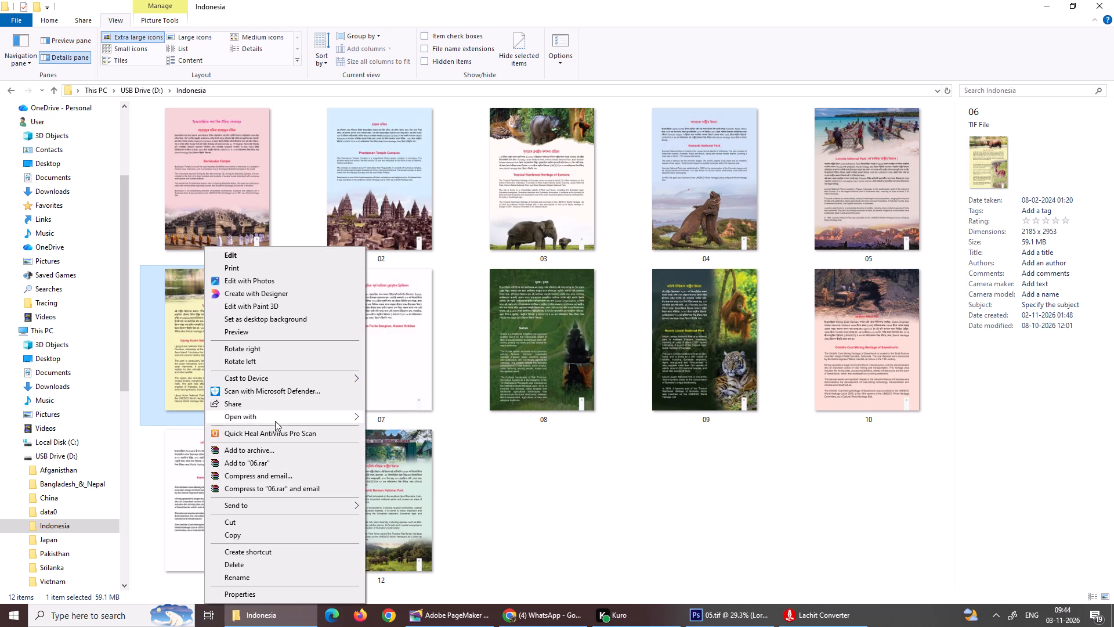
click(405, 415)
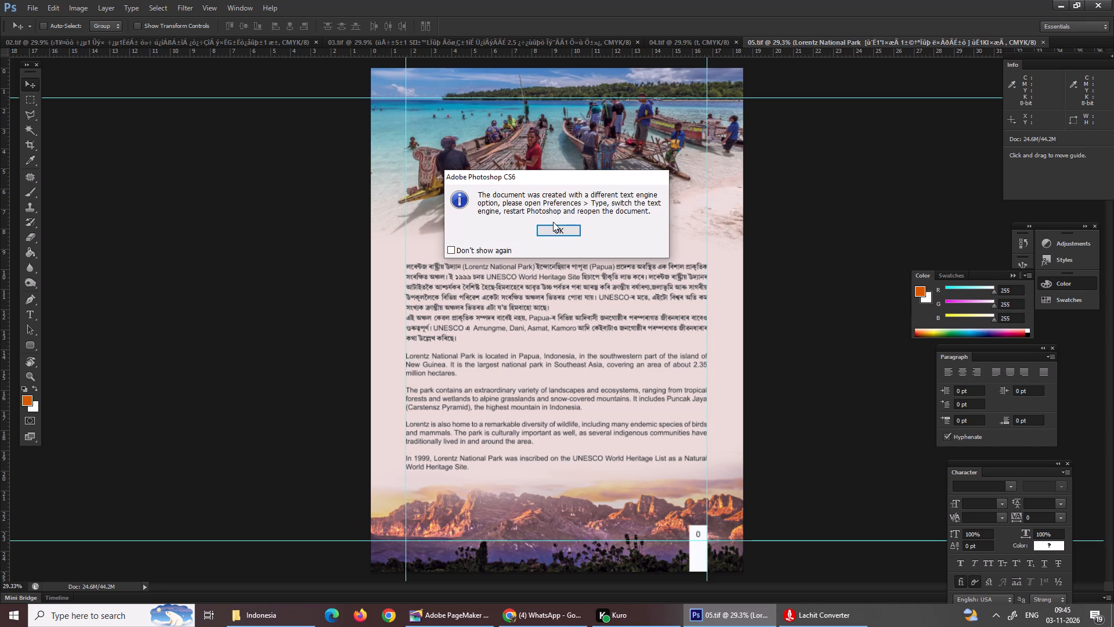
key(Return)
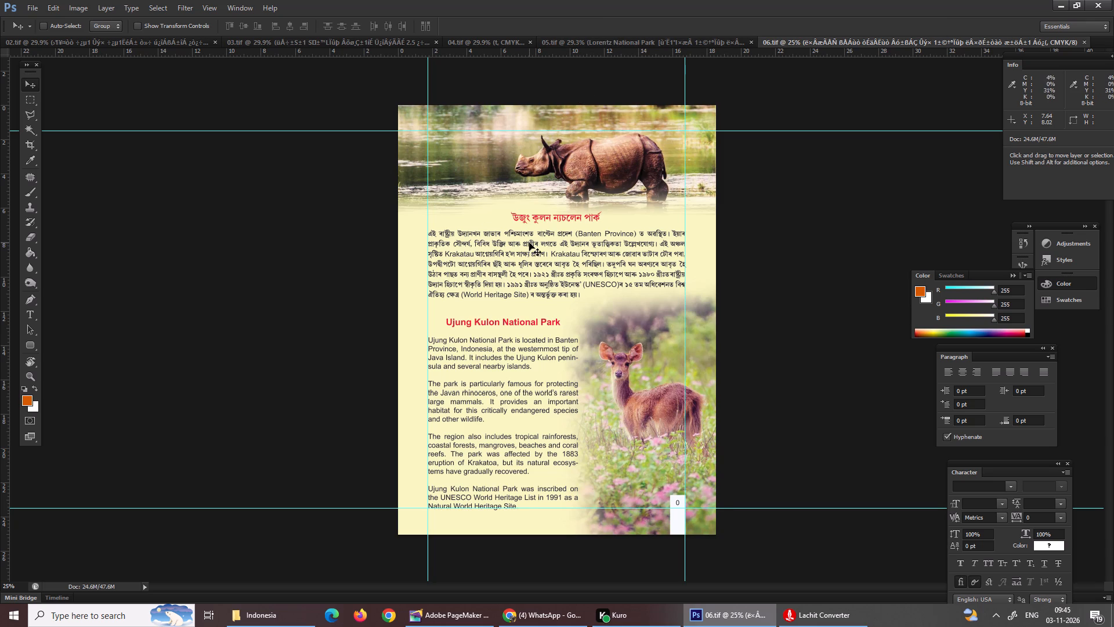
Nudge the Assamese text block below the rhinoceros photo slightly sideways within the margin guides.
key(ctrl+equal)
key(ctrl+equal)
key(ctrl+equal)
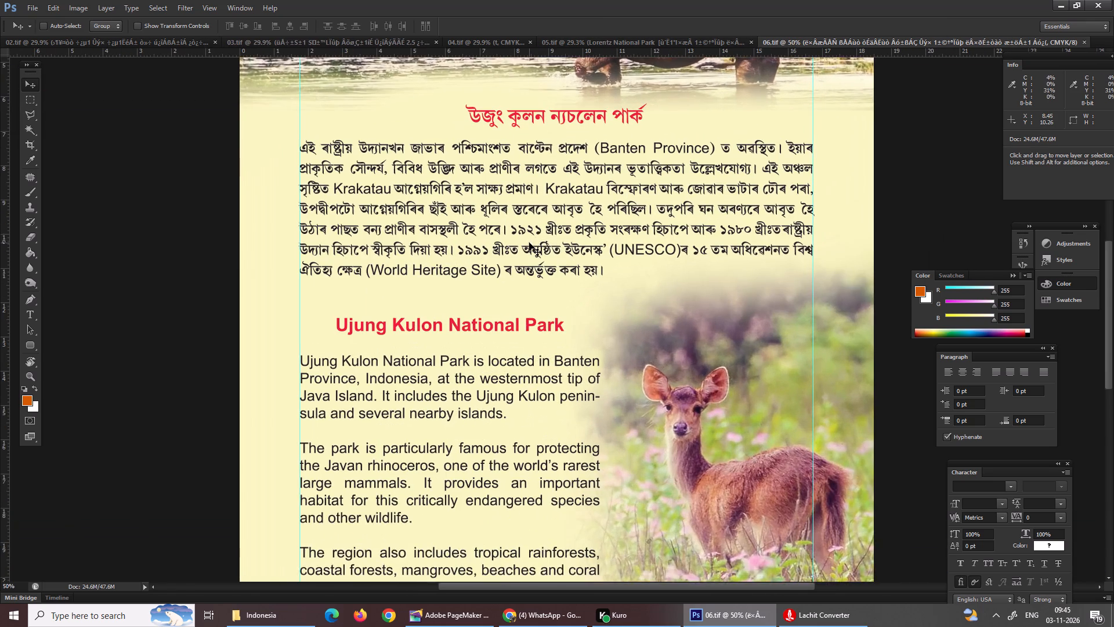
scroll(529, 243, up, 7)
drag(533, 182, 529, 188)
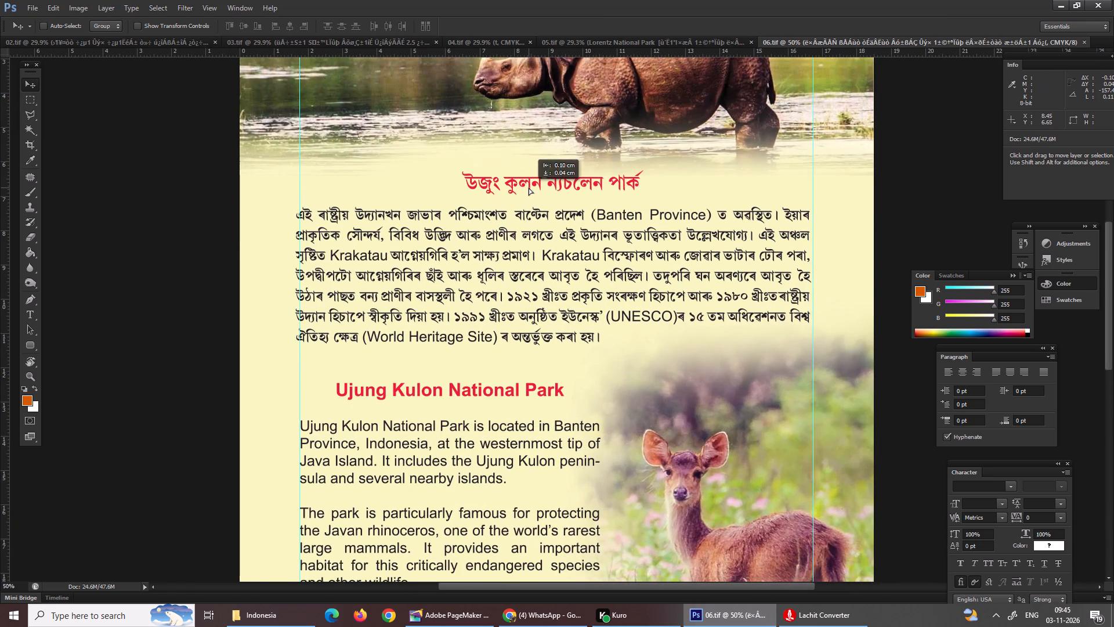
drag(529, 188, 535, 188)
Select the English Ujung Kulon text block and move it up about 0.2 cm.
click(439, 513)
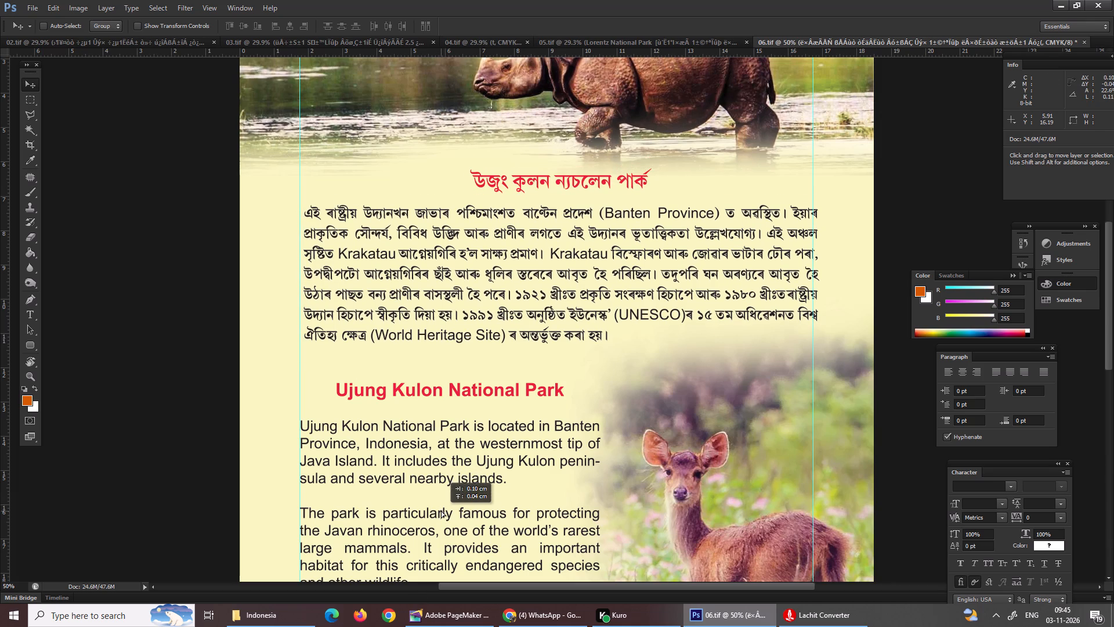
right_click(435, 505)
click(454, 517)
drag(454, 516, 456, 503)
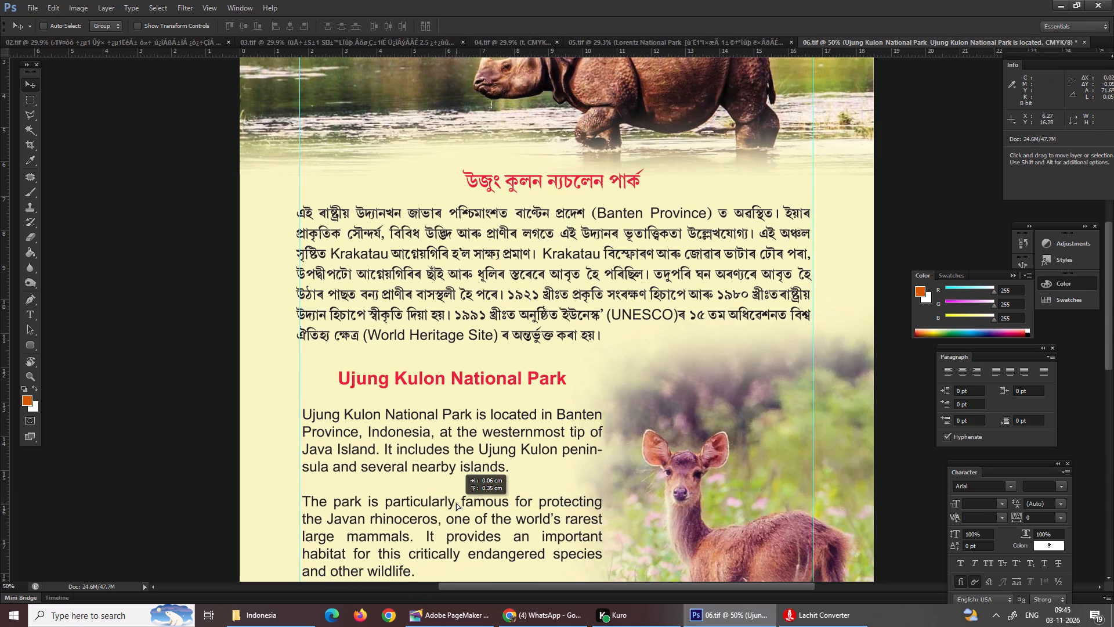
drag(456, 503, 456, 510)
click(32, 84)
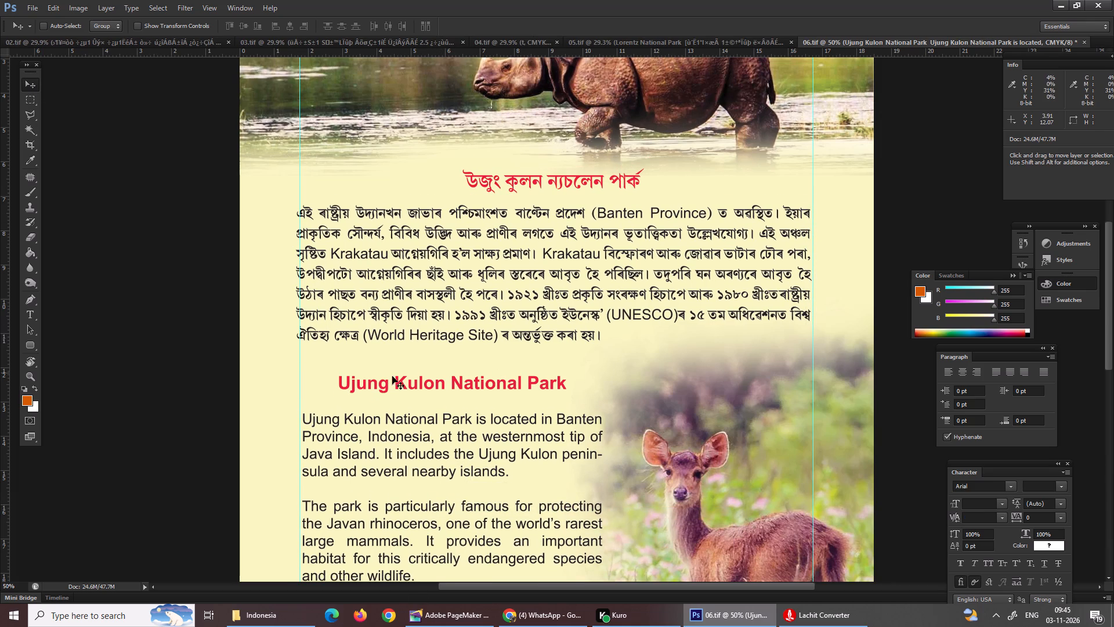
Cut the heading "Ujung Kulon National Park" from the English block and paste it before the Assamese heading, followed by a space.
key(t)
click(399, 384)
drag(328, 387, 331, 386)
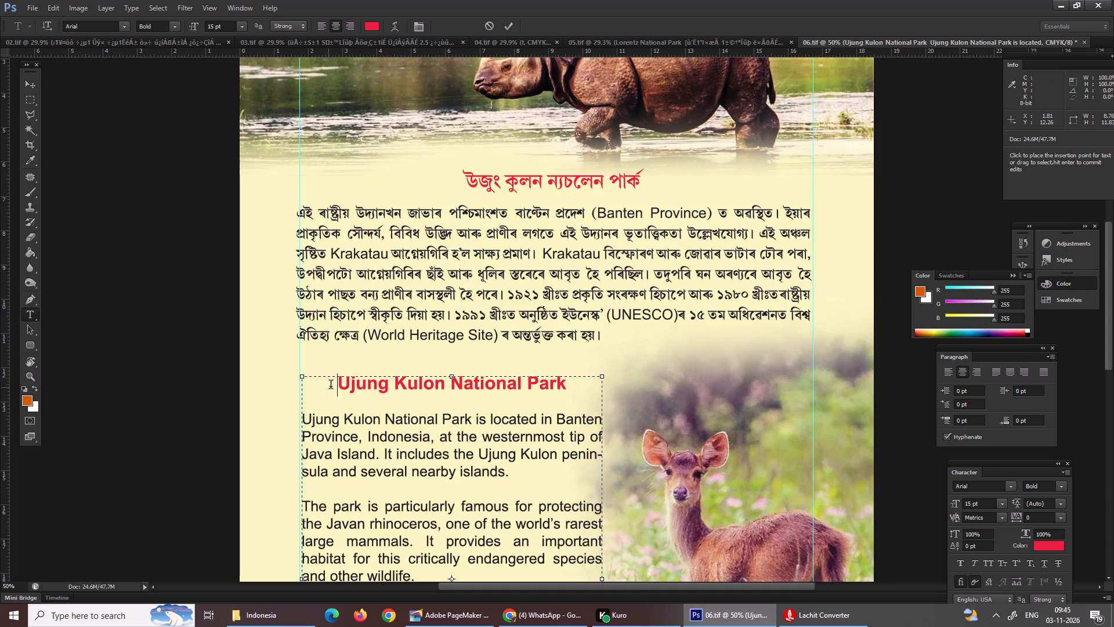
drag(331, 386, 568, 383)
key(ctrl+x)
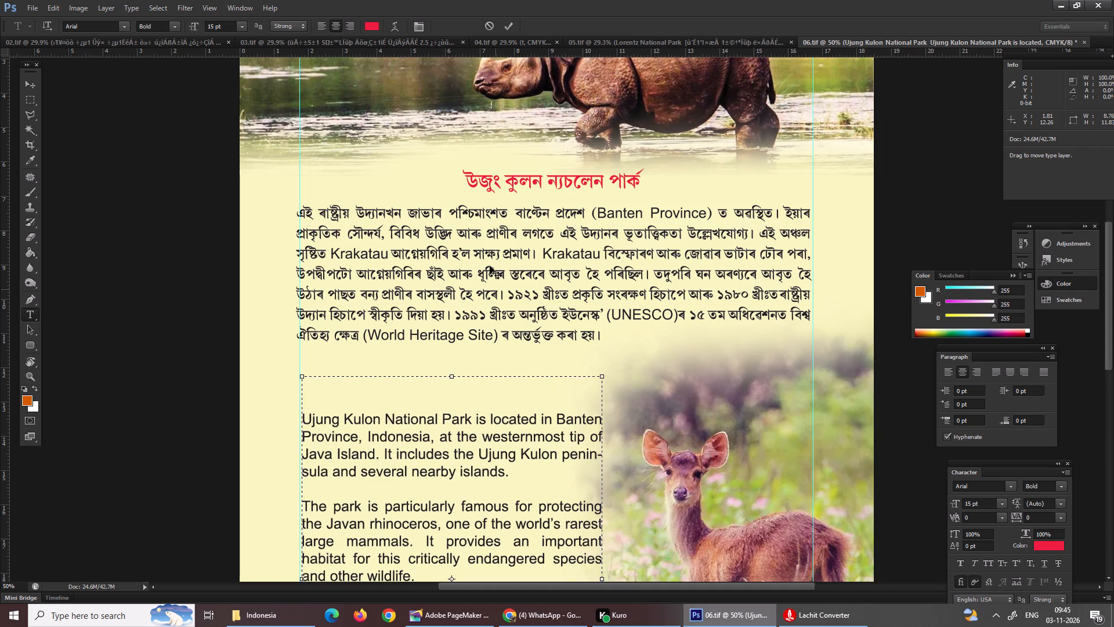
key(Return)
key(t)
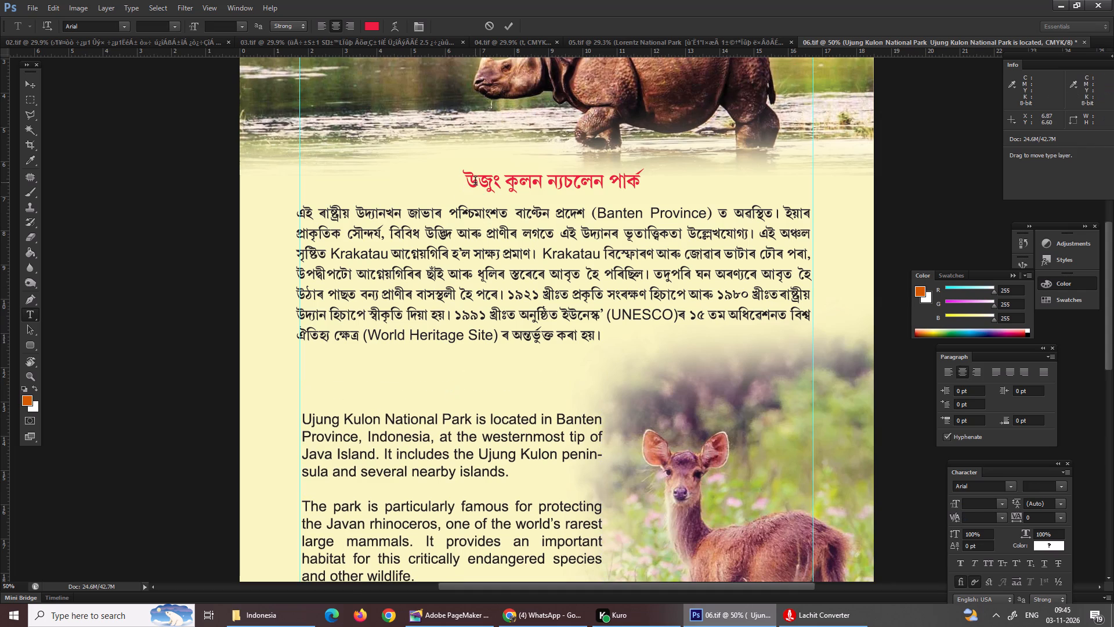
click(480, 178)
click(465, 186)
key(ctrl+v)
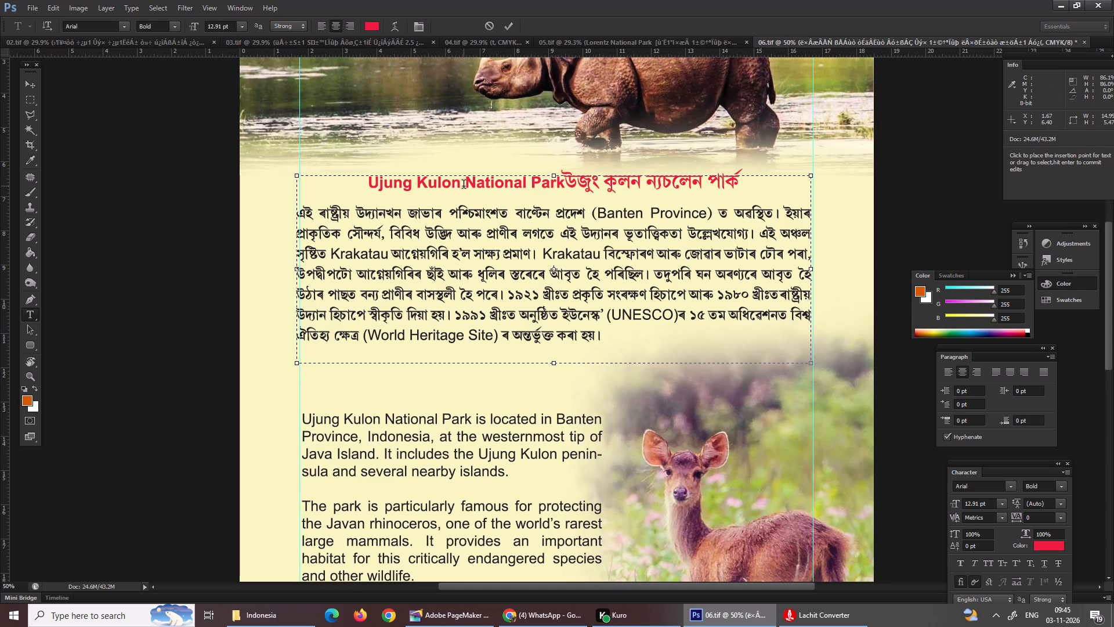
key(space)
Set the font size of the pasted "Ujung Kulon National Park" heading to 15 pt.
drag(561, 184, 355, 195)
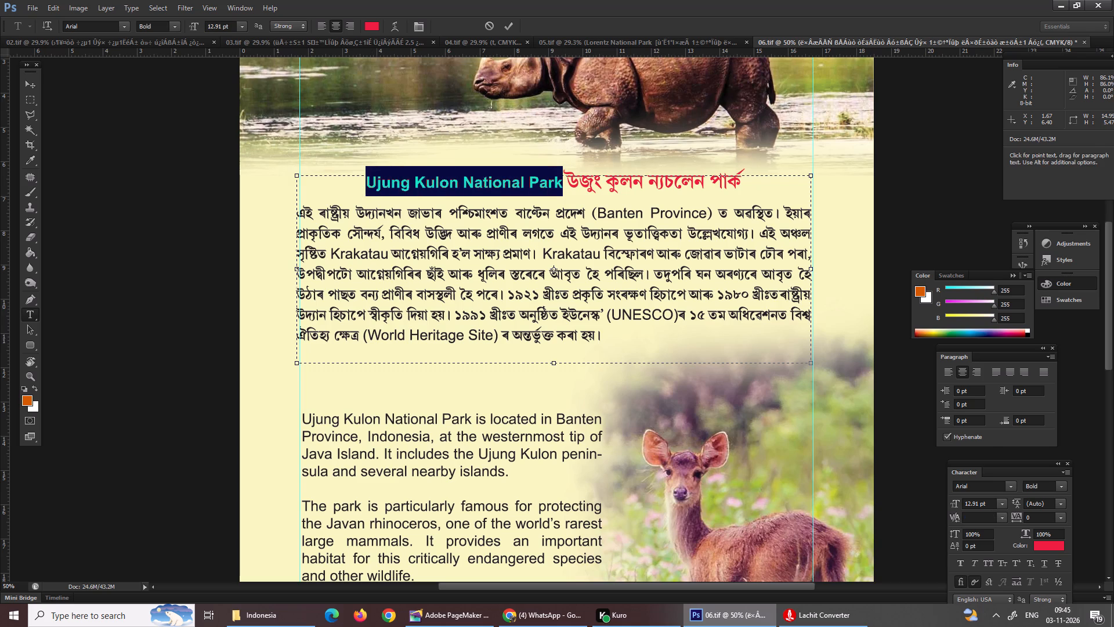
drag(990, 504, 902, 508)
text(15)
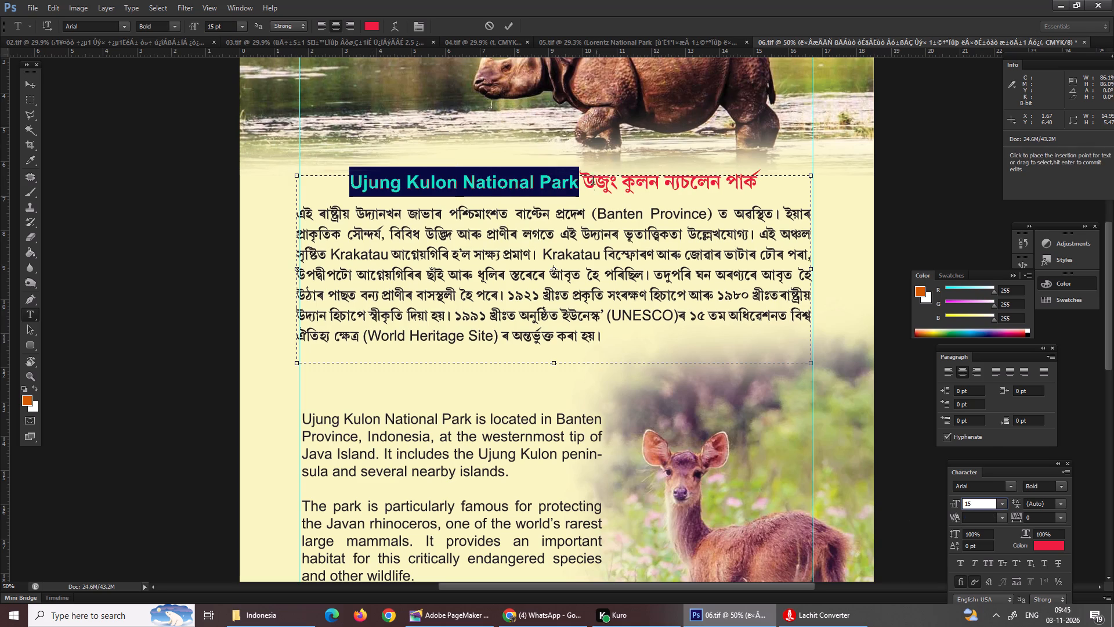
Copy the opening bracket from the Lorentz heading in 05.tif and paste it before the Assamese name in page 06's heading.
click(595, 193)
click(584, 186)
click(598, 179)
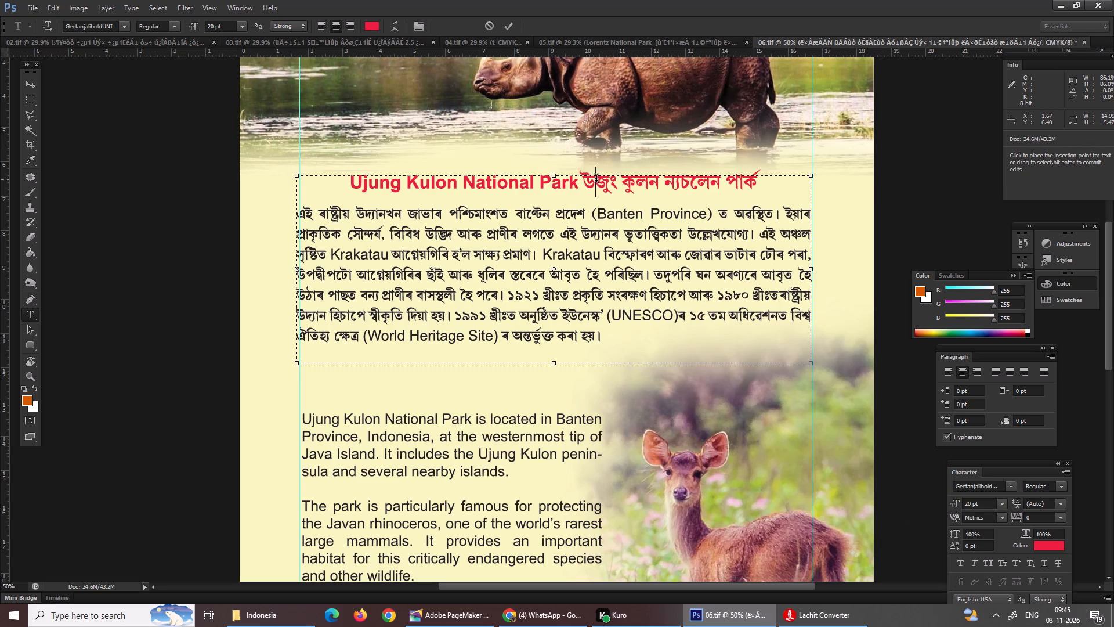
click(581, 187)
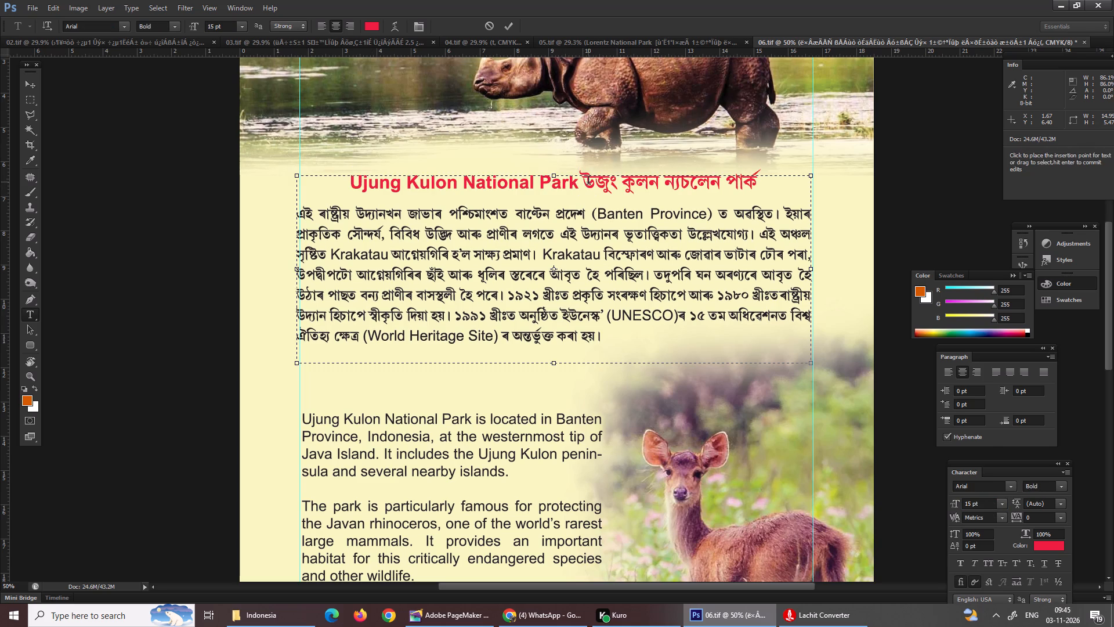
click(588, 182)
click(585, 181)
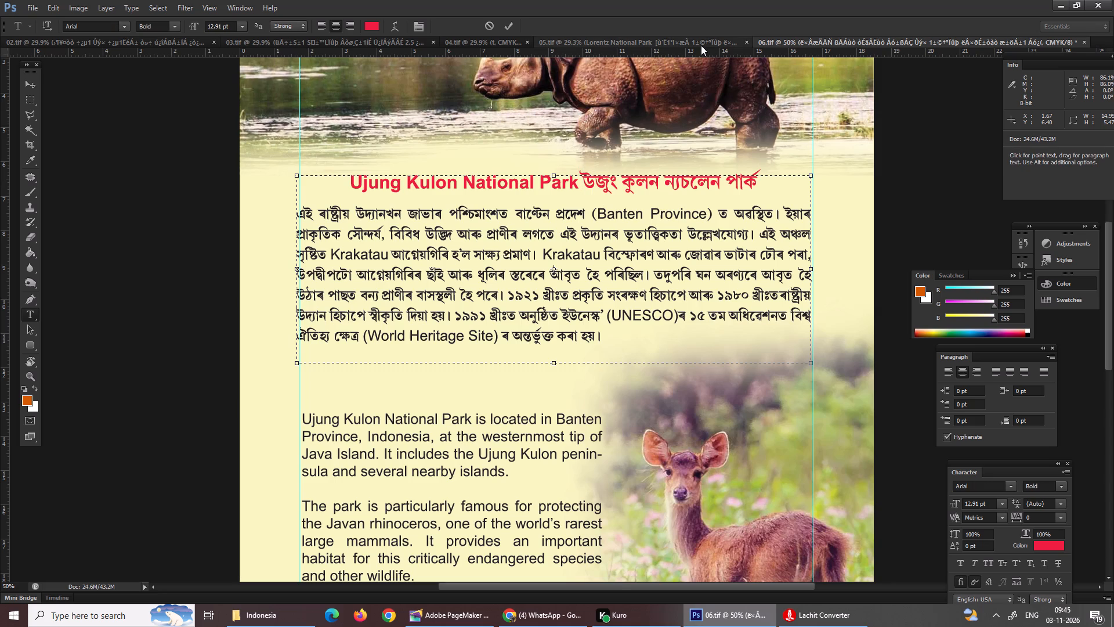
click(700, 45)
drag(565, 246, 563, 247)
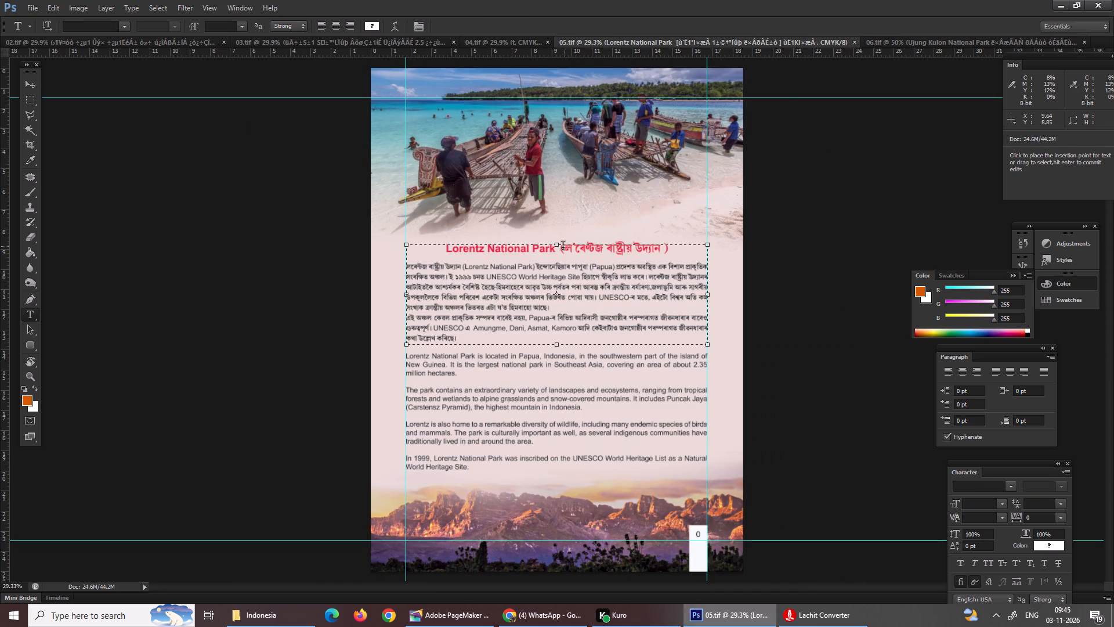
drag(563, 247, 562, 251)
key(ctrl+c)
key(ctrl+c)
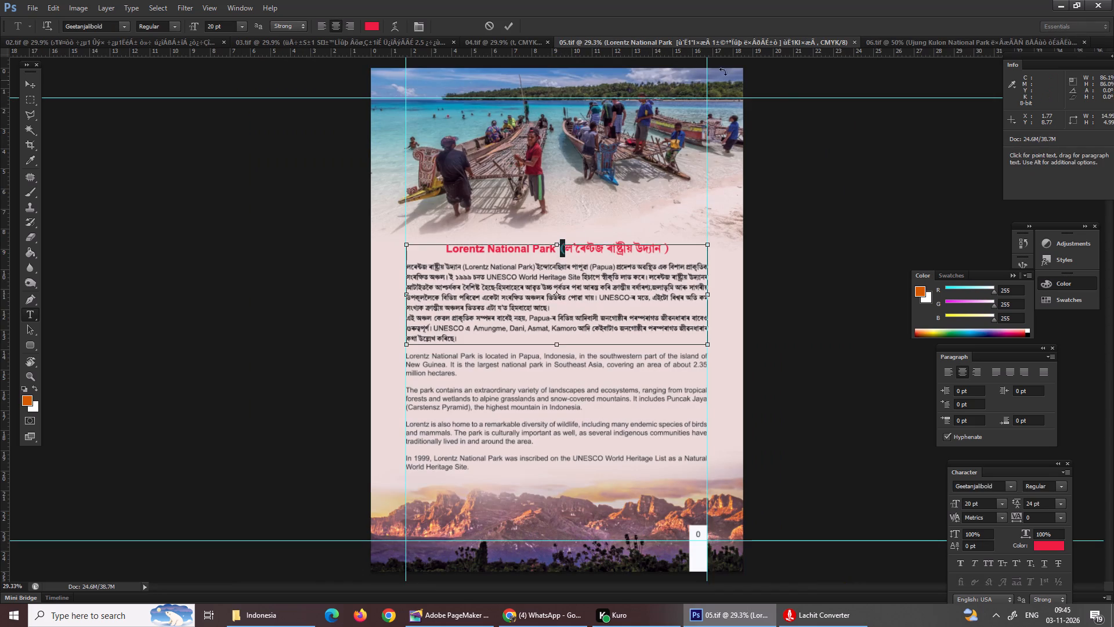
click(887, 39)
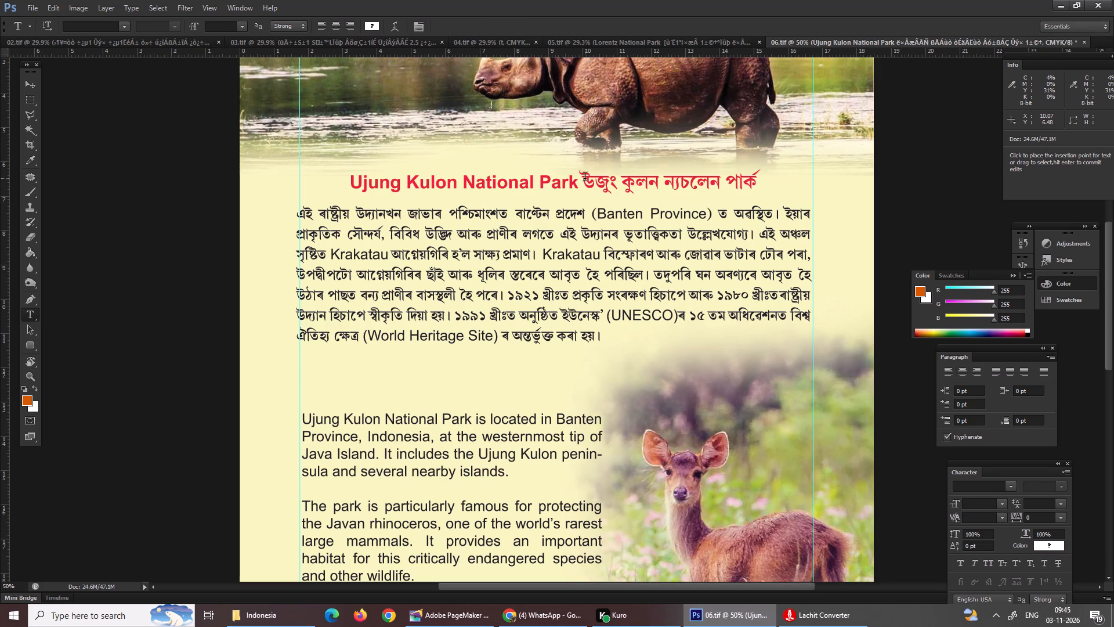
click(585, 178)
key(ctrl+v)
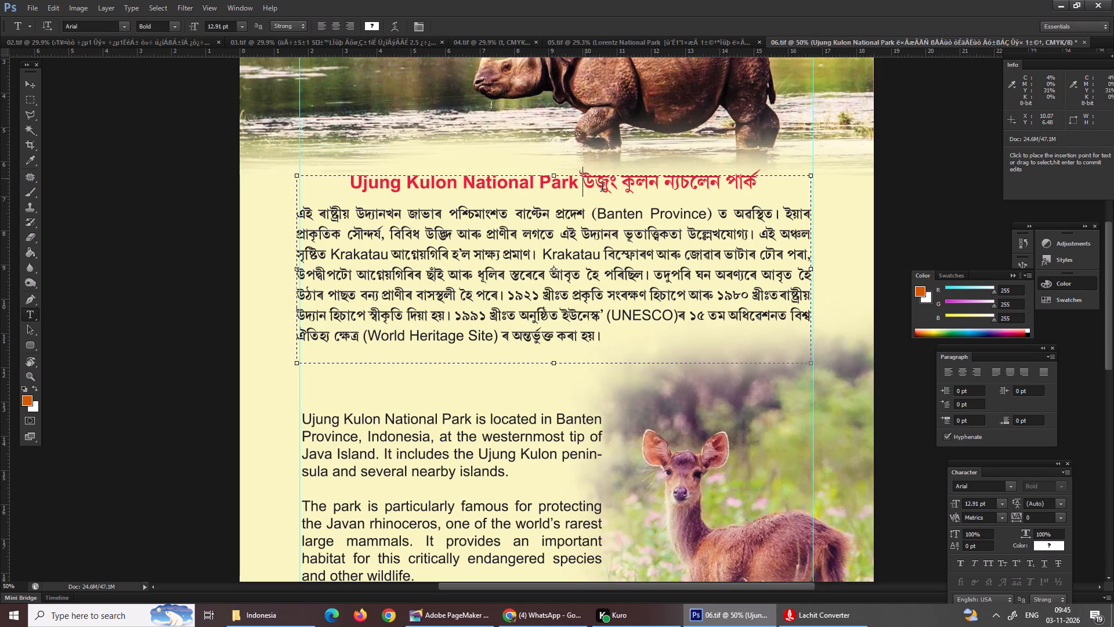
Copy the closing bracket from the Lorentz heading in 05.tif and paste it after the Assamese name in page 06's heading.
click(620, 41)
click(661, 241)
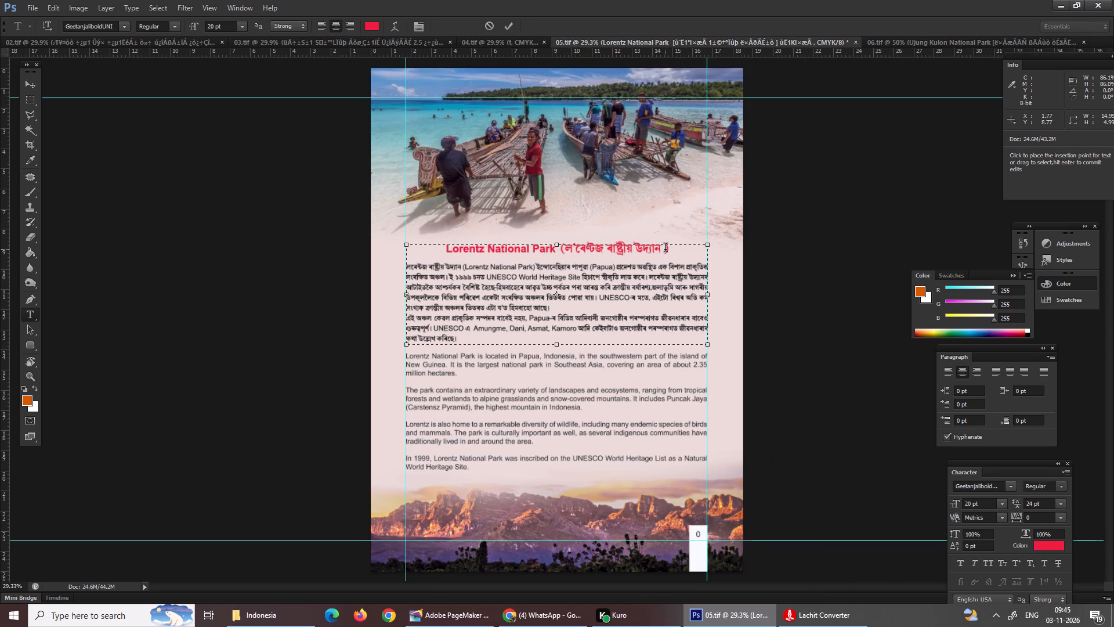
drag(665, 249, 675, 258)
key(ctrl+c)
key(ctrl+c)
click(929, 44)
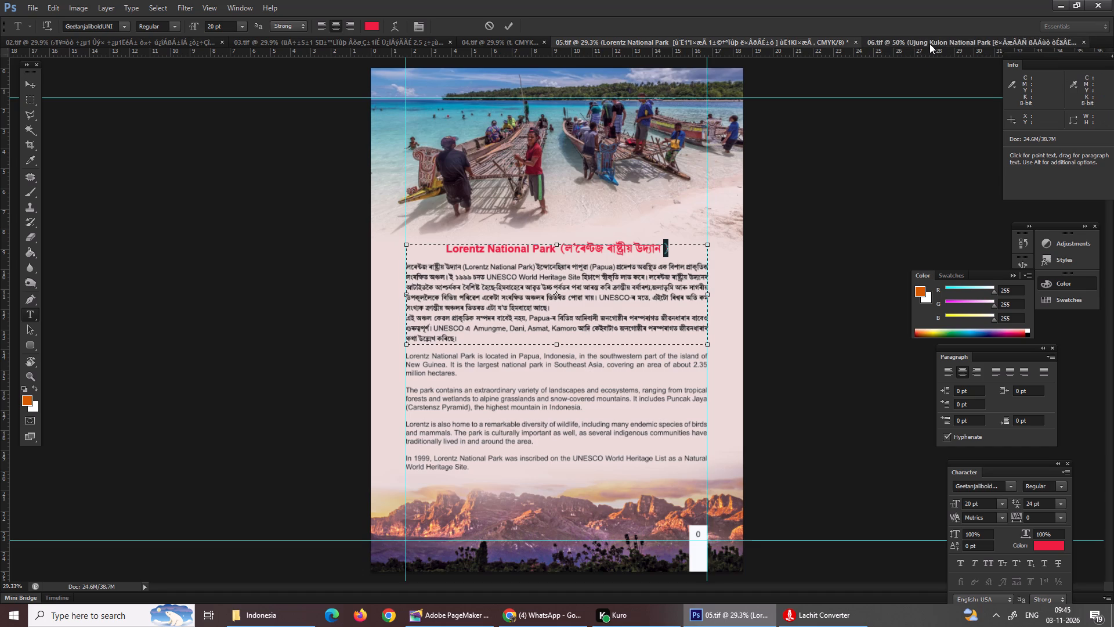
click(766, 180)
key(ctrl+v)
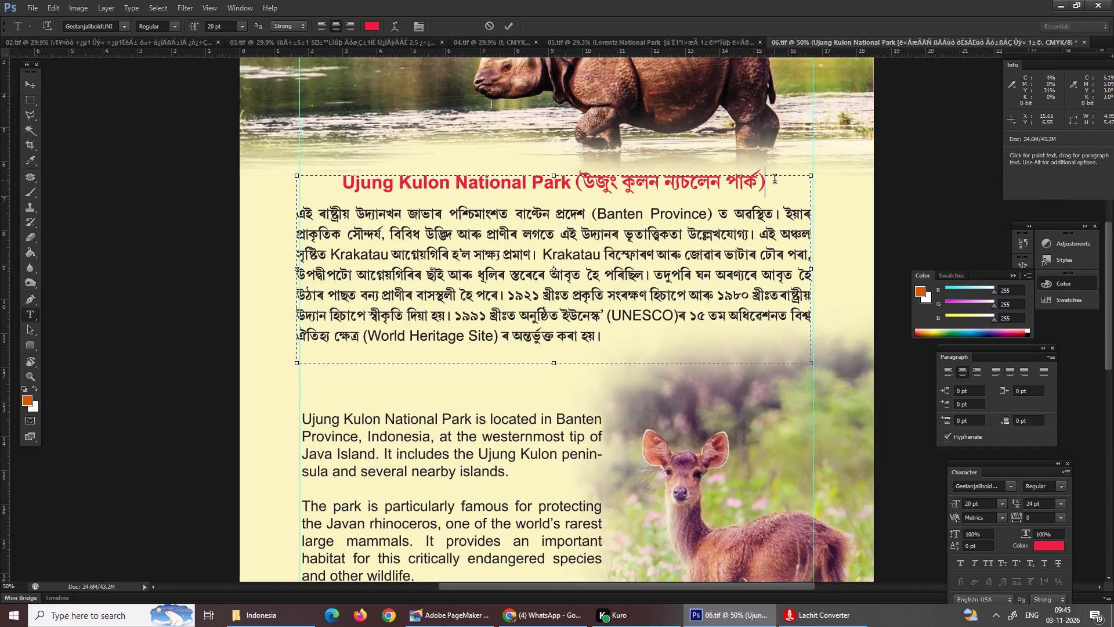
Set the font size of the whole Assamese body paragraph below page 06's heading to 12 pt.
click(516, 237)
drag(608, 341, 302, 218)
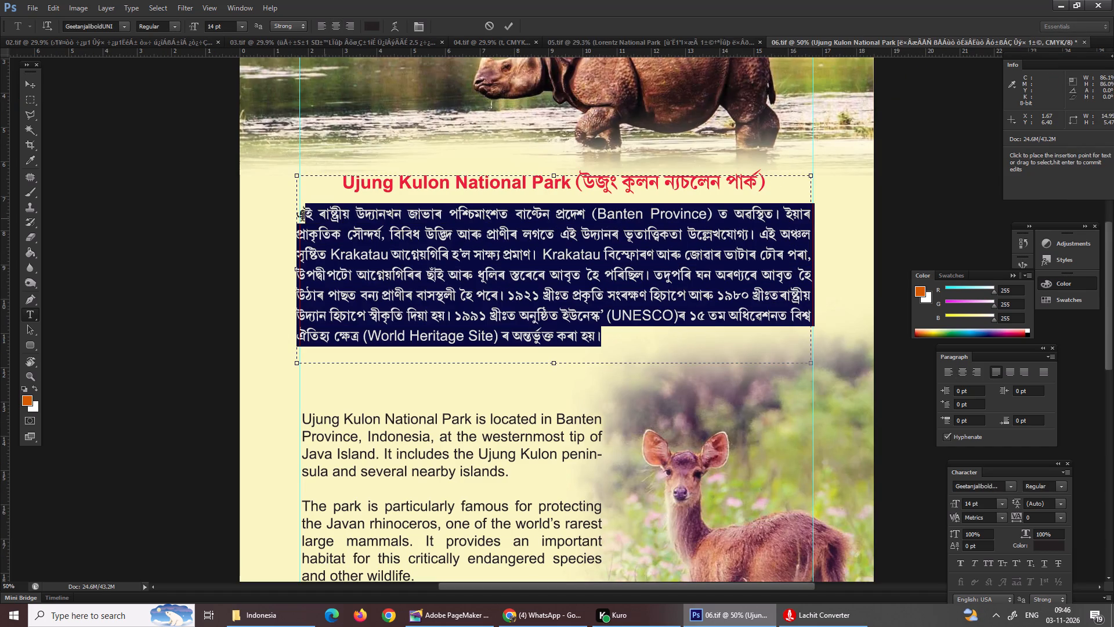
drag(302, 218, 300, 219)
click(966, 506)
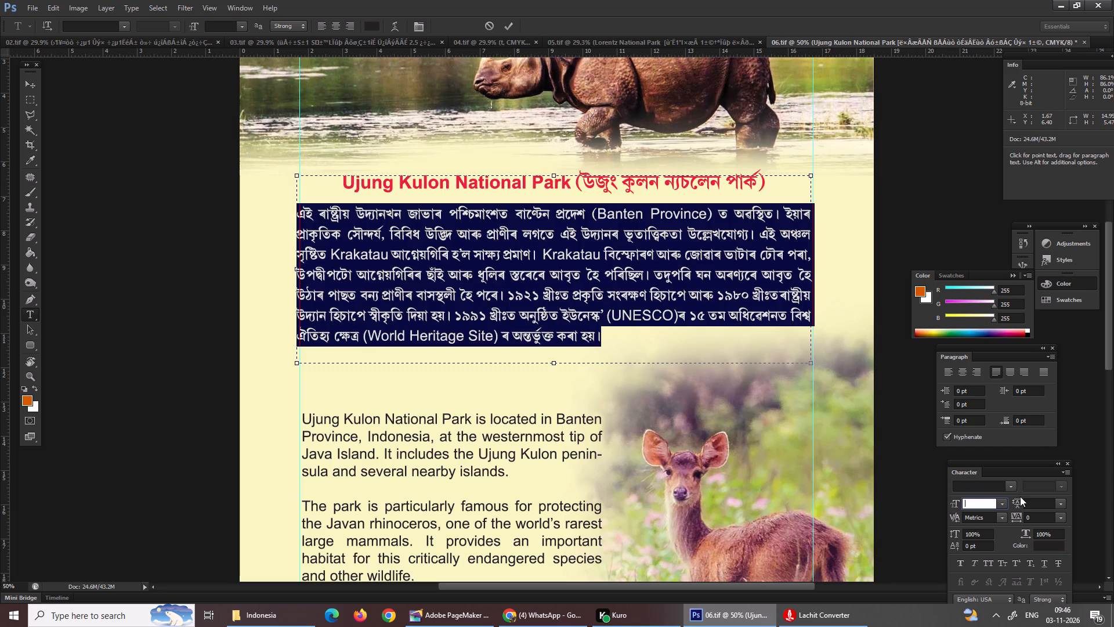
key(1)
key(2)
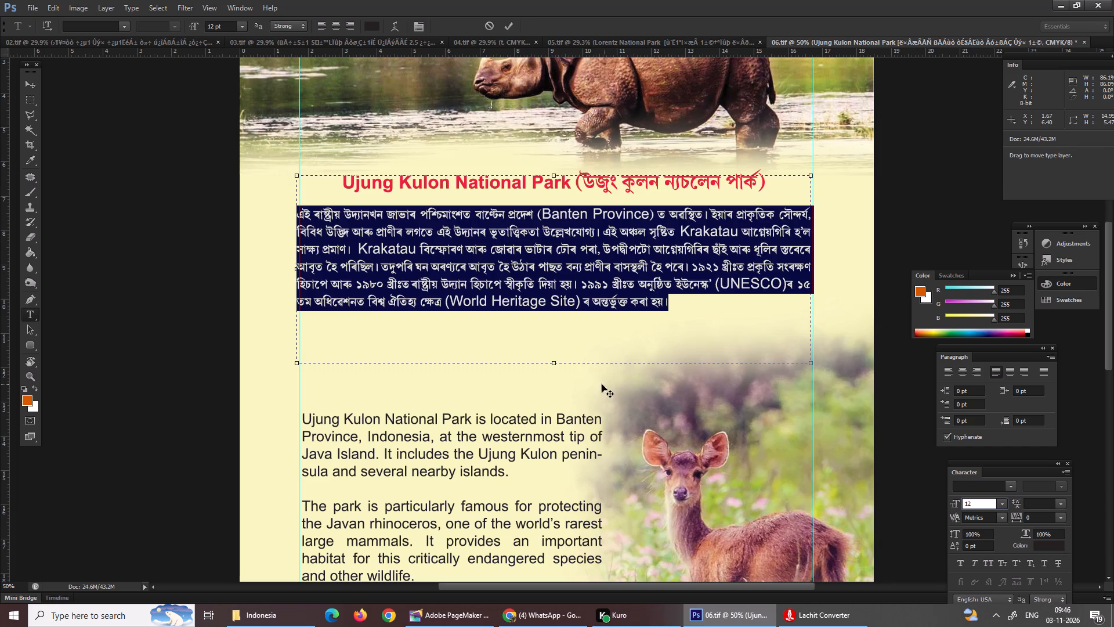
Shorten the Assamese text box from its lower edge to about 4.5 cm high.
drag(557, 366, 558, 331)
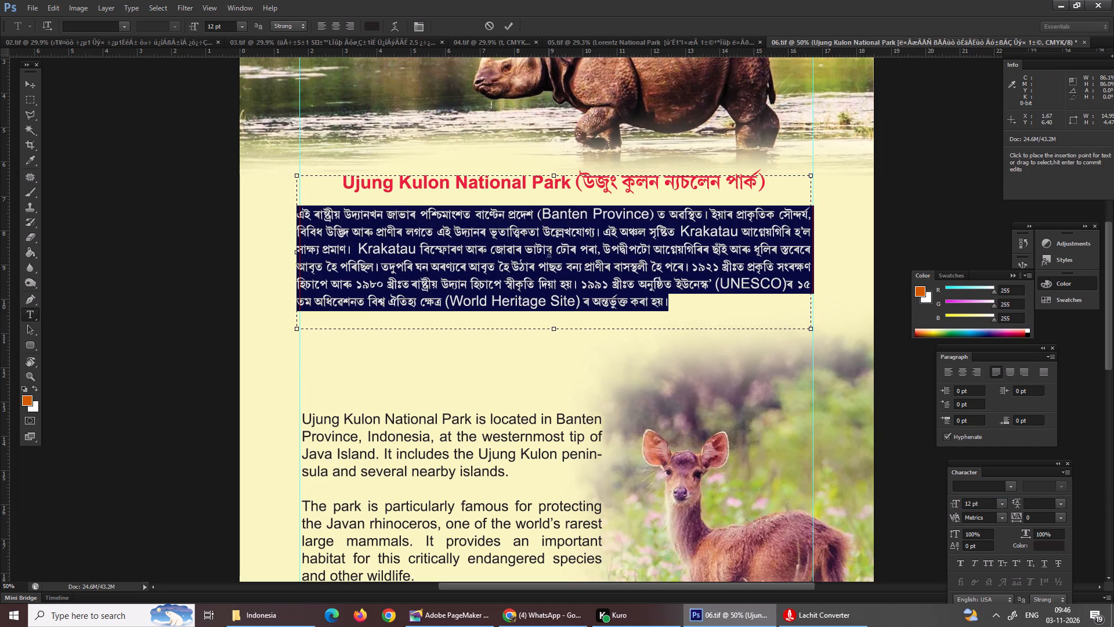
key(Return)
Set "(Banten Province)", the second "Krakatau", "(UNESCO)" and "(World Heritage Site)" in the Assamese paragraph to 10 pt.
drag(538, 209, 644, 211)
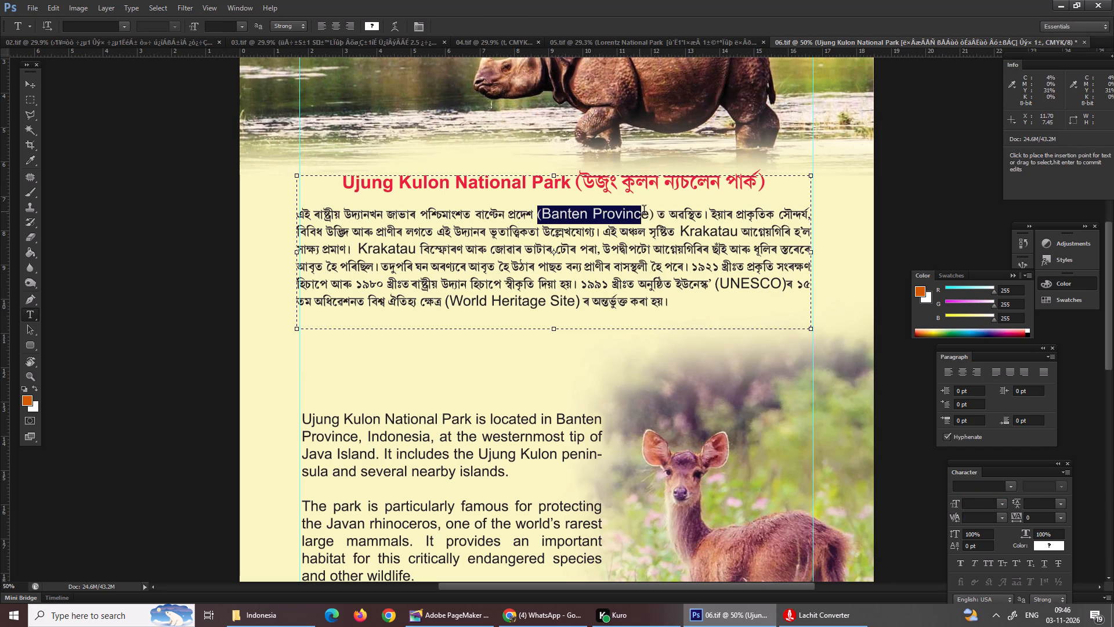
drag(644, 211, 654, 215)
drag(986, 505, 917, 508)
text(10)
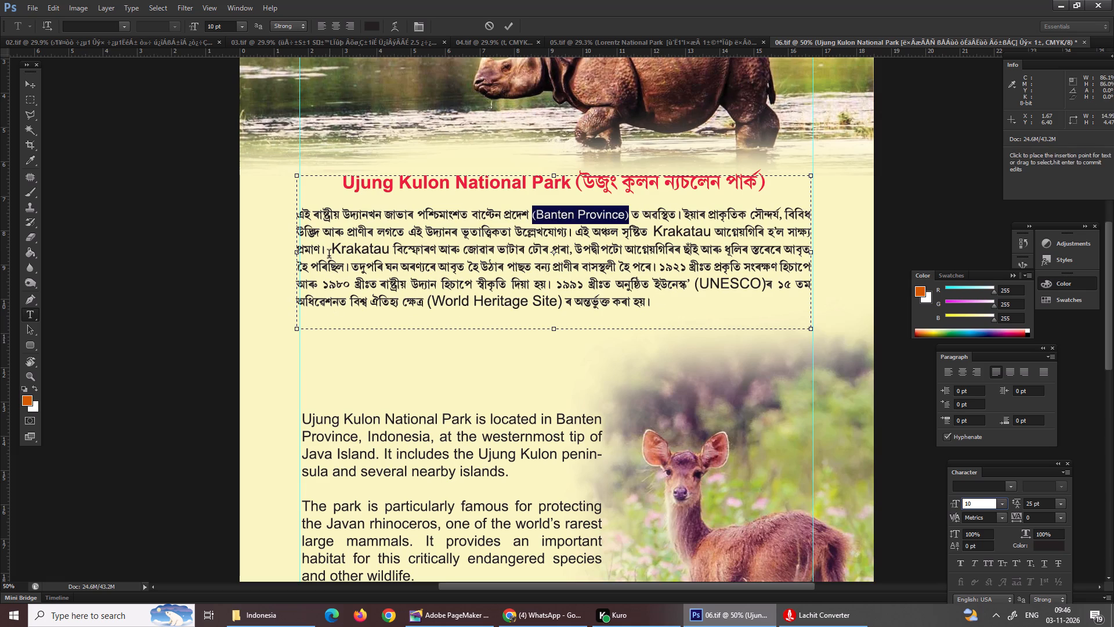
drag(329, 255, 390, 253)
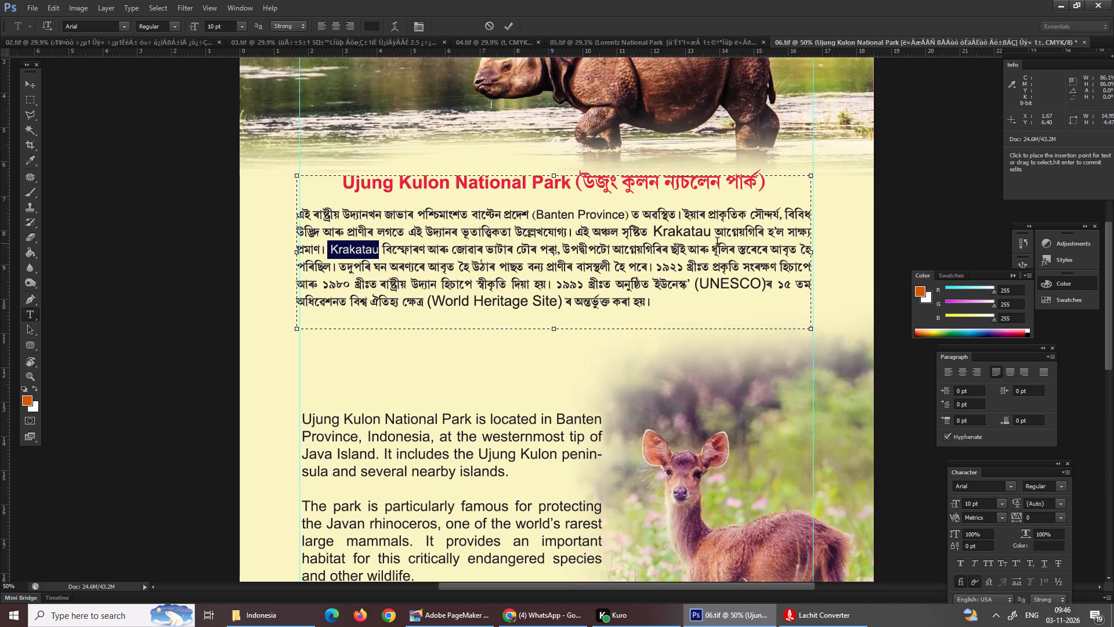
drag(696, 284, 762, 282)
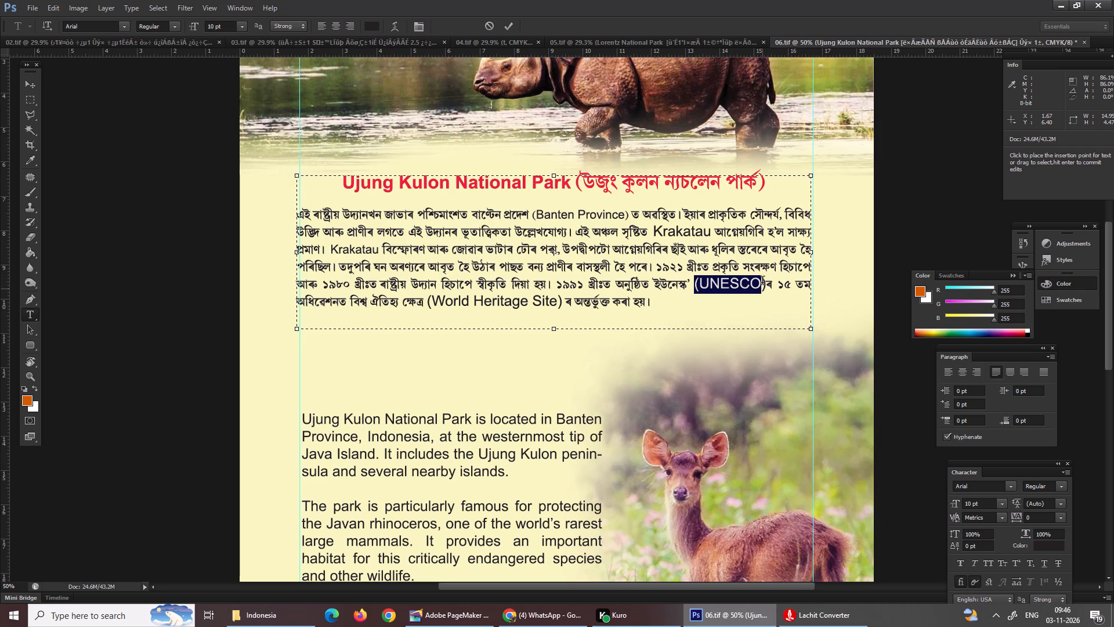
drag(762, 282, 766, 284)
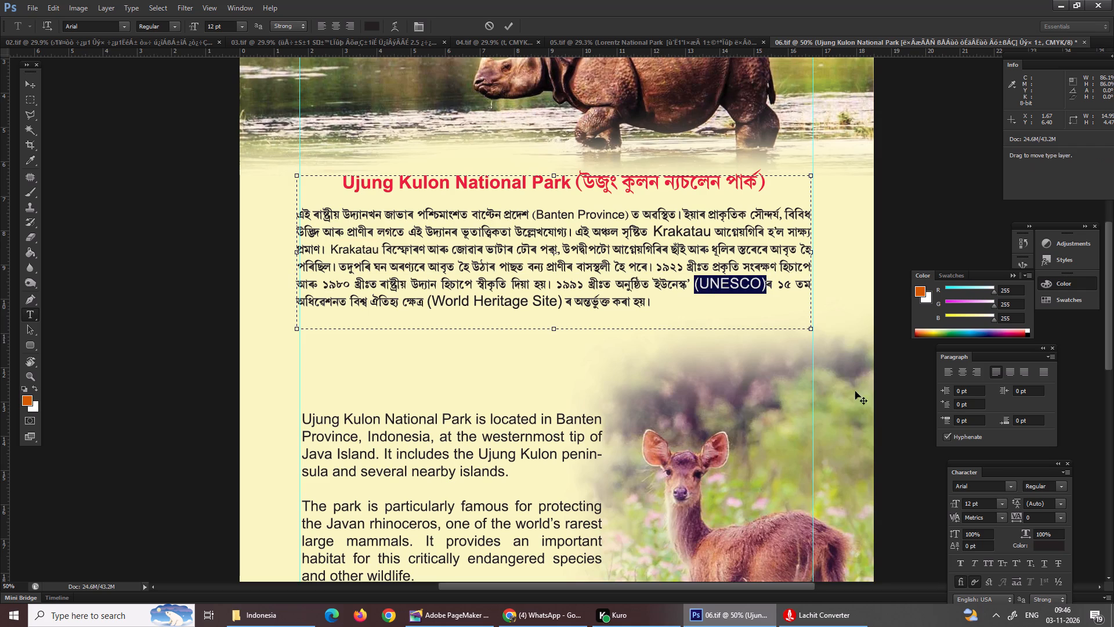
drag(977, 505, 954, 508)
key(1)
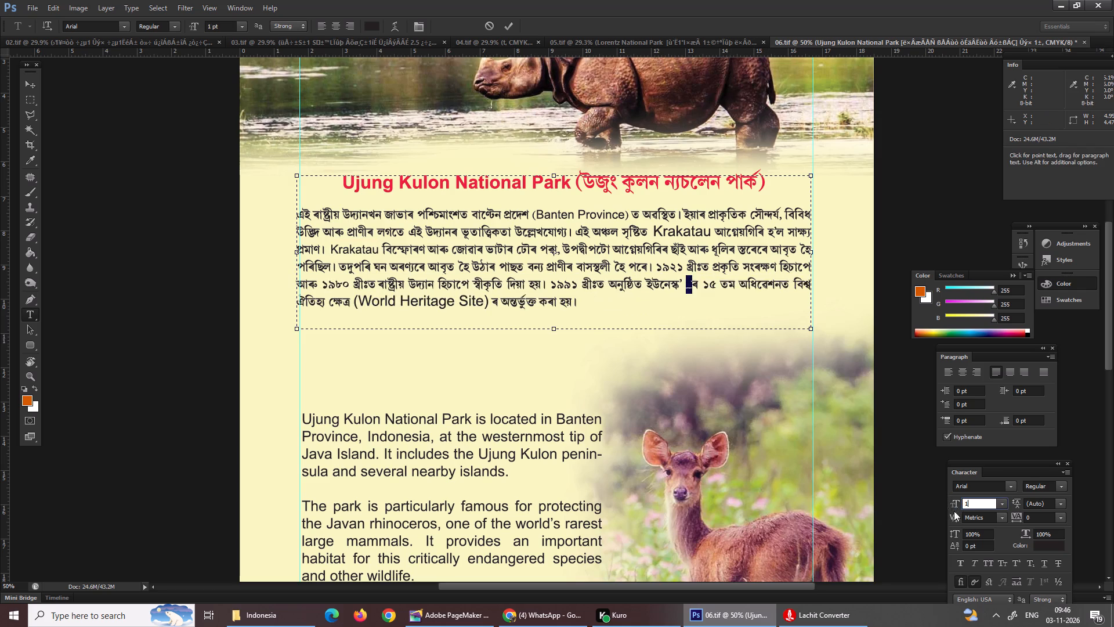
key(0)
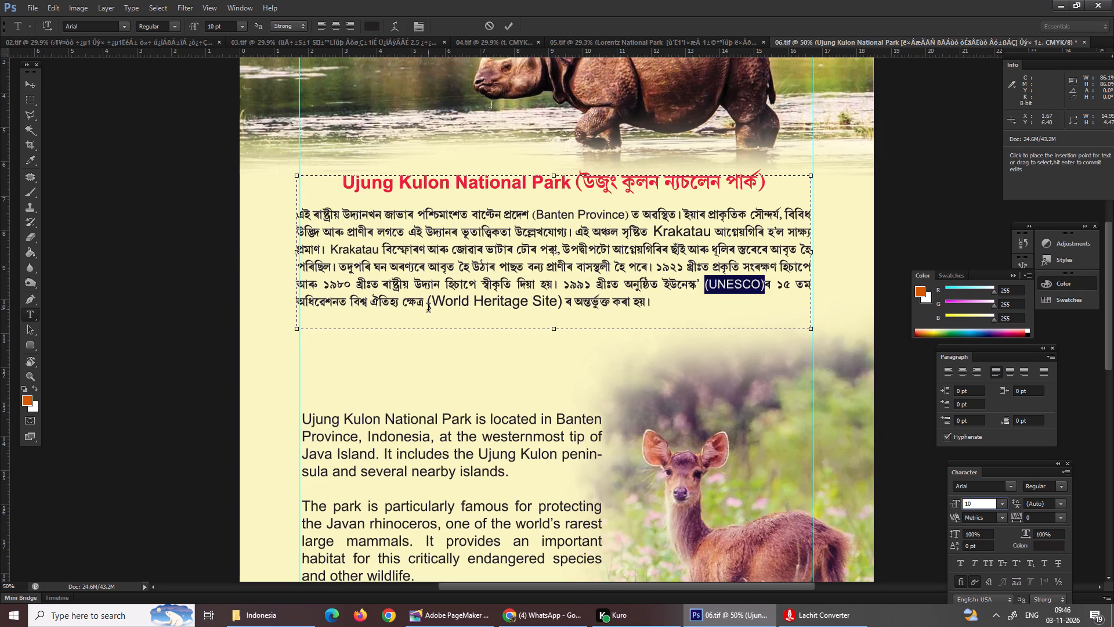
drag(428, 309, 562, 306)
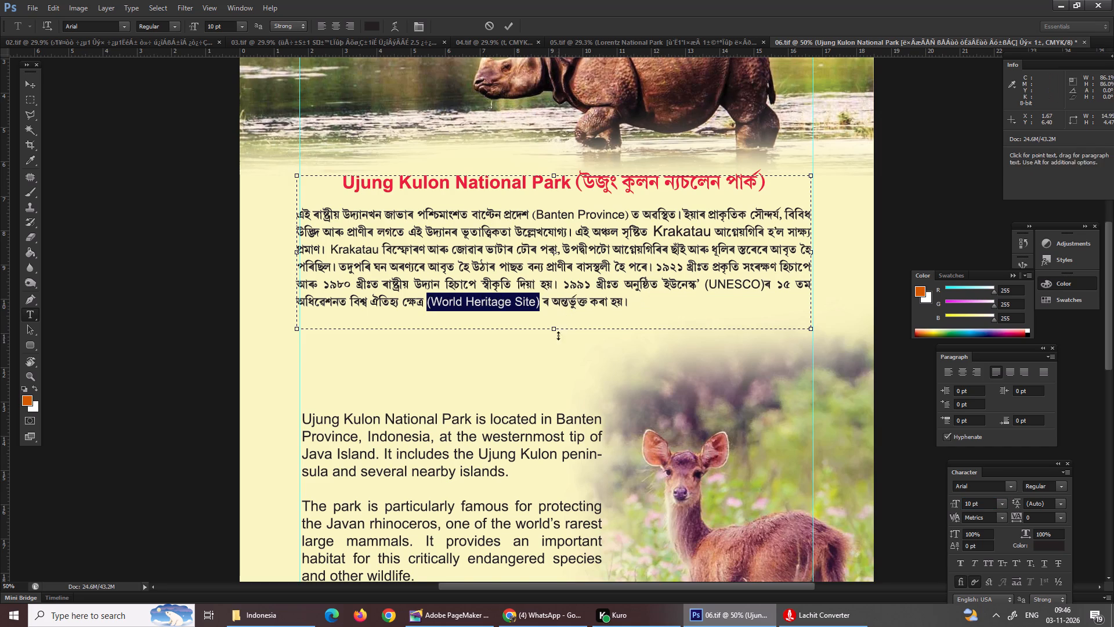
scroll(555, 337, down, 5)
scroll(552, 320, up, 1)
scroll(552, 320, down, 4)
key(Return)
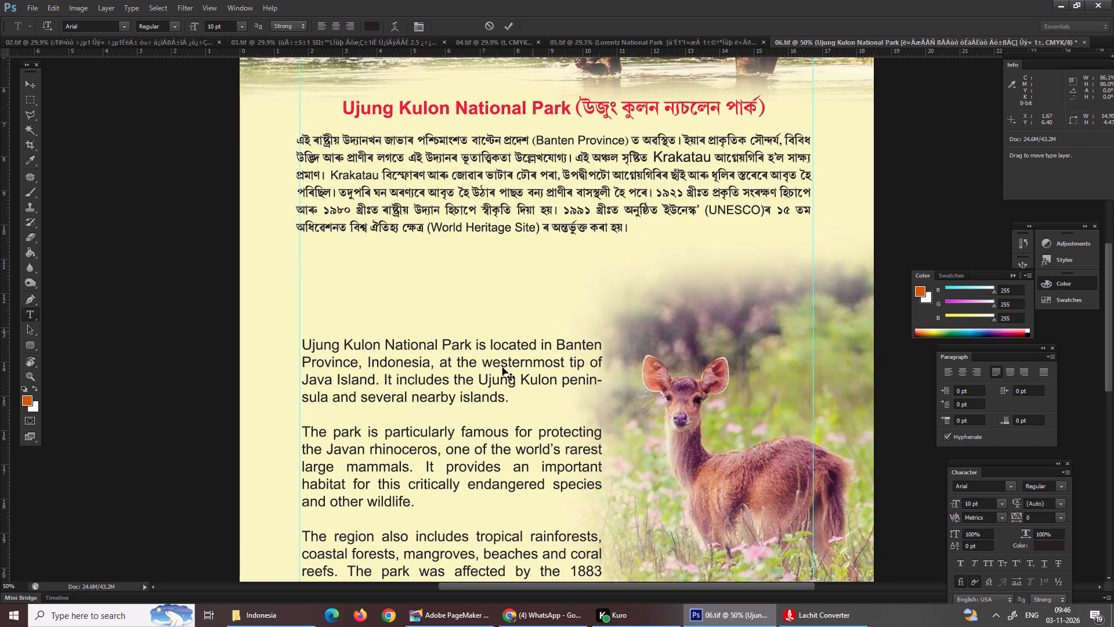
Set the font size of the entire English Ujung Kulon text block to 10 pt.
scroll(501, 374, down, 3)
scroll(501, 376, up, 1)
scroll(501, 376, down, 1)
scroll(501, 376, up, 2)
click(425, 389)
key(ctrl+a)
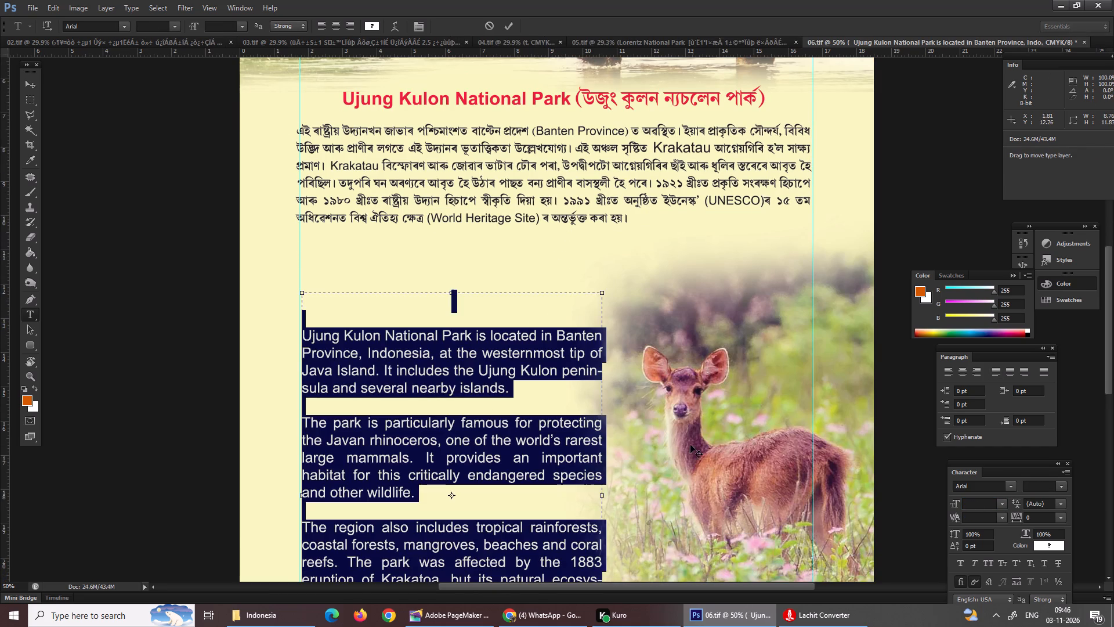
click(970, 506)
text(10)
scroll(452, 323, up, 1)
scroll(452, 323, down, 4)
scroll(452, 323, up, 2)
scroll(452, 323, down, 3)
scroll(473, 361, up, 3)
scroll(478, 366, down, 2)
scroll(493, 378, up, 1)
scroll(508, 387, down, 3)
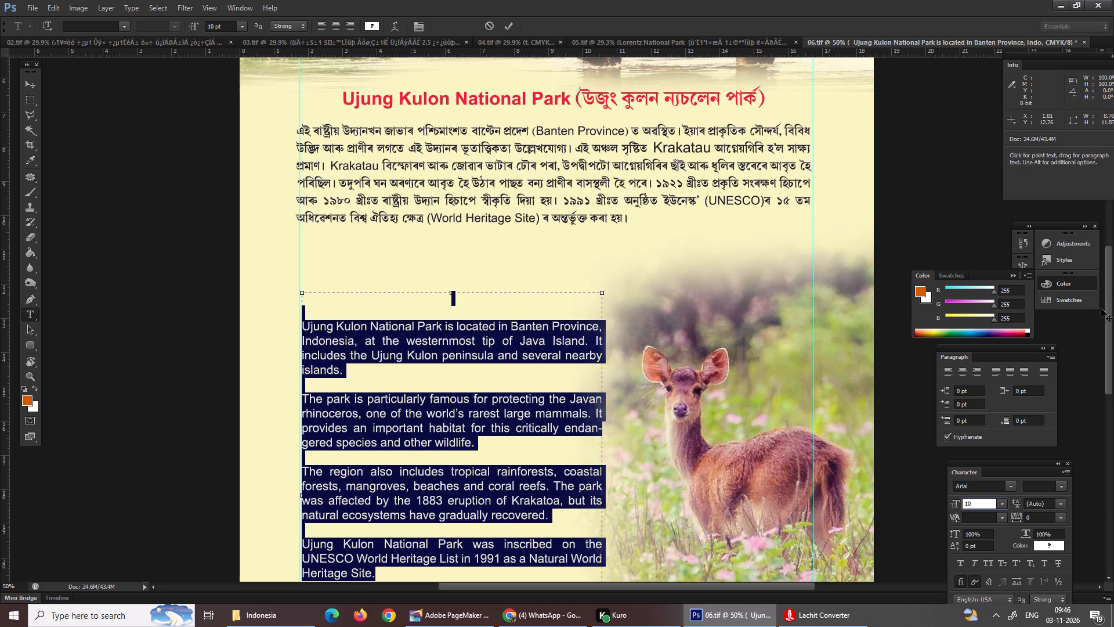
key(ctrl+0)
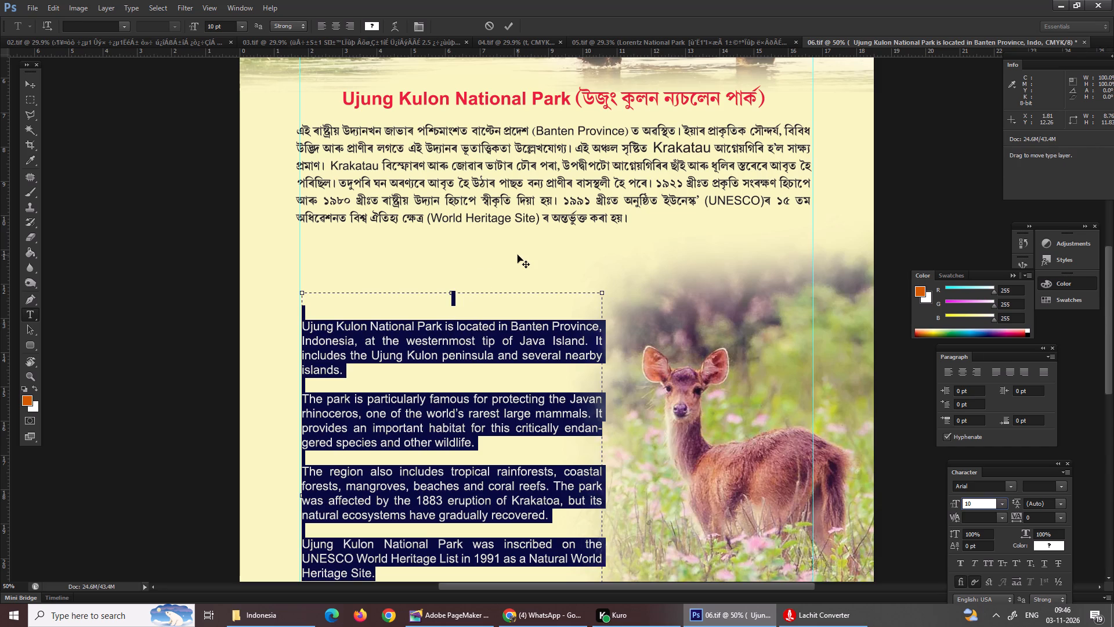
key(Return)
key(ctrl+0)
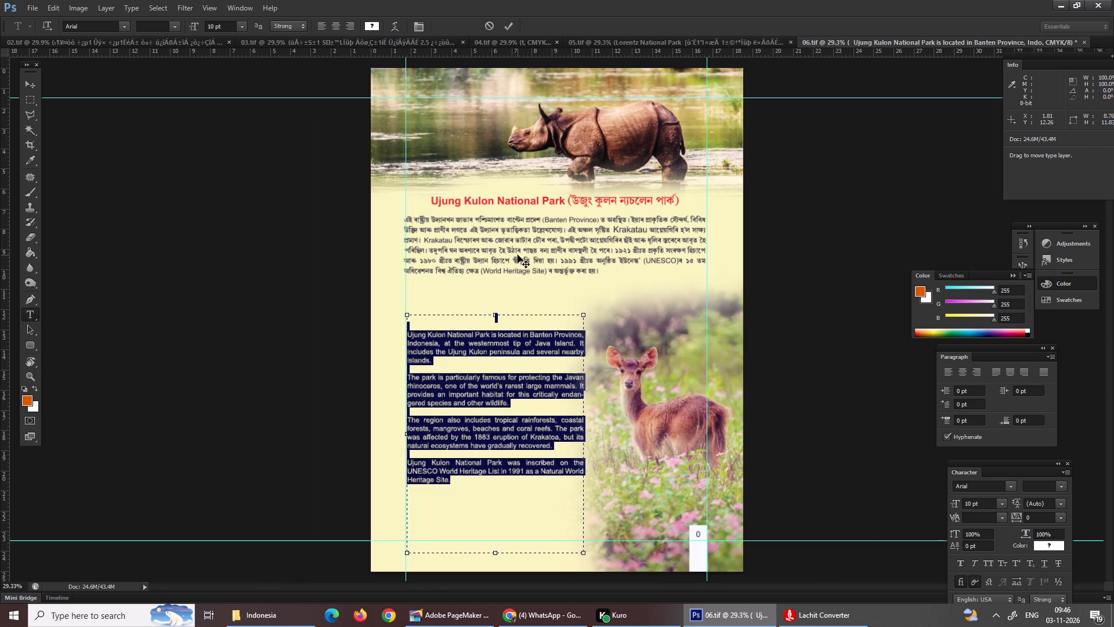
key(ctrl+equal)
key(ctrl+equal)
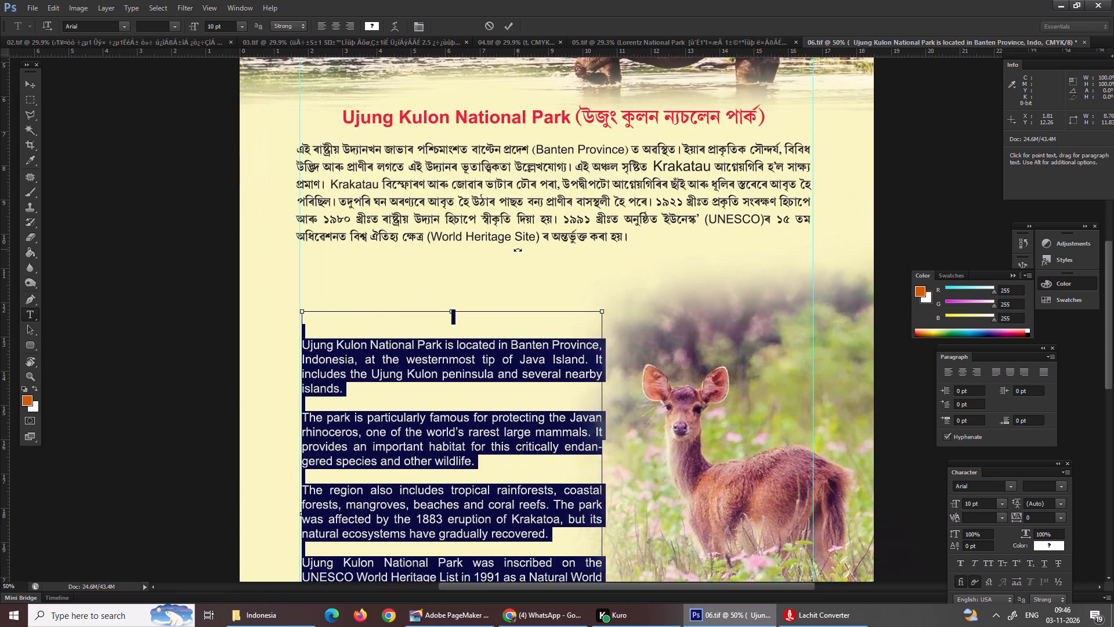
scroll(522, 250, up, 2)
key(Return)
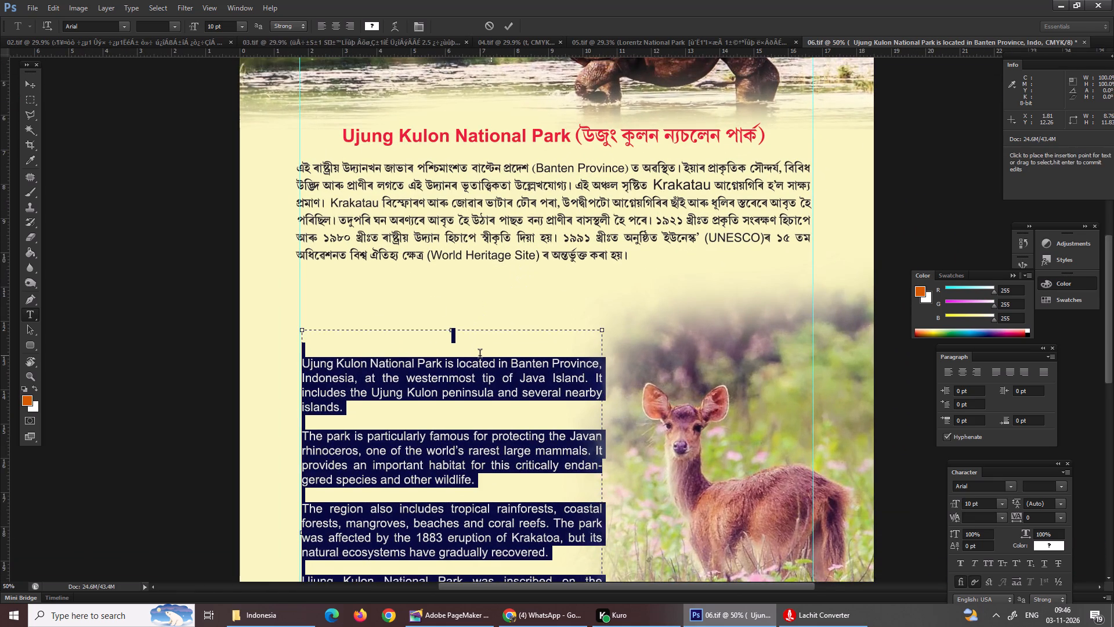
key(Return)
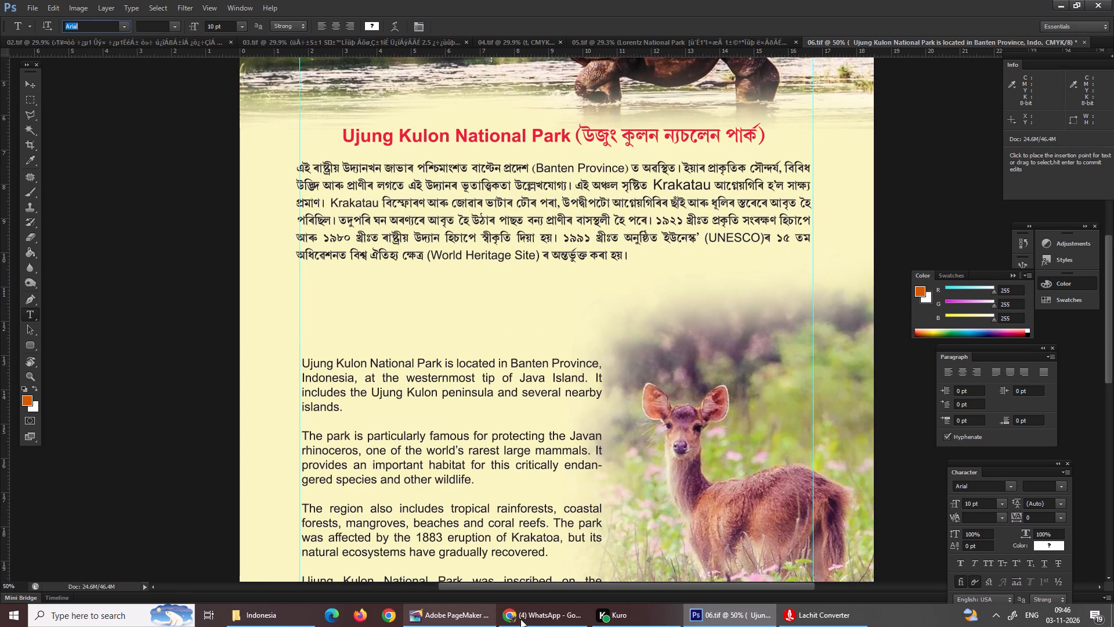
Switch to PageMaker, add the word "নশ্যনেল" after "বৈশিষ্ট" in the scratch text, and copy it.
click(464, 626)
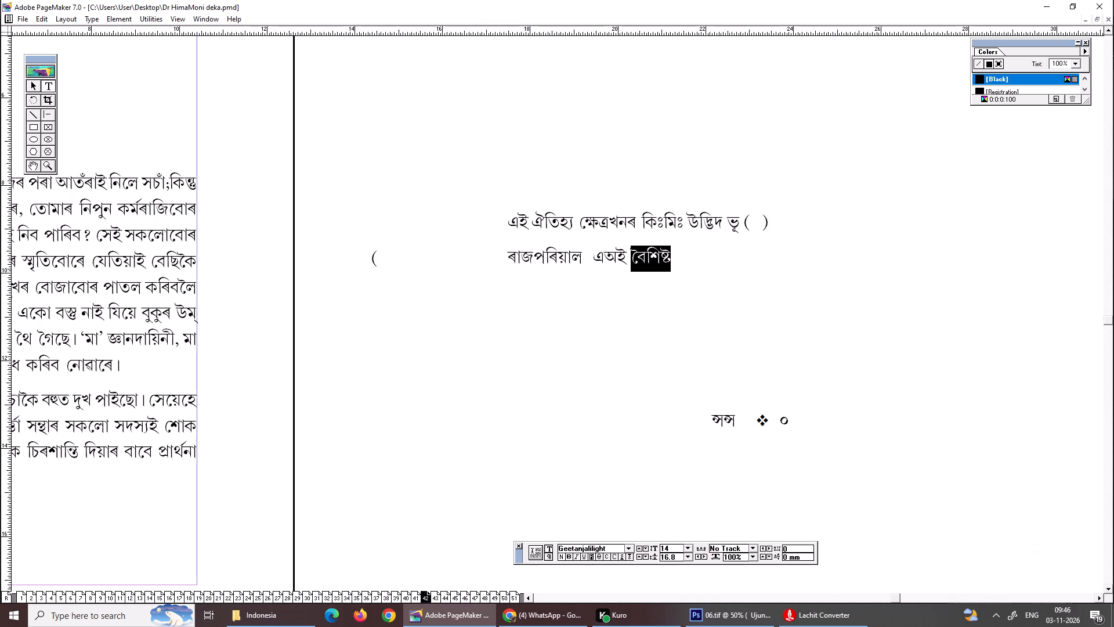
click(729, 249)
key(space)
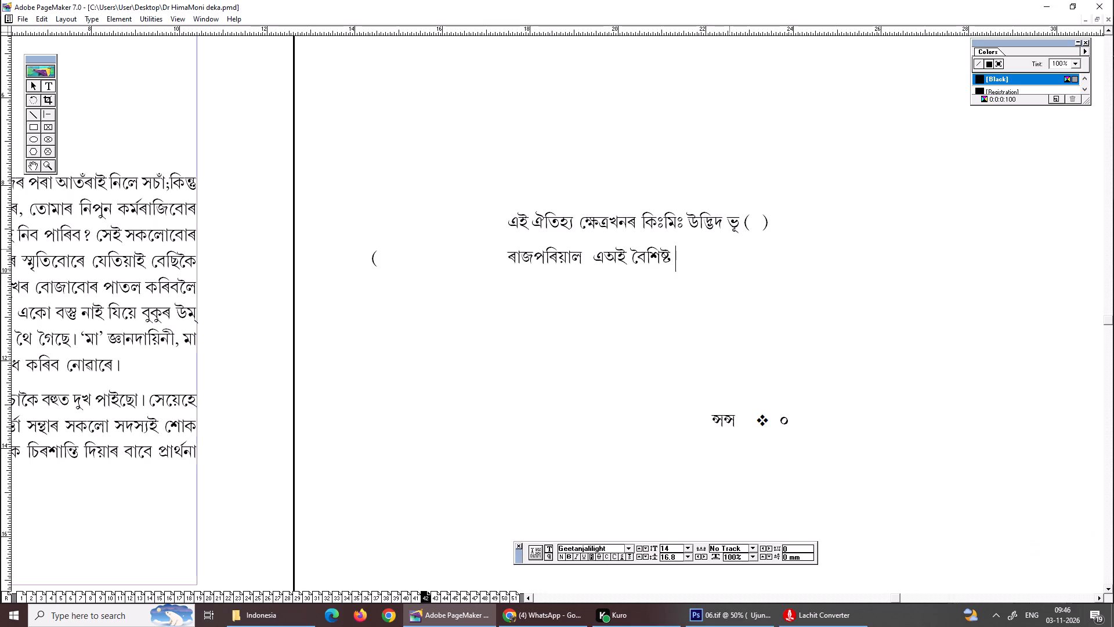
text(vM`svn)
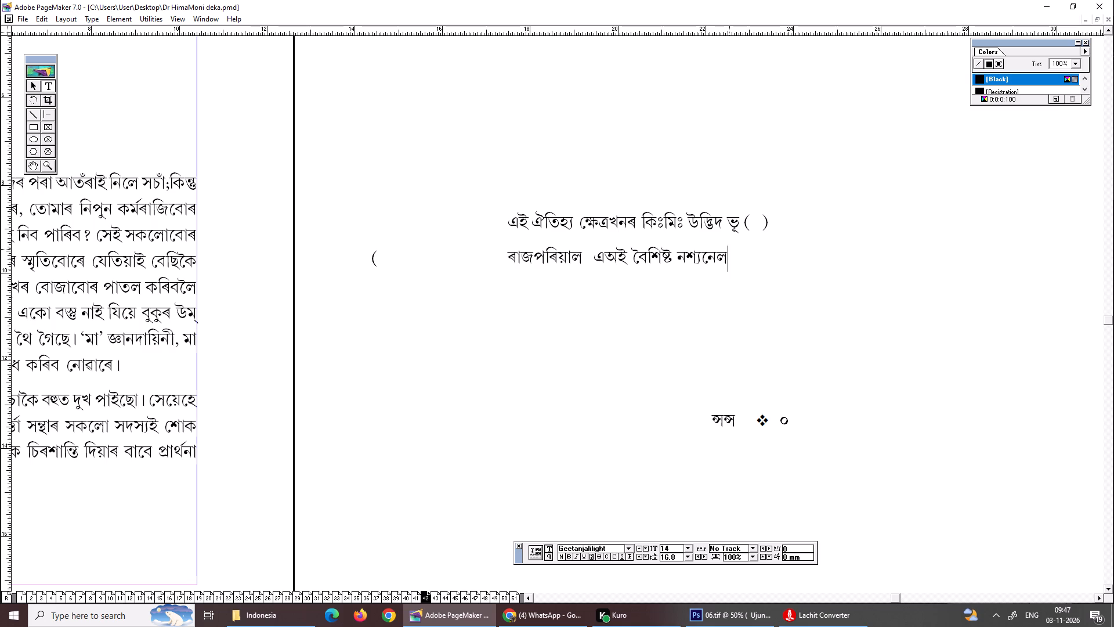
drag(677, 257, 764, 255)
key(ctrl+c)
key(ctrl+c)
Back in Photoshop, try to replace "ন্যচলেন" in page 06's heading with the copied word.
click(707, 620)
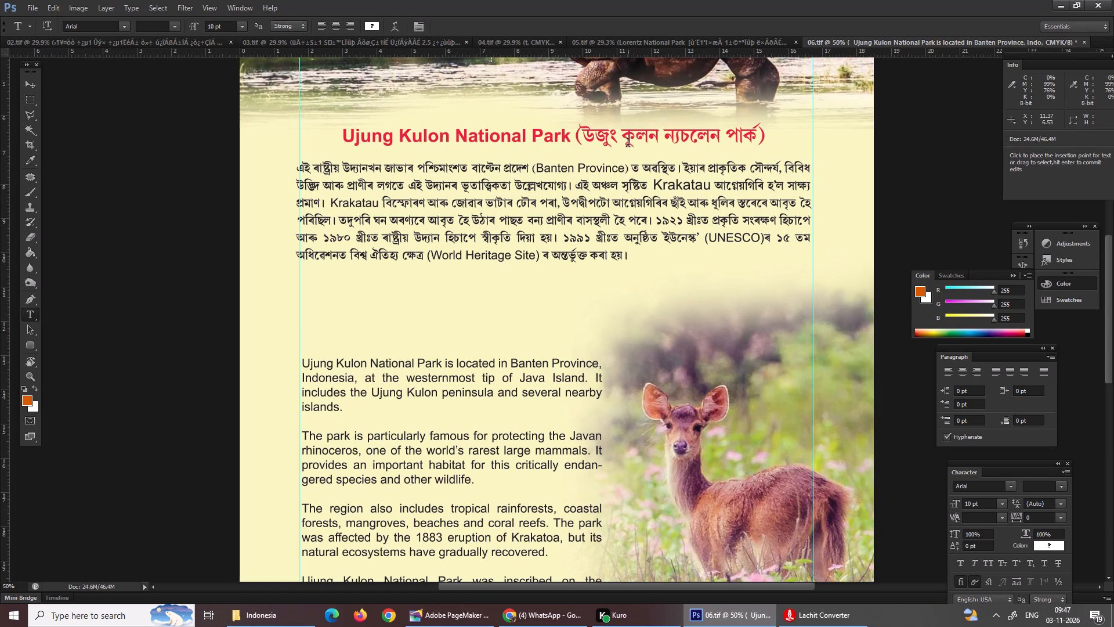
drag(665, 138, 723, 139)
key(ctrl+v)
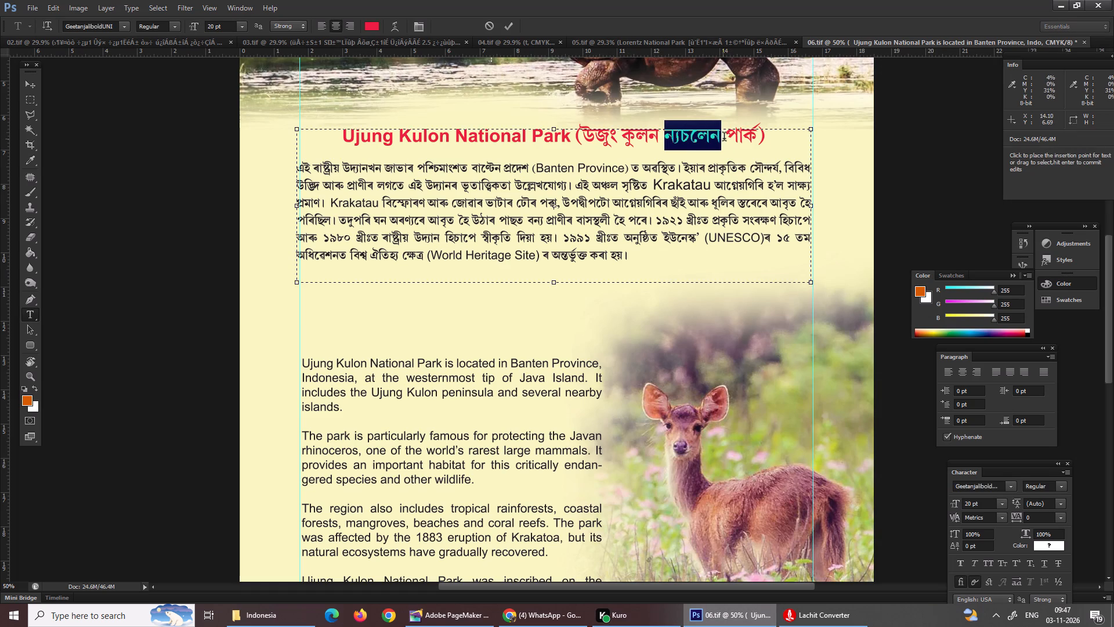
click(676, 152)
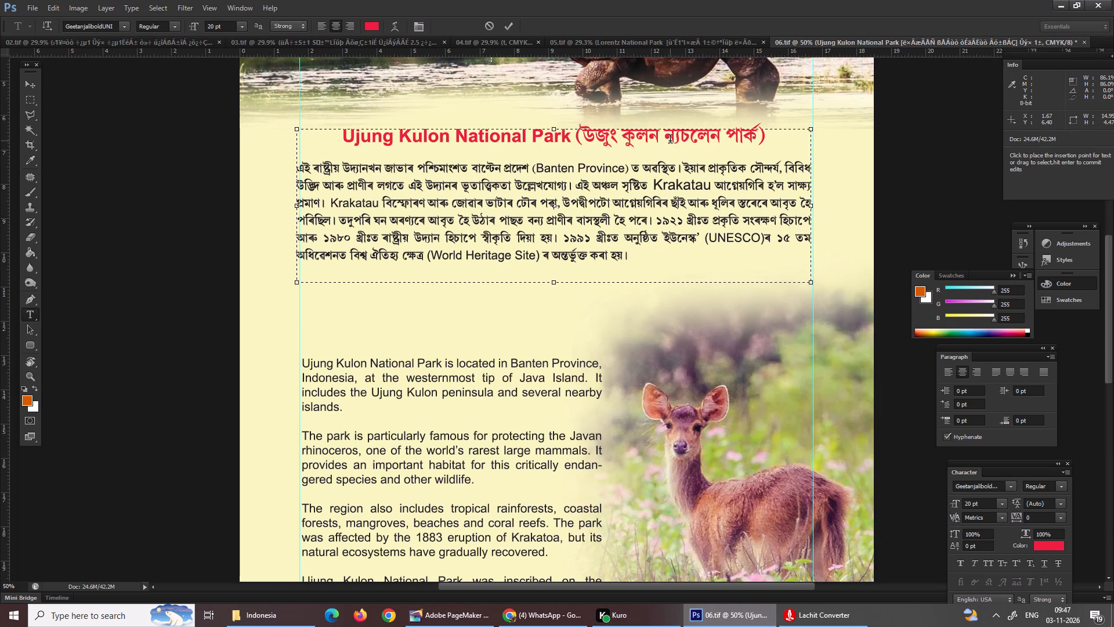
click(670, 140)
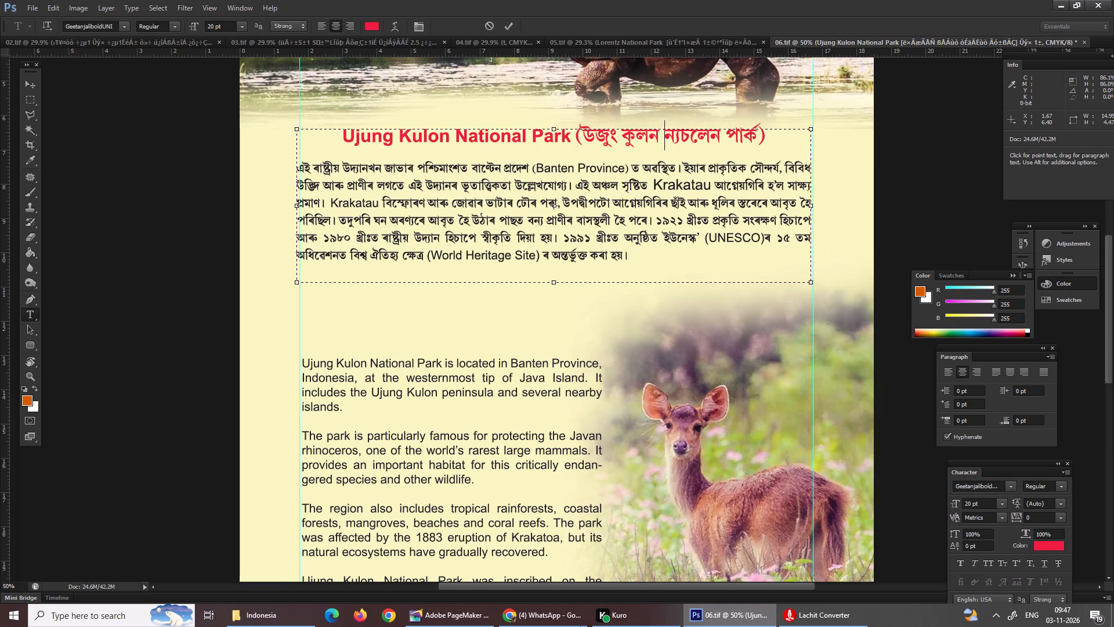
Switch to PageMaker, correct the scratch word "নশ্যনেল" to "নেশ্যনেল", and copy it.
click(425, 614)
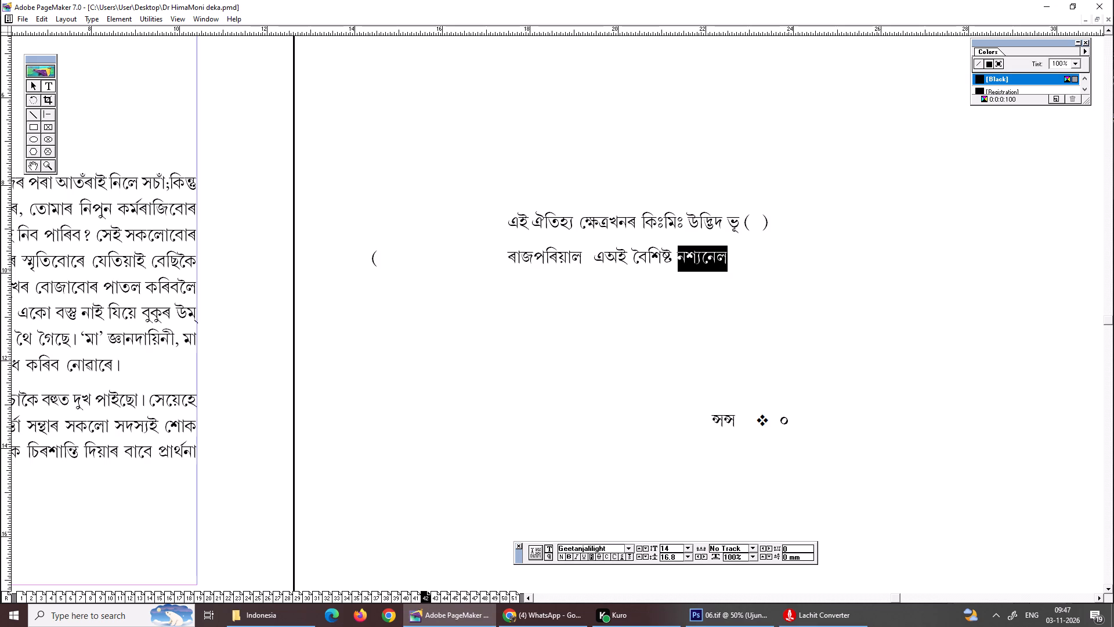
click(675, 248)
key(a)
drag(676, 254, 725, 254)
drag(725, 254, 742, 255)
key(ctrl+c)
key(ctrl+c)
key(ctrl+c)
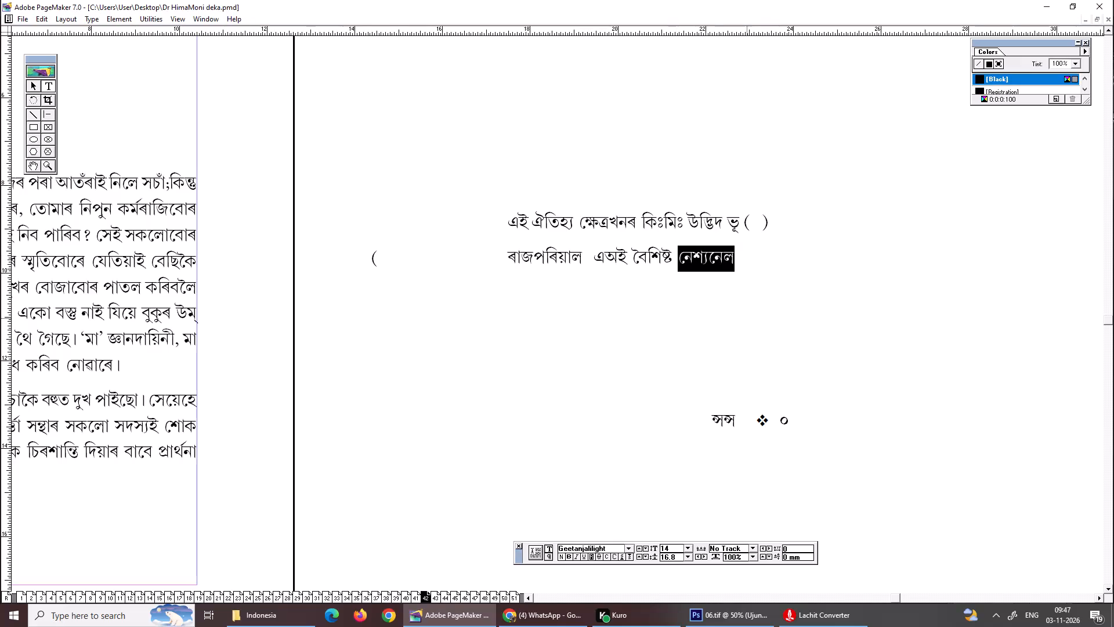
key(ctrl+c)
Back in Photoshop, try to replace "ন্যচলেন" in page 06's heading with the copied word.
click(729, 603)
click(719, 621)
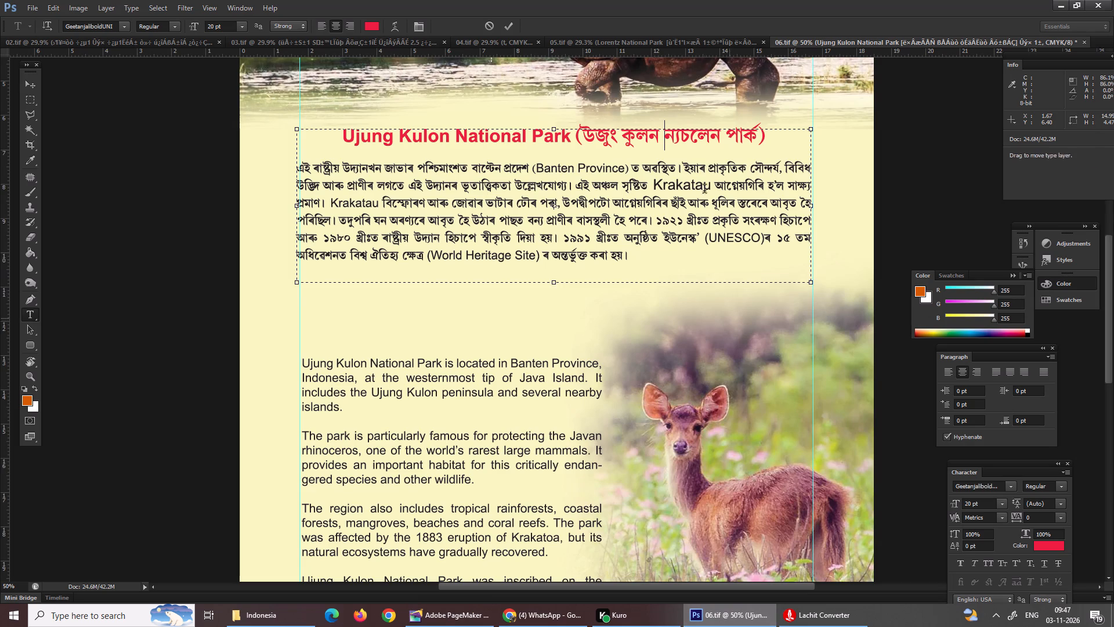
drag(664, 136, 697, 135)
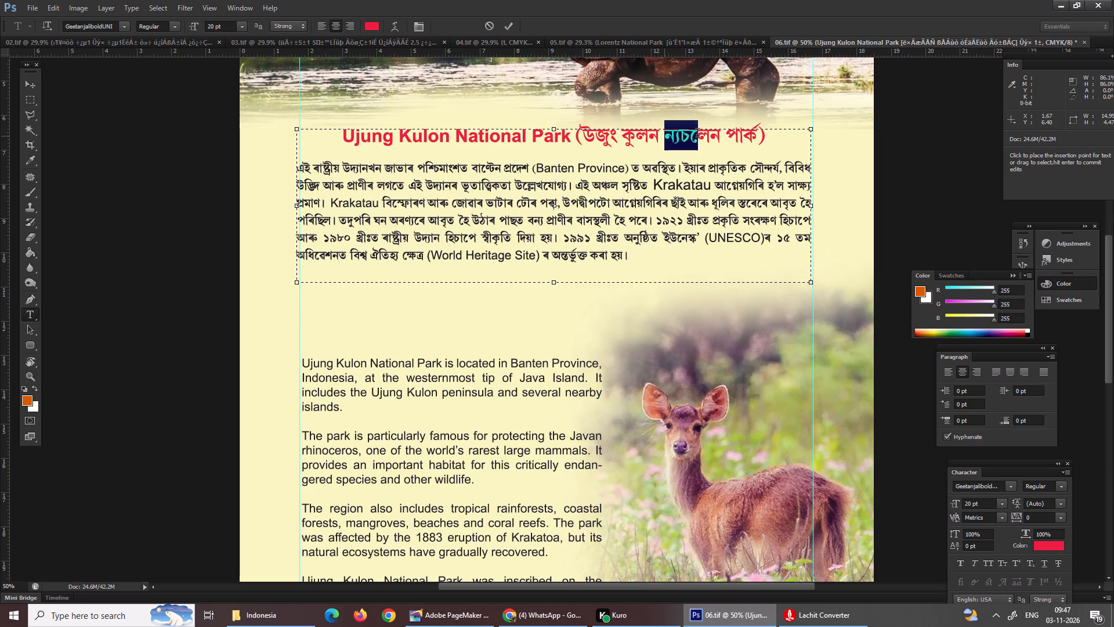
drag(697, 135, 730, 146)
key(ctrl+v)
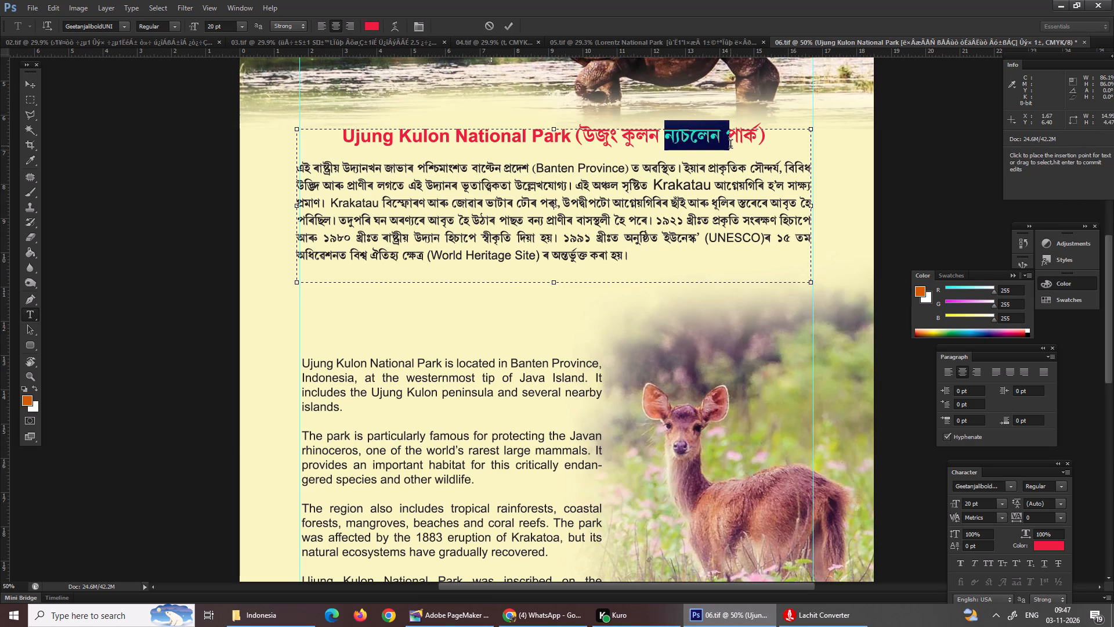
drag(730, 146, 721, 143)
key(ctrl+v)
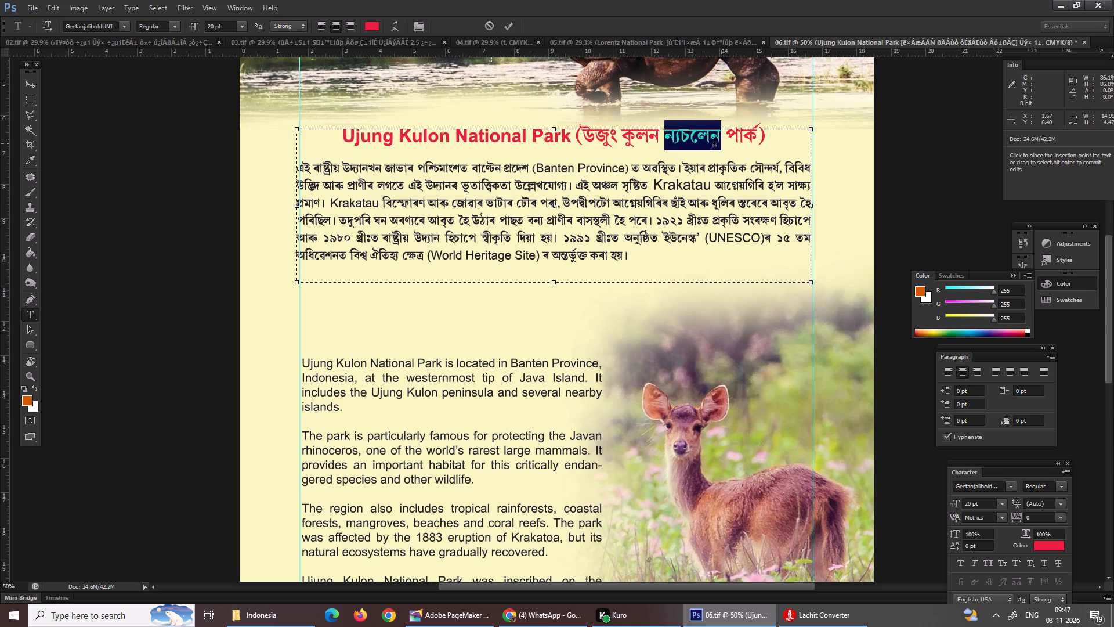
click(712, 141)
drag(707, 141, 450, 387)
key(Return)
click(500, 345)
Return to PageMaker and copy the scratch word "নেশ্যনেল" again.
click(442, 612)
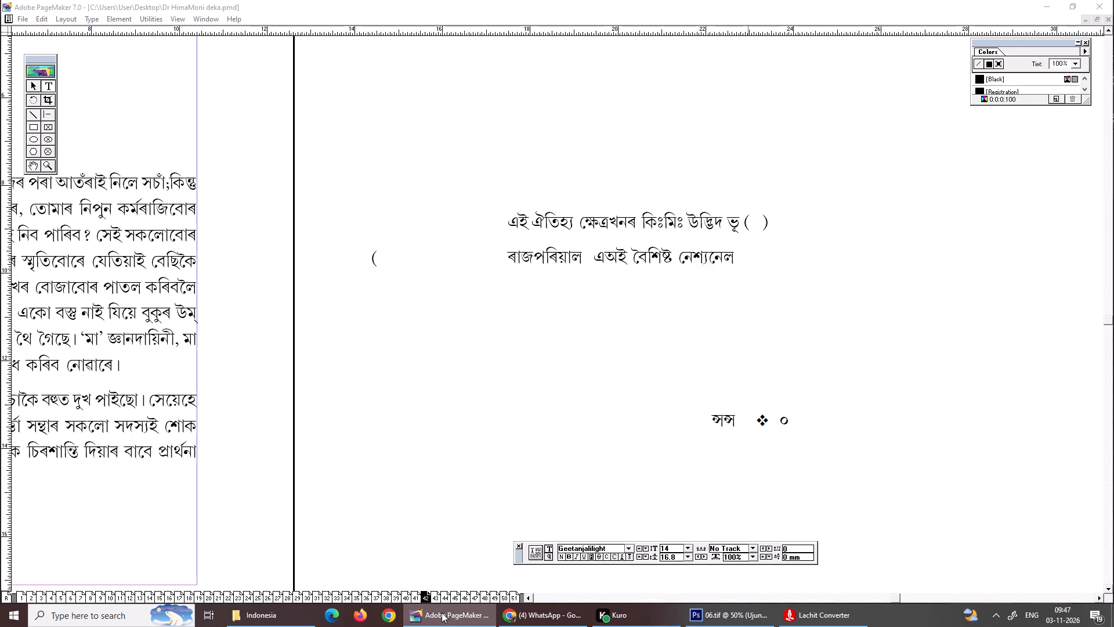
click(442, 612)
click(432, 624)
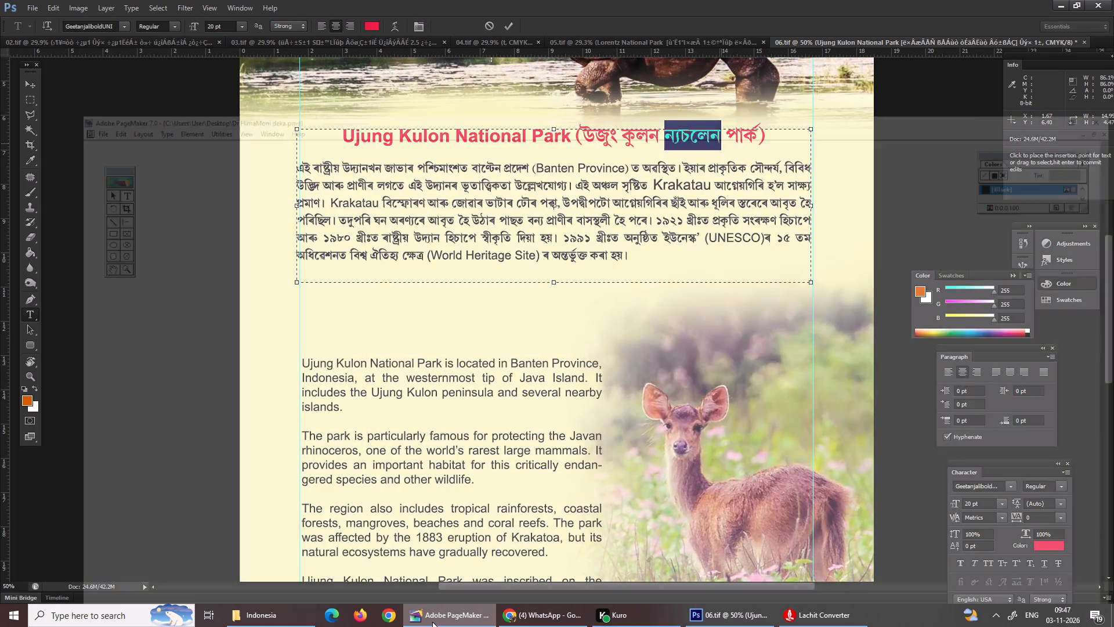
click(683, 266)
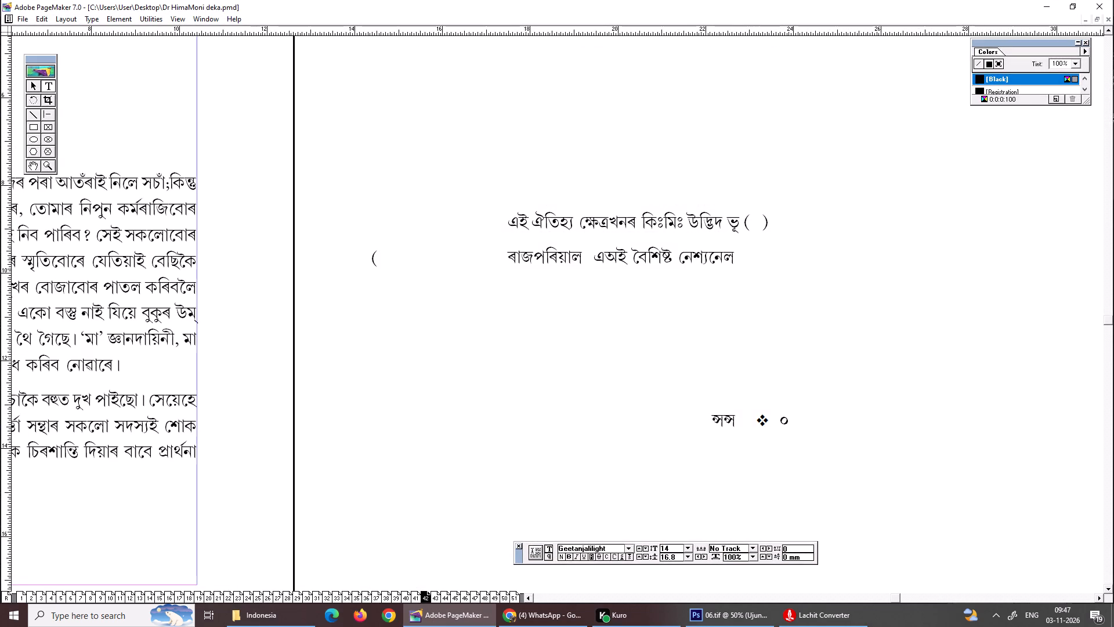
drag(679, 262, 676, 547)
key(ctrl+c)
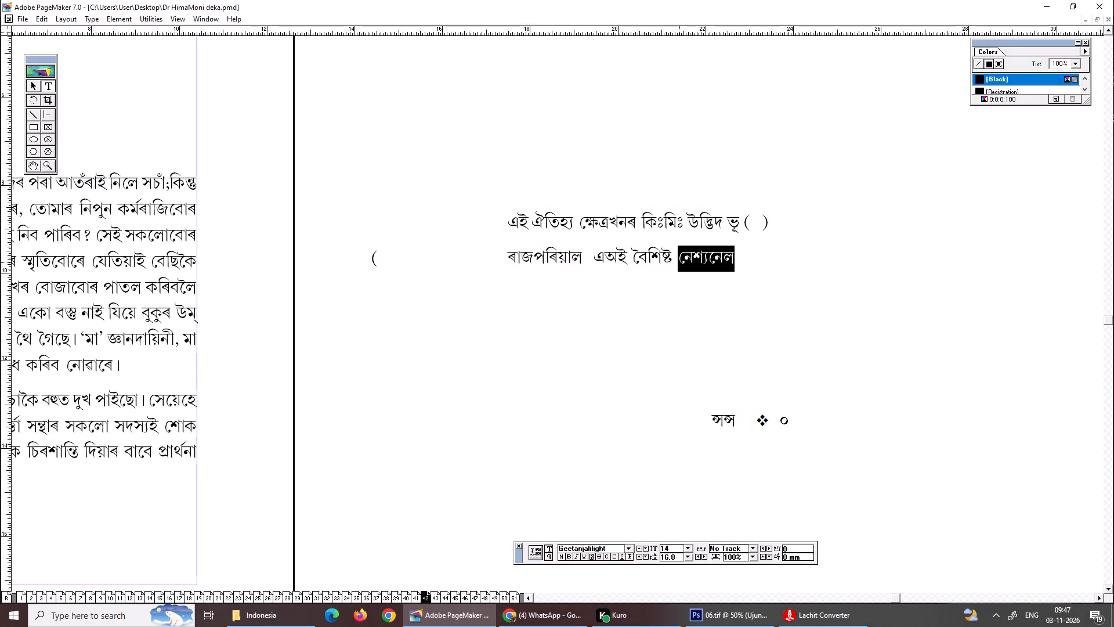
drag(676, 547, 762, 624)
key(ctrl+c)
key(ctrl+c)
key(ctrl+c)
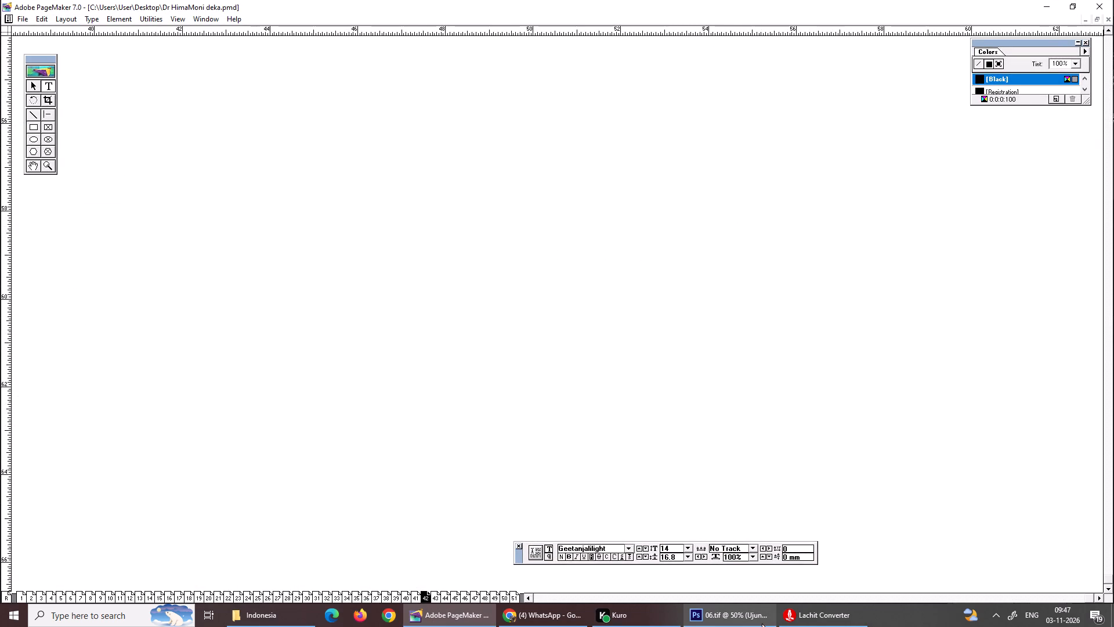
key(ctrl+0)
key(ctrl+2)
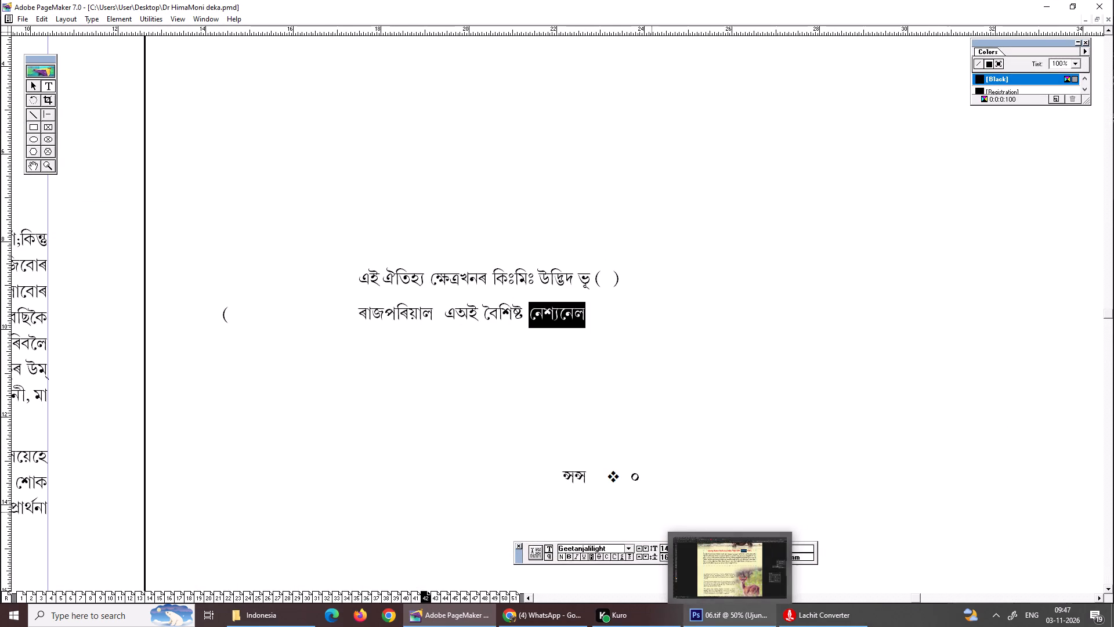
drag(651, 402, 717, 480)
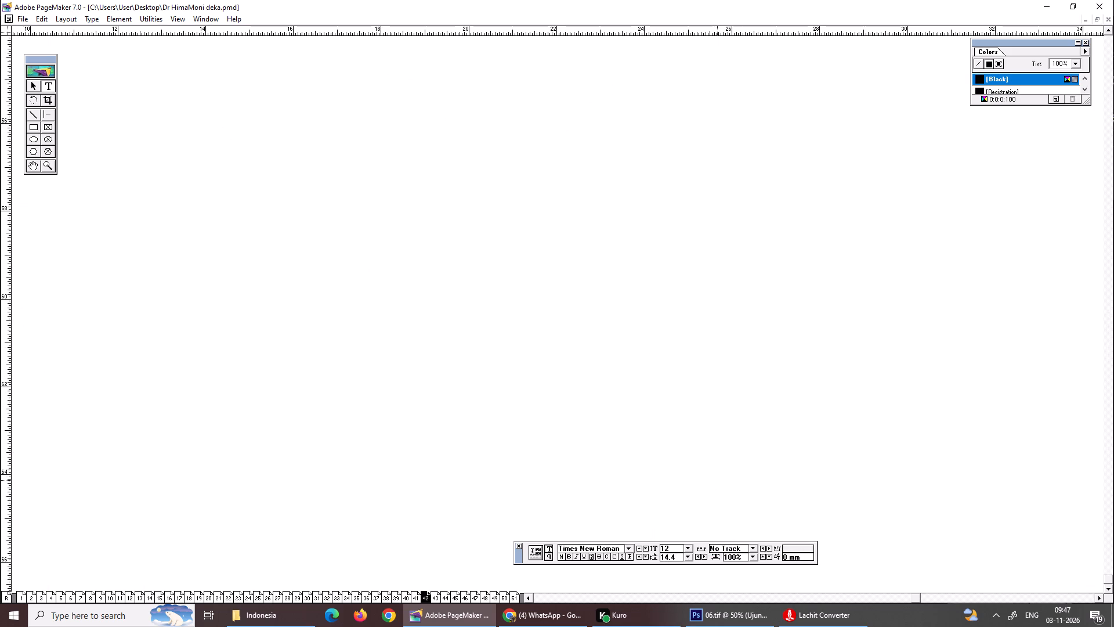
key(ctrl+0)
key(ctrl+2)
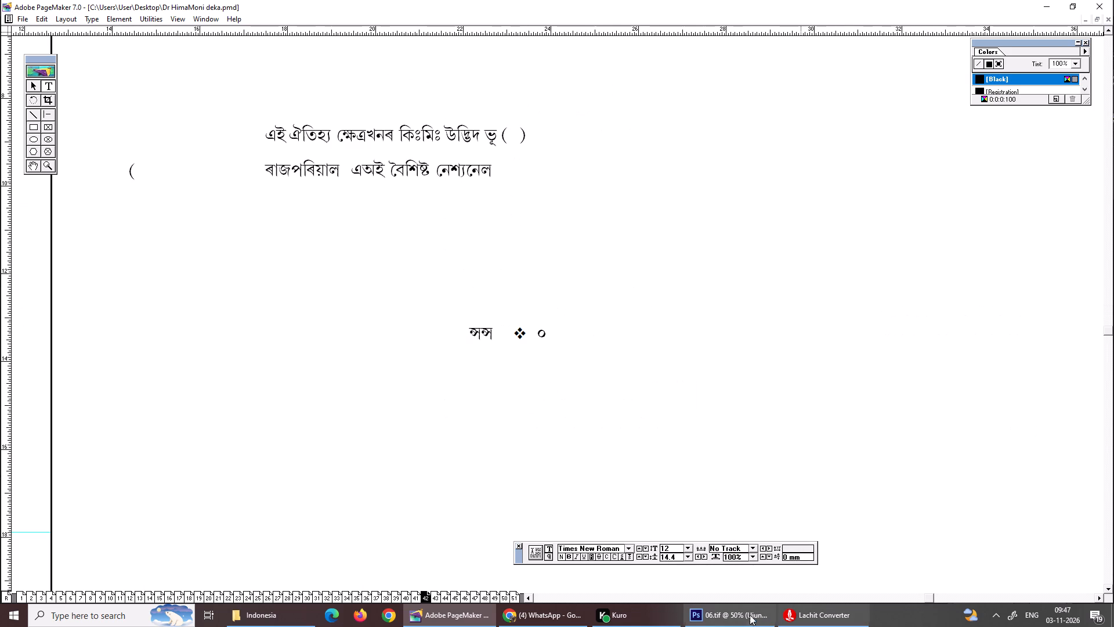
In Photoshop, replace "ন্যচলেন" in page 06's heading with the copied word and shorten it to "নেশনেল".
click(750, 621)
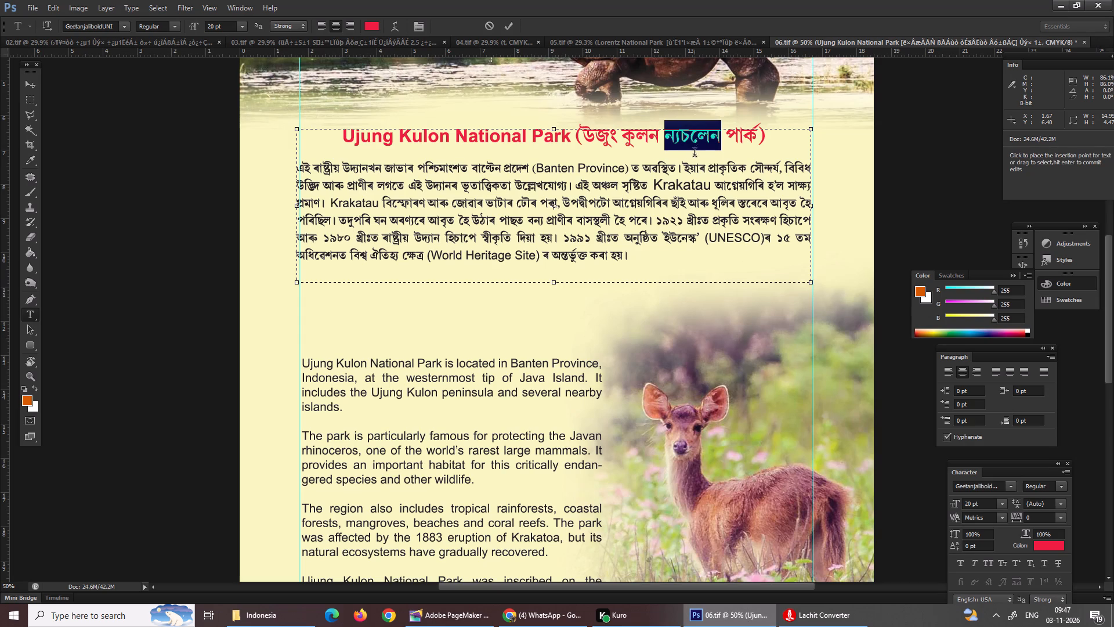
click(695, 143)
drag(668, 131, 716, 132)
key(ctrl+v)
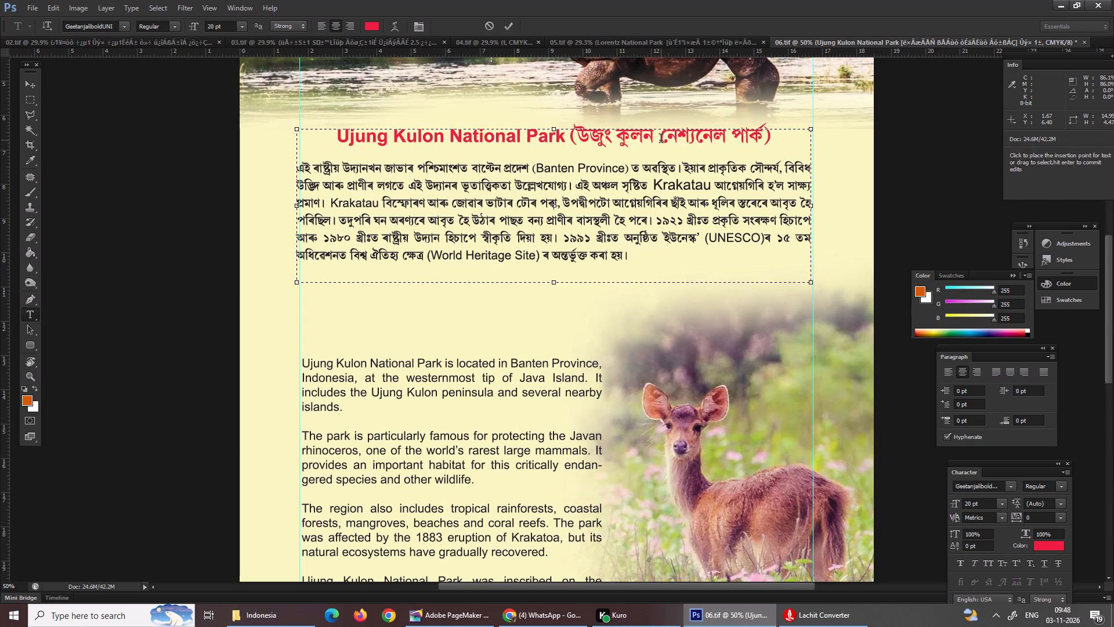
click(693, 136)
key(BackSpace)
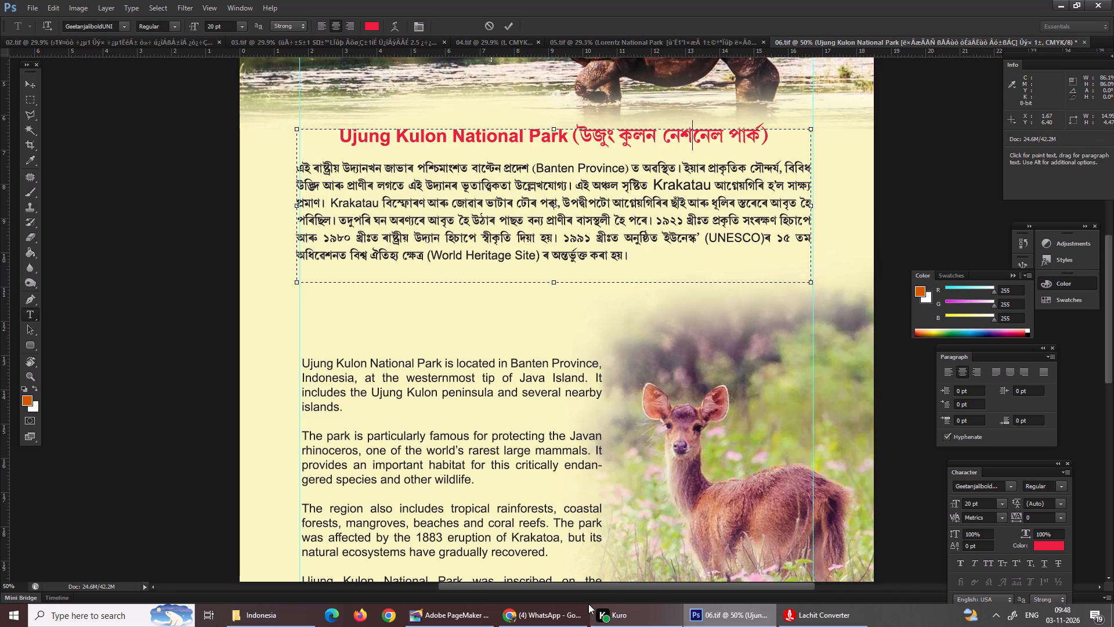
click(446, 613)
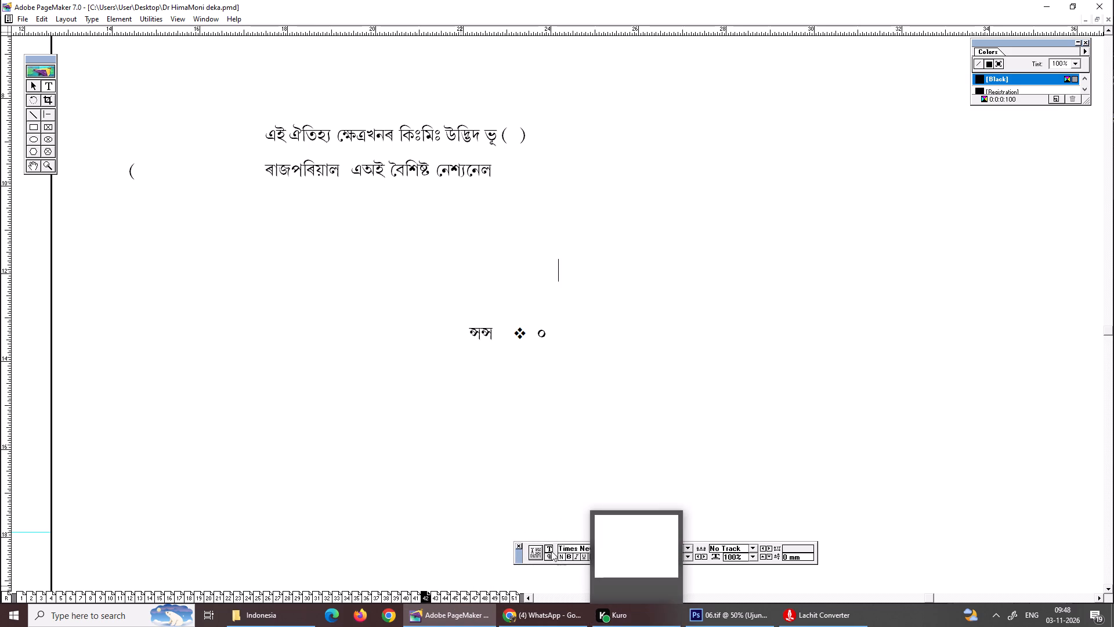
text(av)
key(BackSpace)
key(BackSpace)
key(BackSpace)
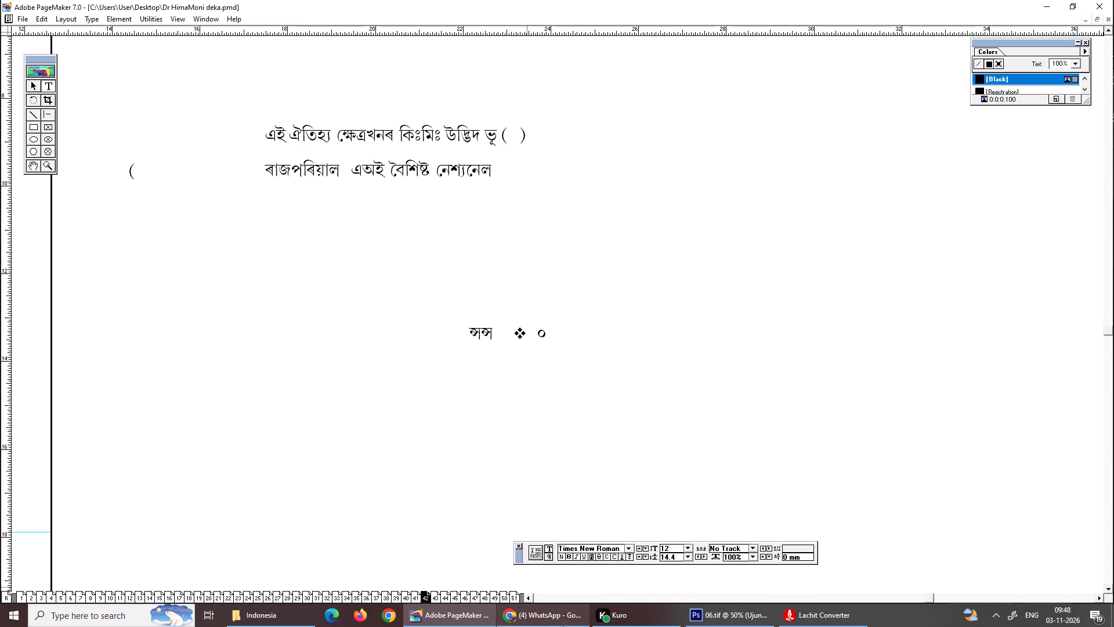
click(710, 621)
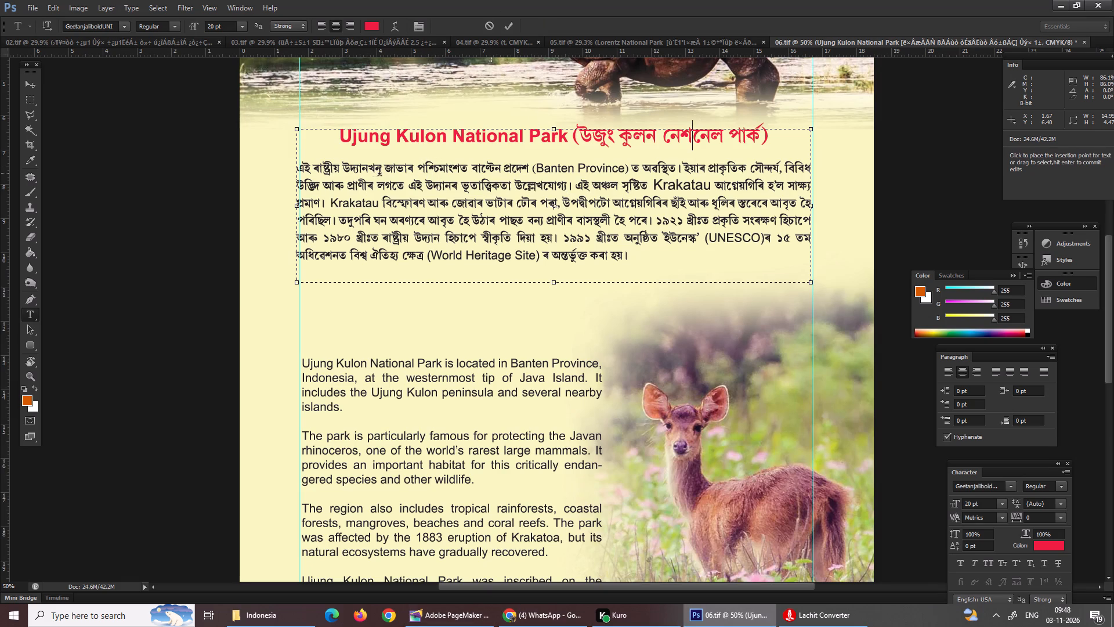
In PageMaker, change the scratch word "নেশ্যনেল" to "নেচনেল" and copy it.
click(467, 619)
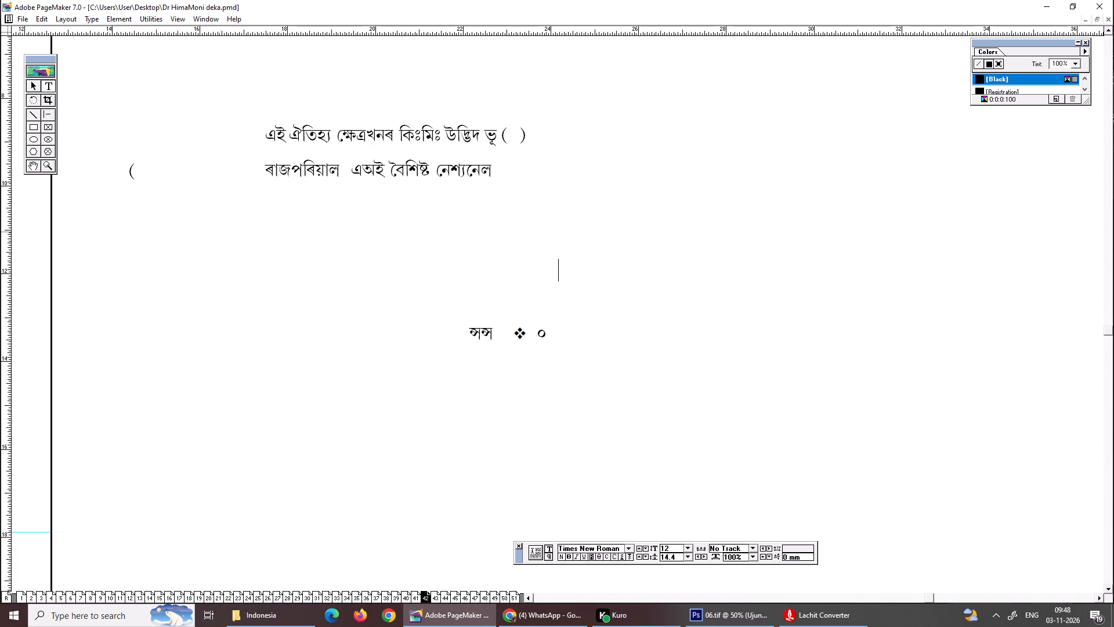
click(508, 165)
drag(464, 172, 454, 169)
key(semicolon)
drag(483, 167, 436, 167)
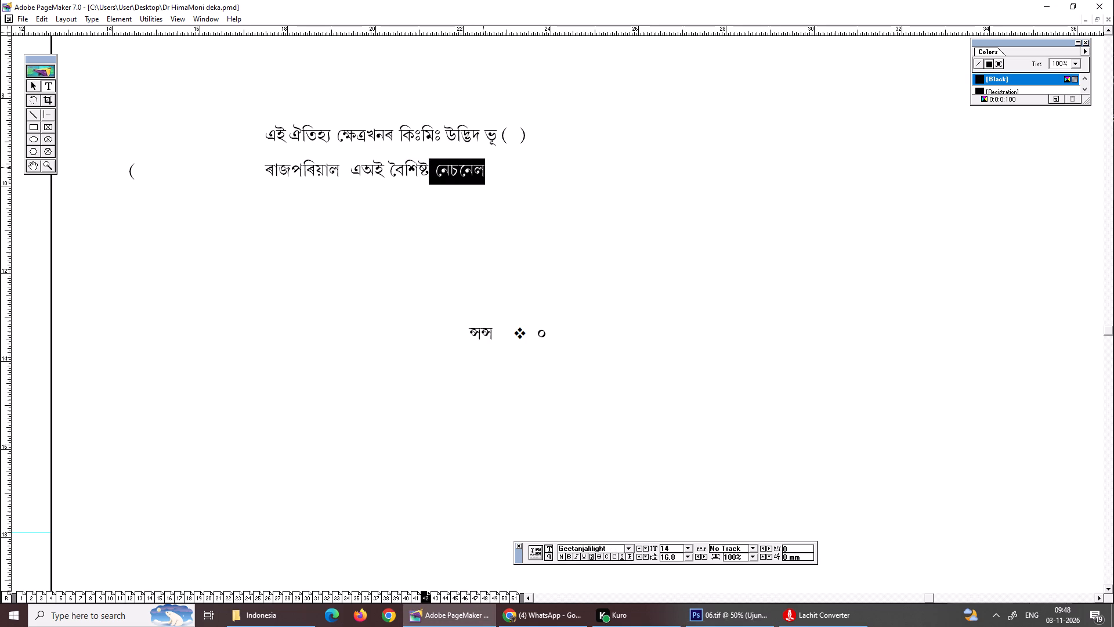
drag(436, 167, 437, 168)
key(ctrl+c)
key(ctrl+c)
key(ctrl+c)
Back in Photoshop, replace "নেশনেল" in page 06's heading with the copied "নেচনেল".
click(694, 624)
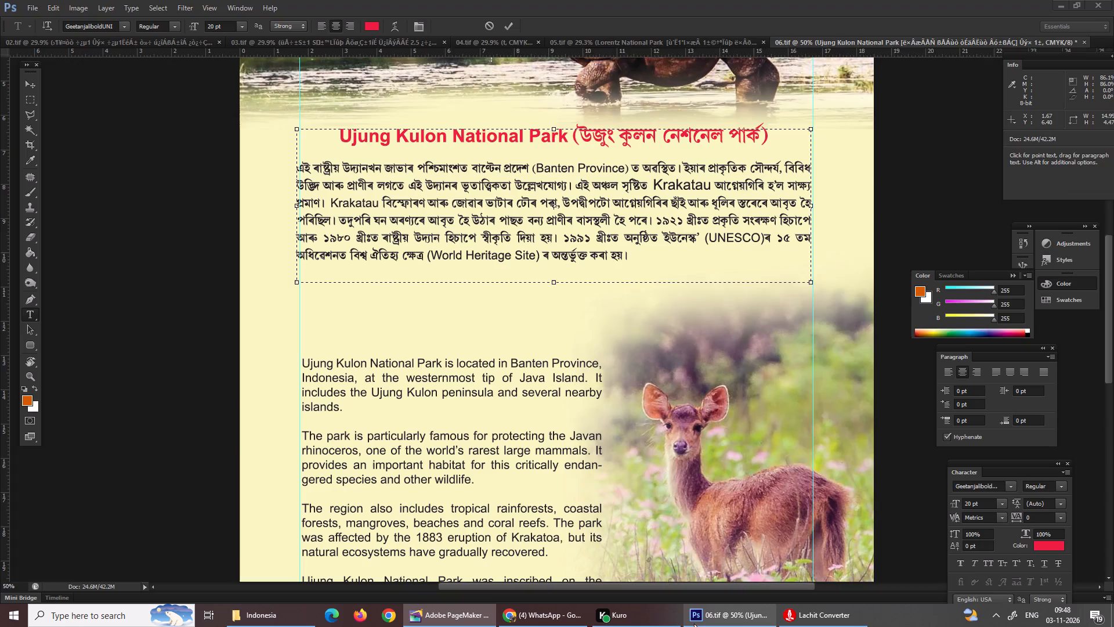
drag(664, 138, 733, 135)
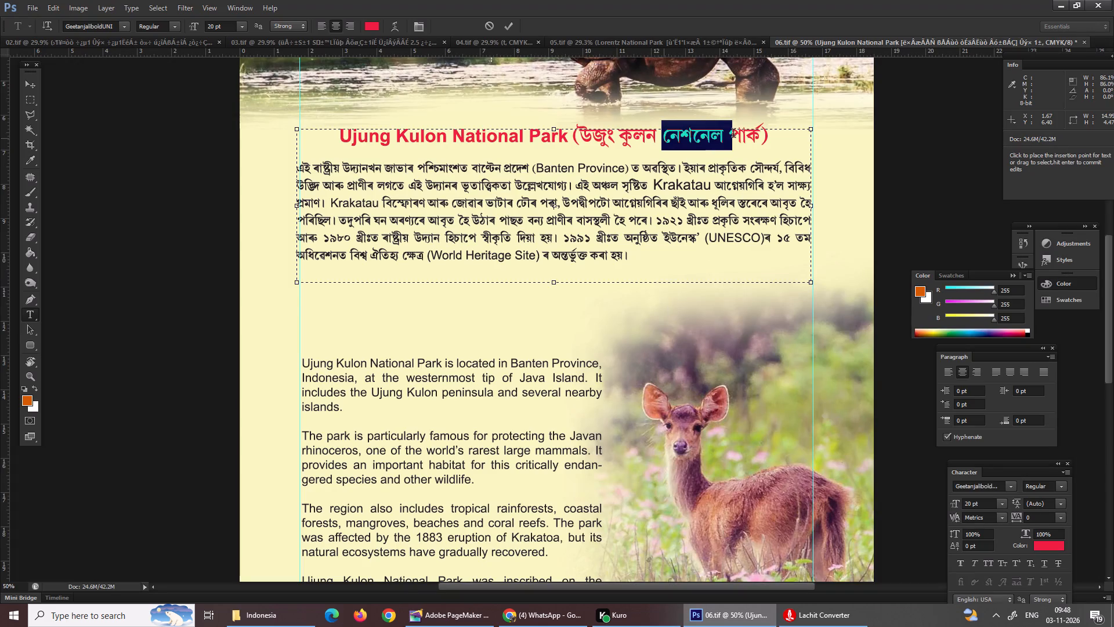
drag(733, 135, 724, 134)
key(ctrl+v)
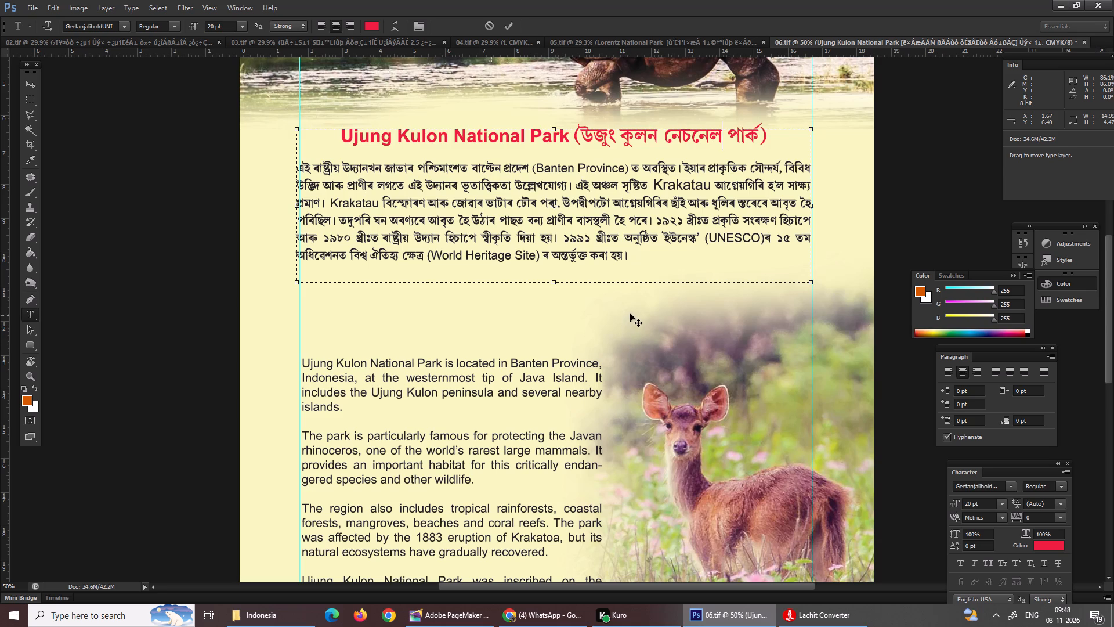
Switch to PageMaker and copy the word "উদ্ভিদ" from the first line of the scratch text.
click(442, 610)
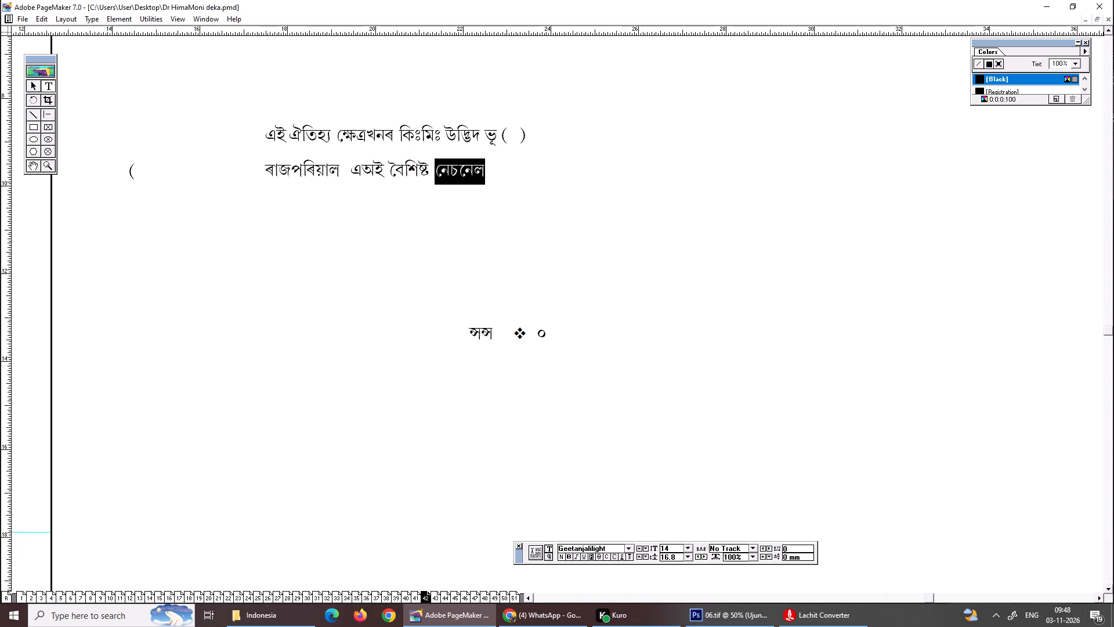
drag(444, 125, 462, 131)
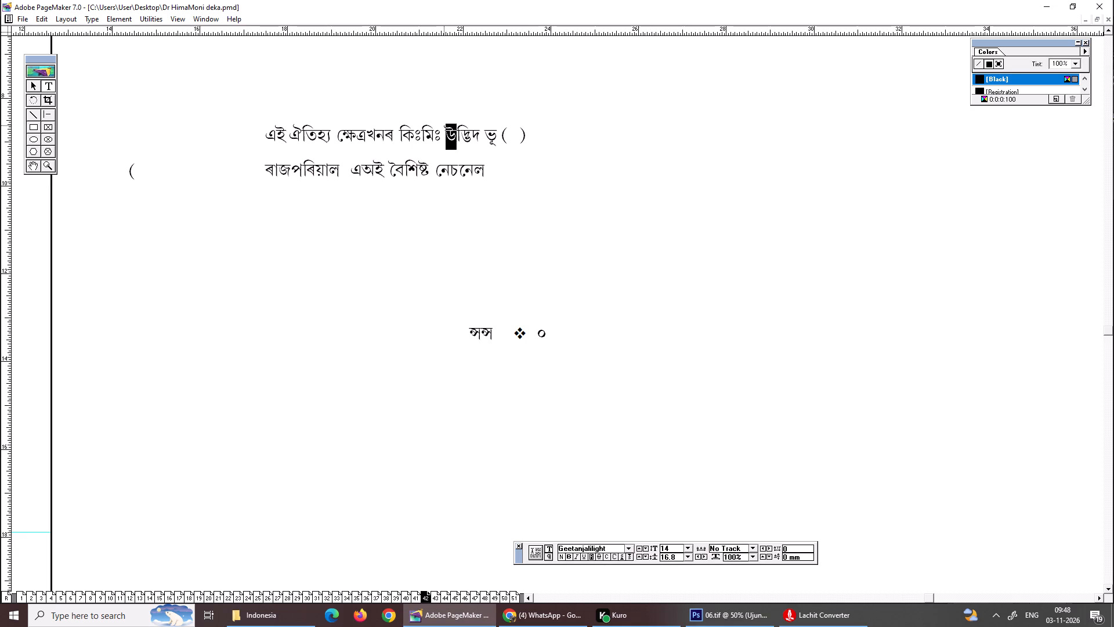
drag(462, 131, 482, 134)
key(ctrl+c)
key(ctrl+c)
key(ctrl+c)
key(ctrl+c)
Back in Photoshop, replace the misspelled first word on the Assamese paragraph's second line with the copied "উদ্ভিদ".
click(719, 625)
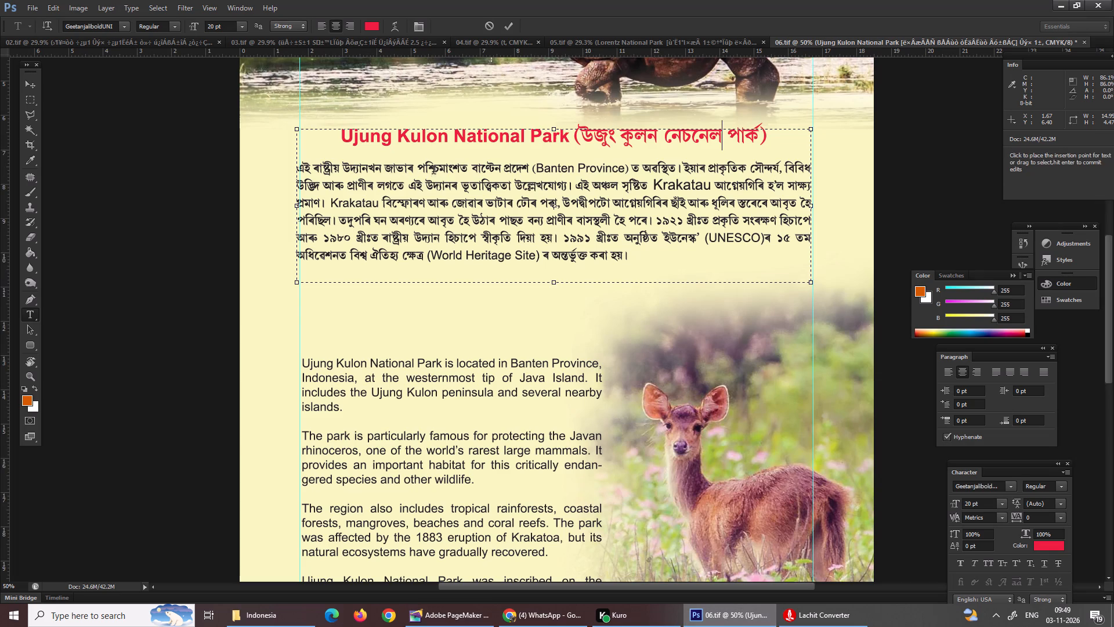
drag(320, 187, 291, 178)
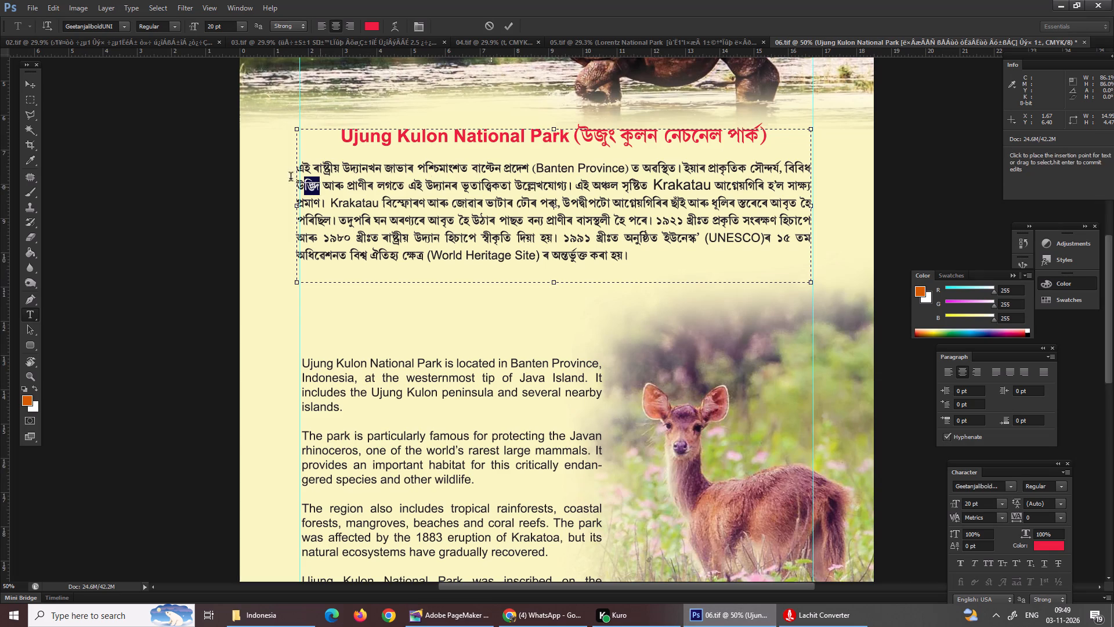
drag(291, 178, 278, 176)
click(296, 185)
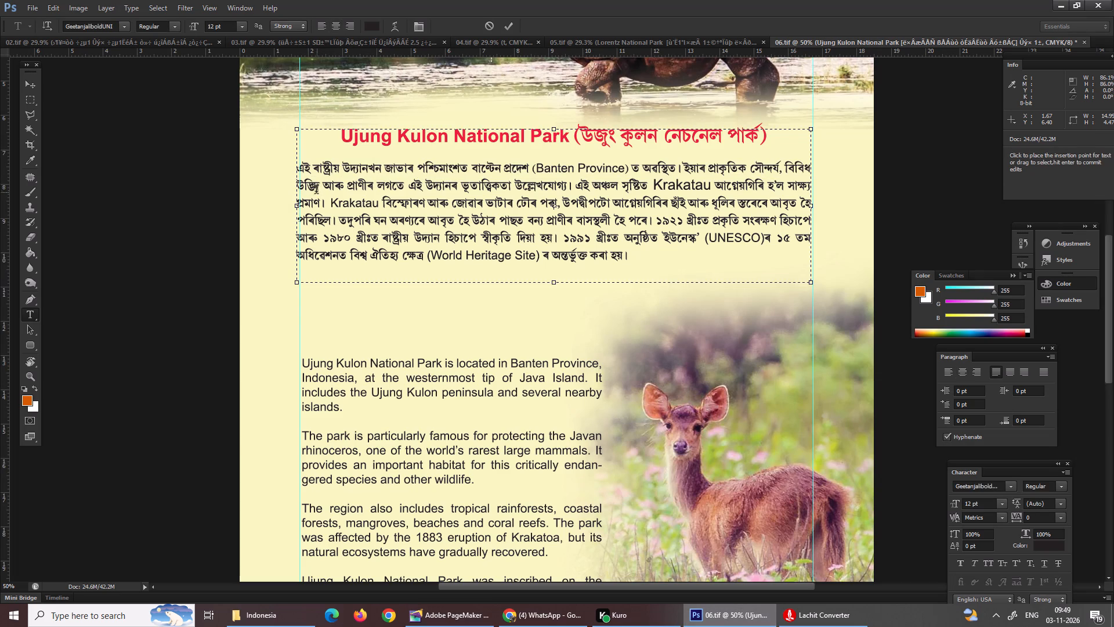
drag(319, 182, 293, 184)
key(ctrl+v)
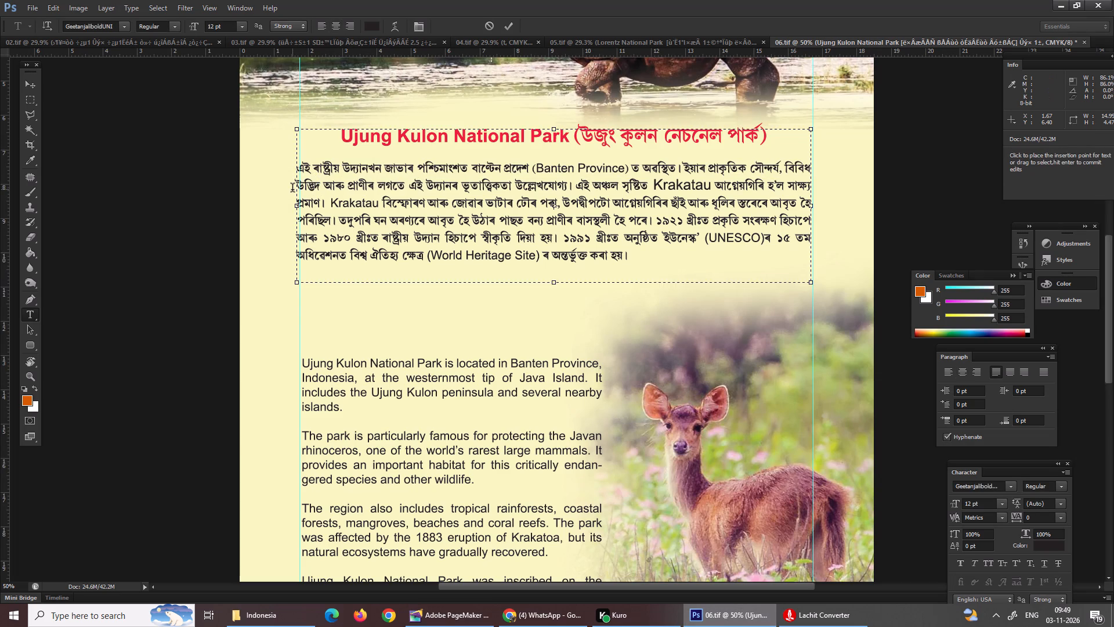
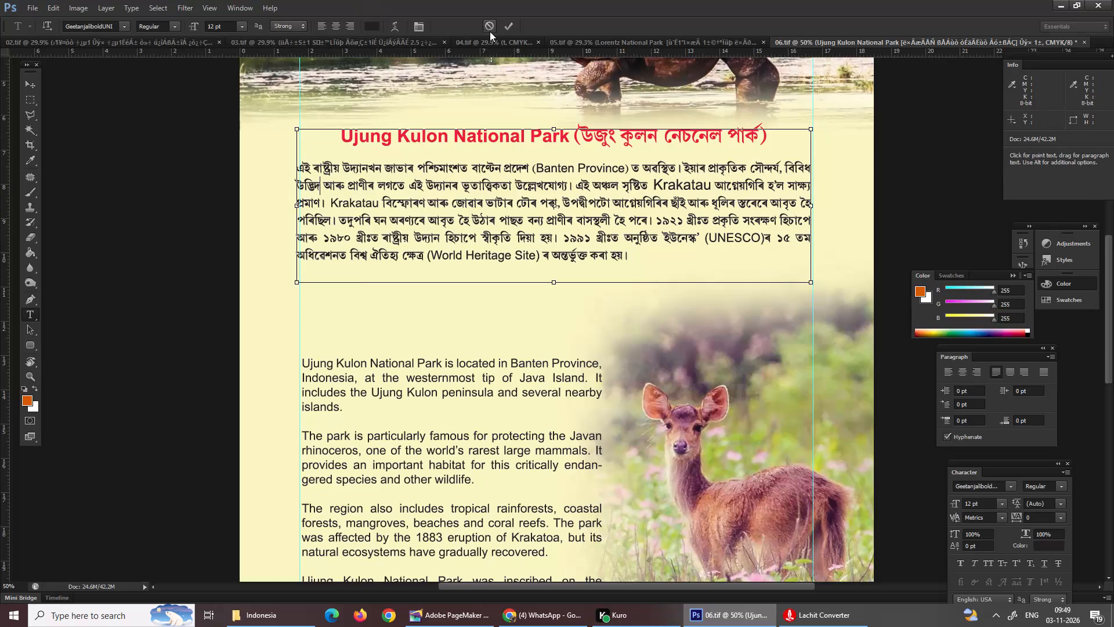
Commit the text correction and move the Ujung Kulon heading with its Assamese paragraph down about 0.5 cm.
key(ctrl+0)
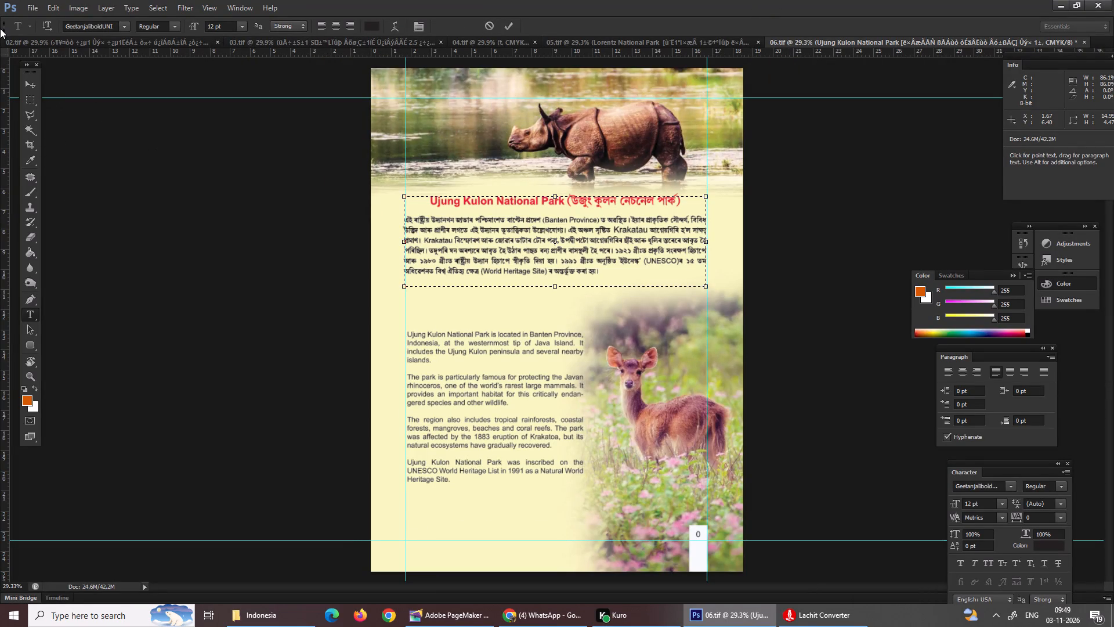
click(37, 84)
right_click(560, 230)
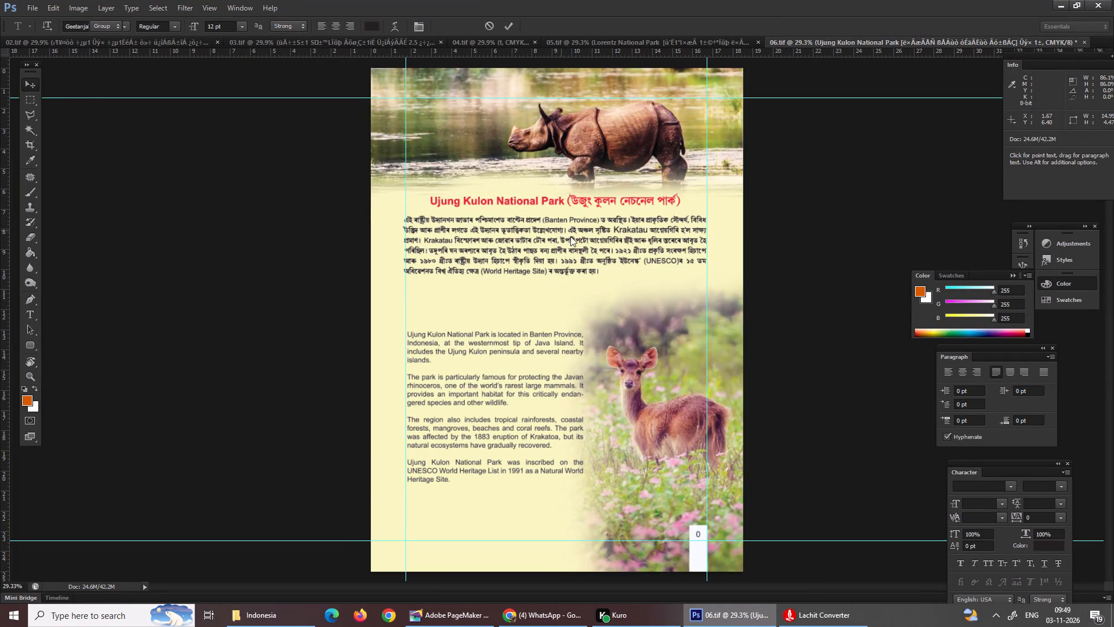
click(584, 245)
drag(560, 242, 560, 254)
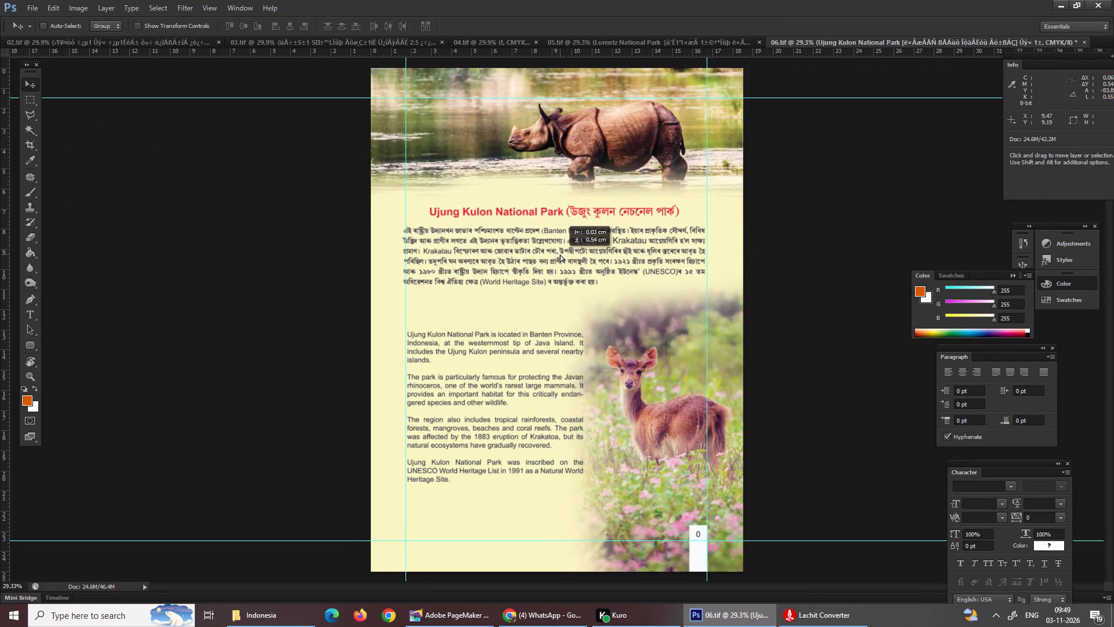
drag(560, 254, 564, 257)
Move the English text block up about 1 cm, closer to the Assamese paragraph, keeping it aligned to the margin guide.
right_click(482, 401)
click(498, 408)
drag(500, 407, 501, 388)
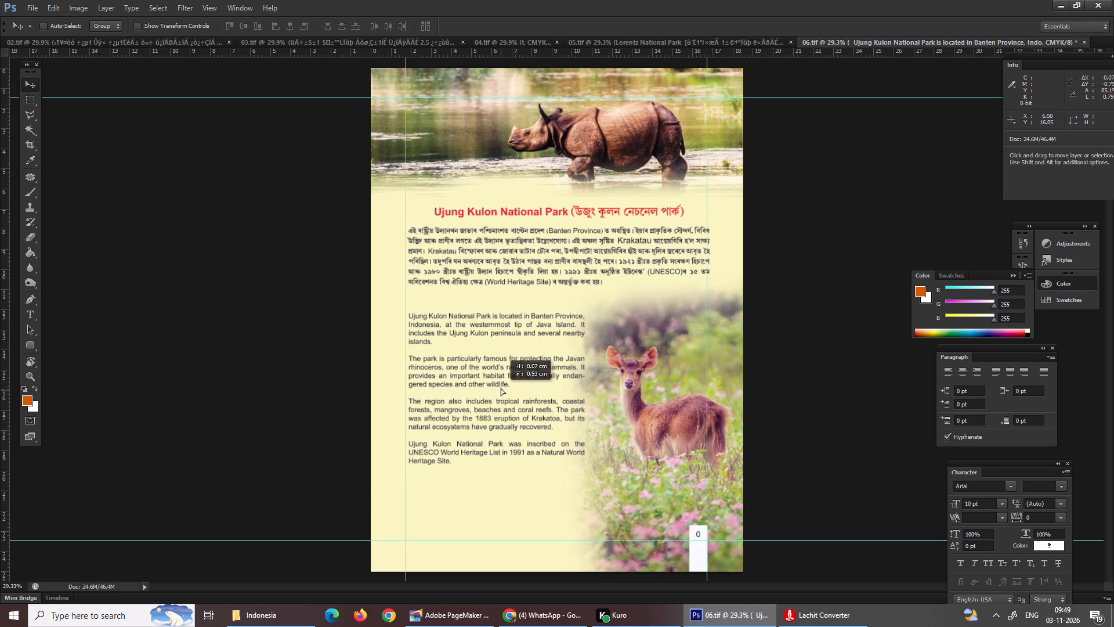
drag(501, 388, 501, 387)
click(498, 390)
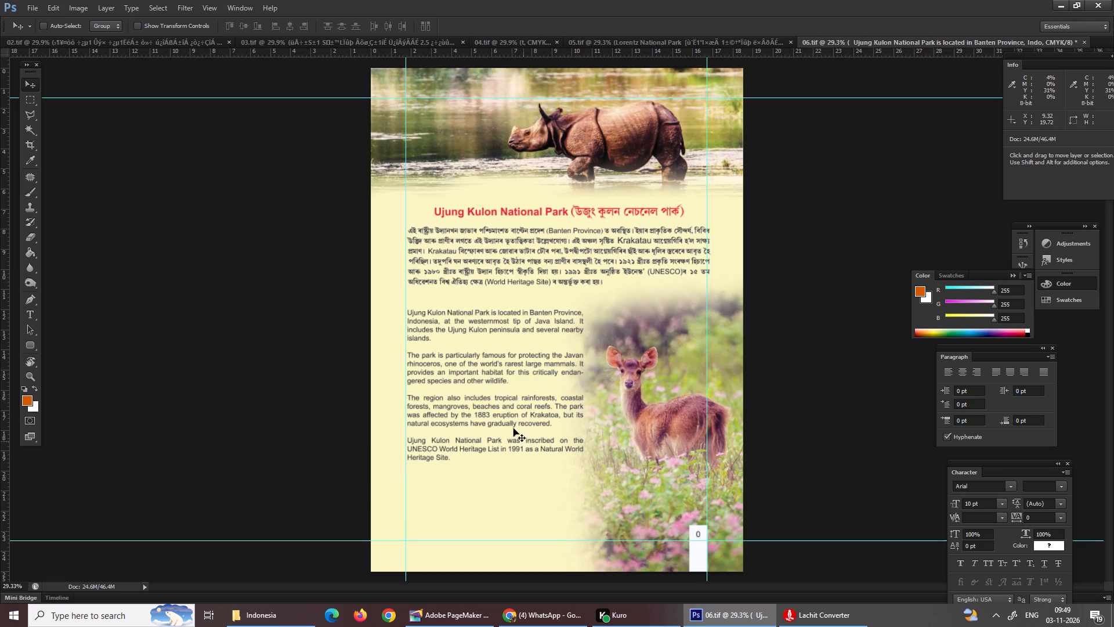
key(Return)
Save the corrected page 06.tif.
key(ctrl+s)
key(ctrl+s)
key(ctrl+s)
key(ctrl+s)
key(ctrl+s)
key(ctrl+s)
Select the whole canvas of page 06 and copy it merged from all visible layers.
key(ctrl+a)
key(ctrl+a)
key(ctrl+a)
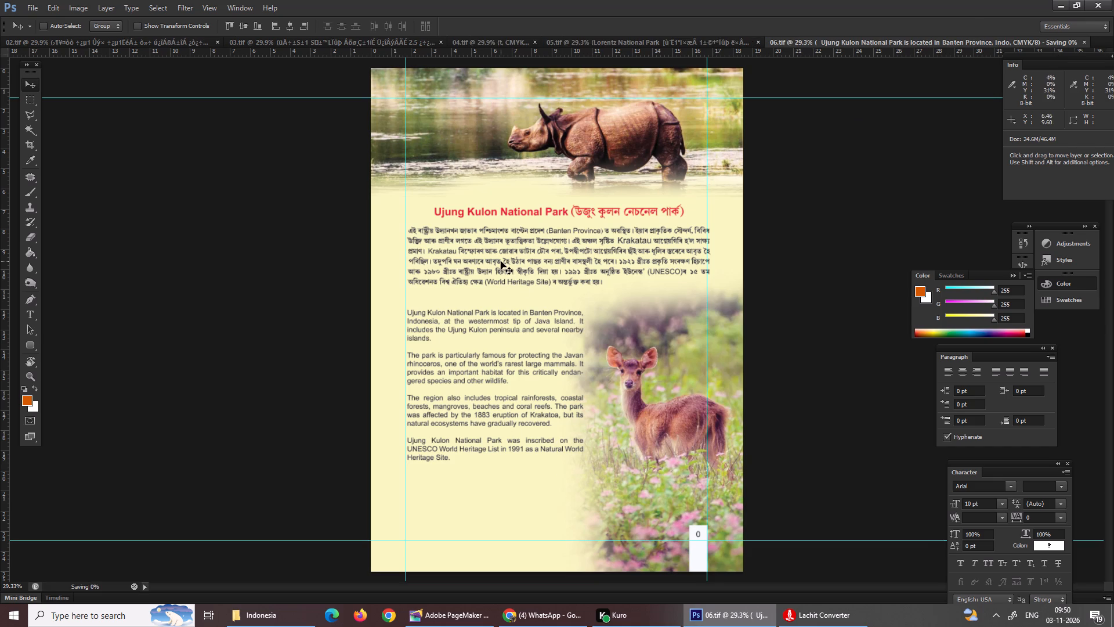
key(ctrl+shift+c)
key(ctrl+shift+c)
key(ctrl+shift+c)
key(ctrl+shift+c)
key(ctrl+shift+c)
key(ctrl+shift+c)
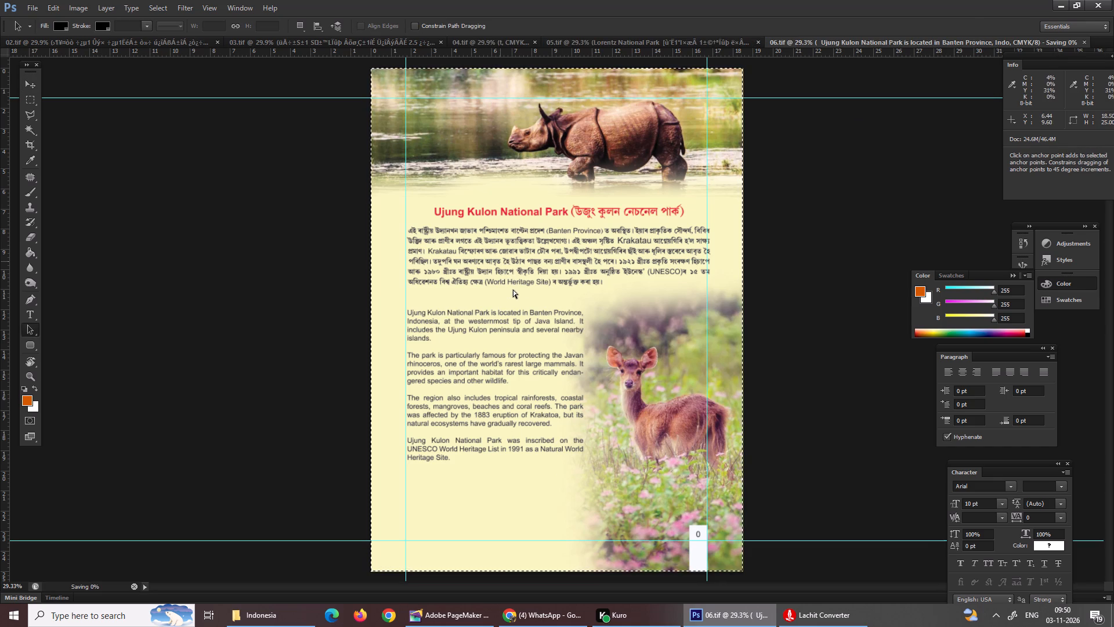
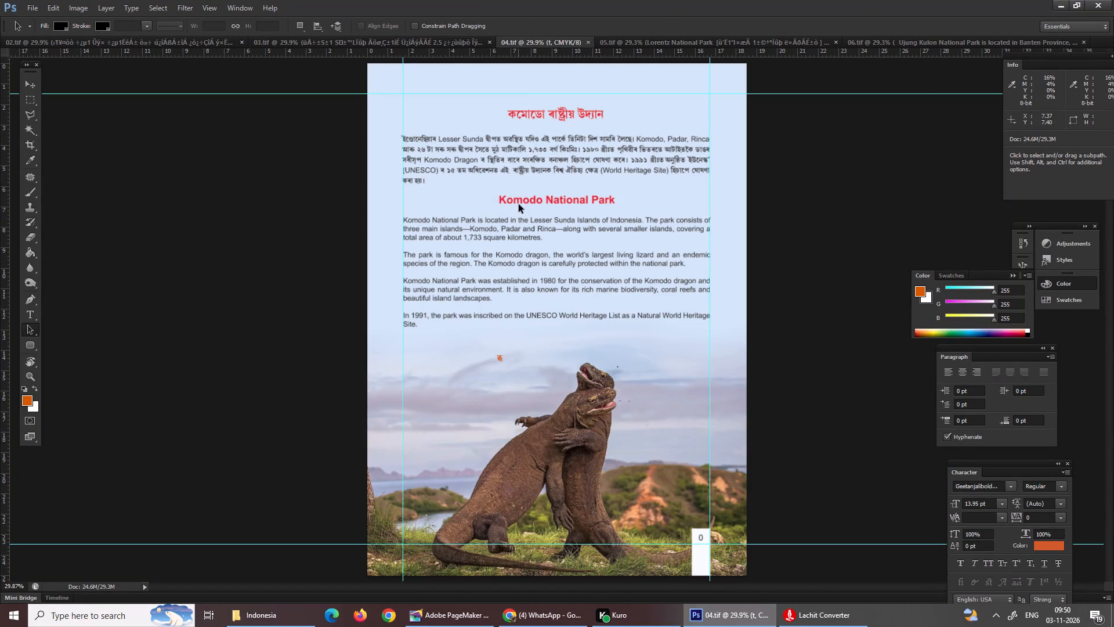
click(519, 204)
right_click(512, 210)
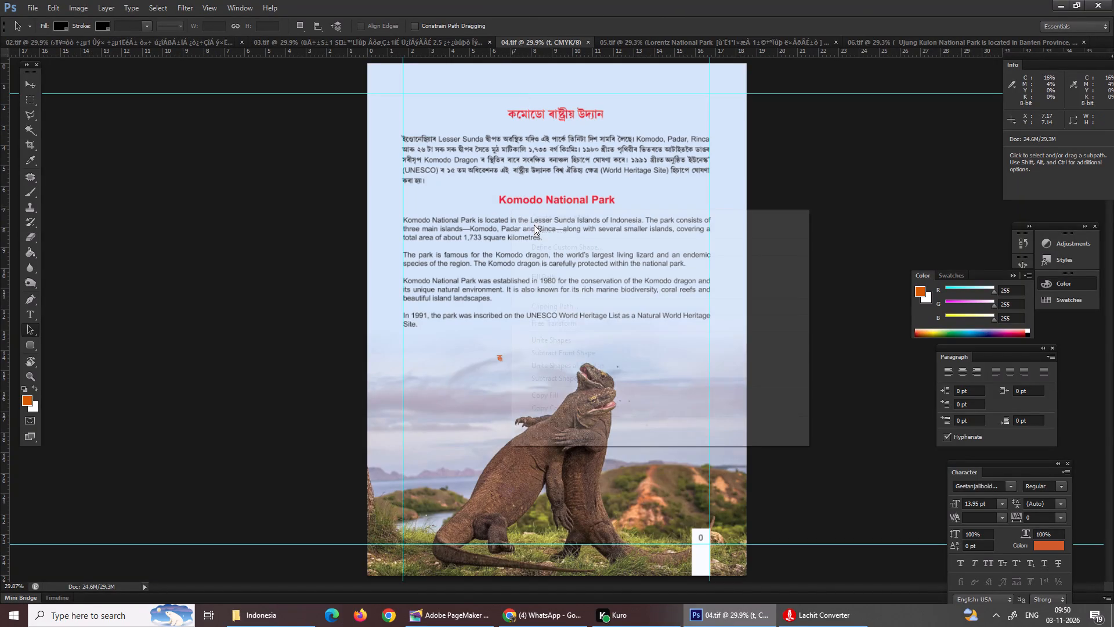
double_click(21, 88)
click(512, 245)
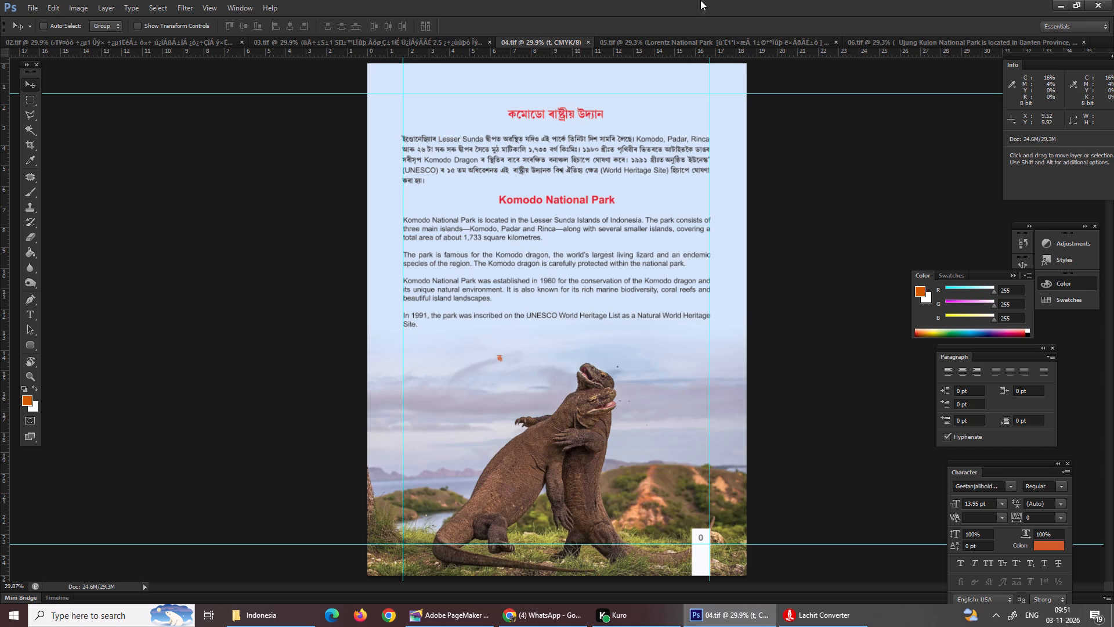
Compare the open pages 04.tif, 05.tif and 06.tif, examining their headings, text blocks and overall layout.
drag(716, 45, 823, 35)
click(792, 38)
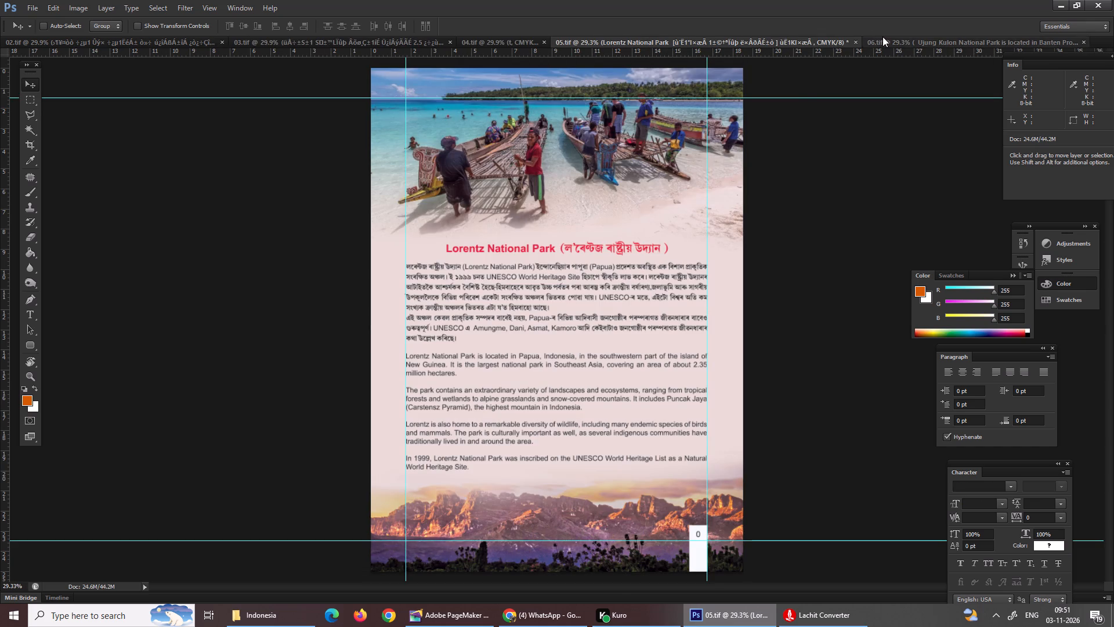
click(882, 37)
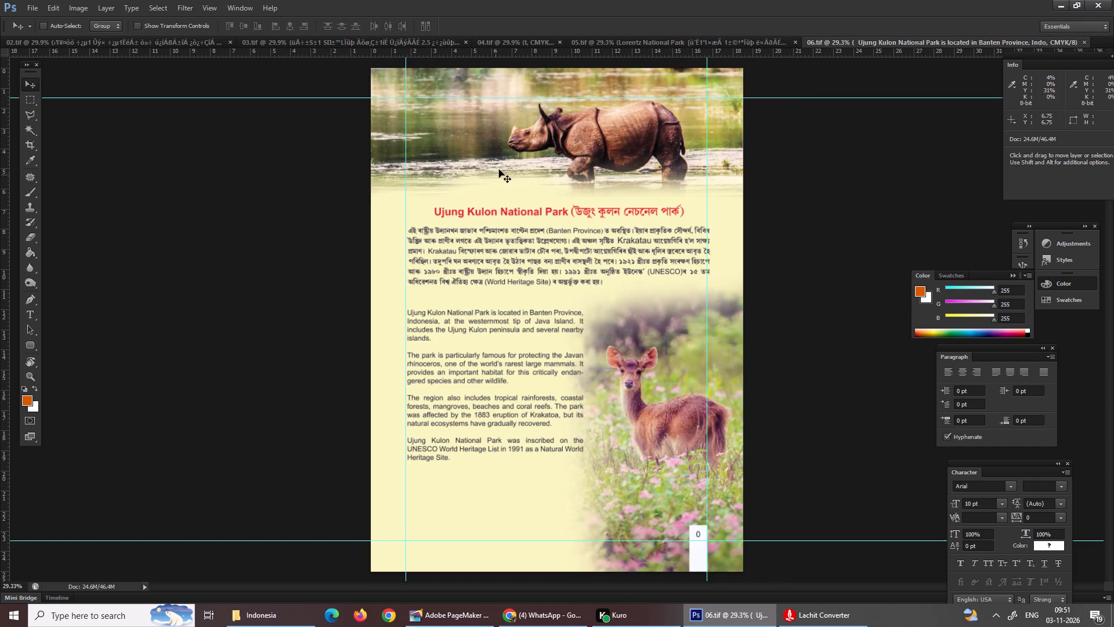
click(647, 46)
click(516, 41)
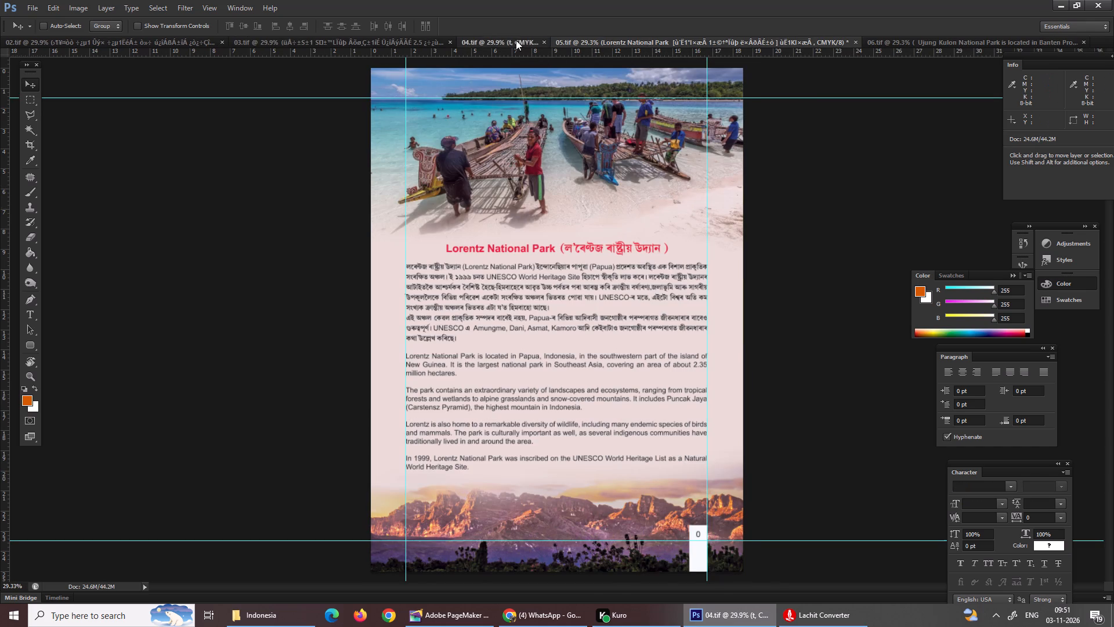
click(638, 42)
click(486, 48)
click(634, 40)
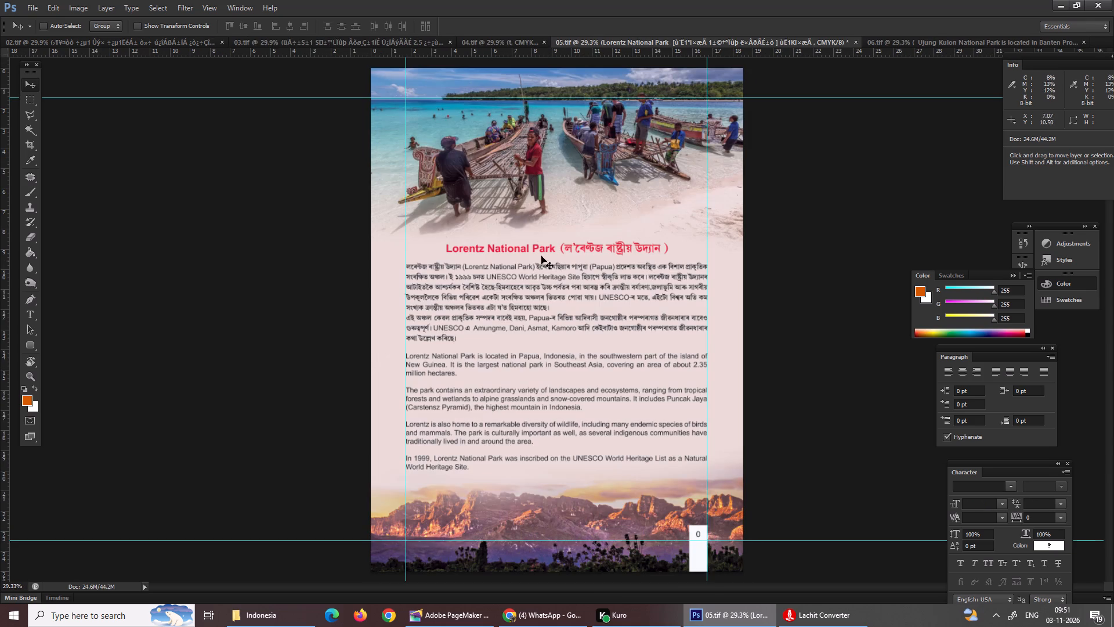
click(478, 349)
click(898, 37)
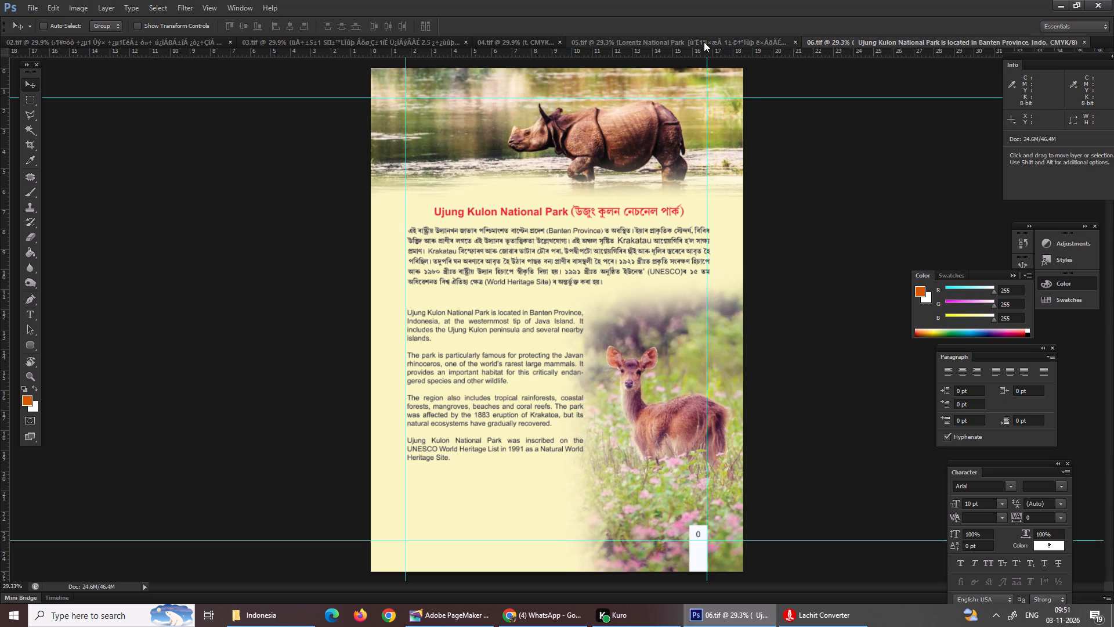
click(696, 38)
click(482, 44)
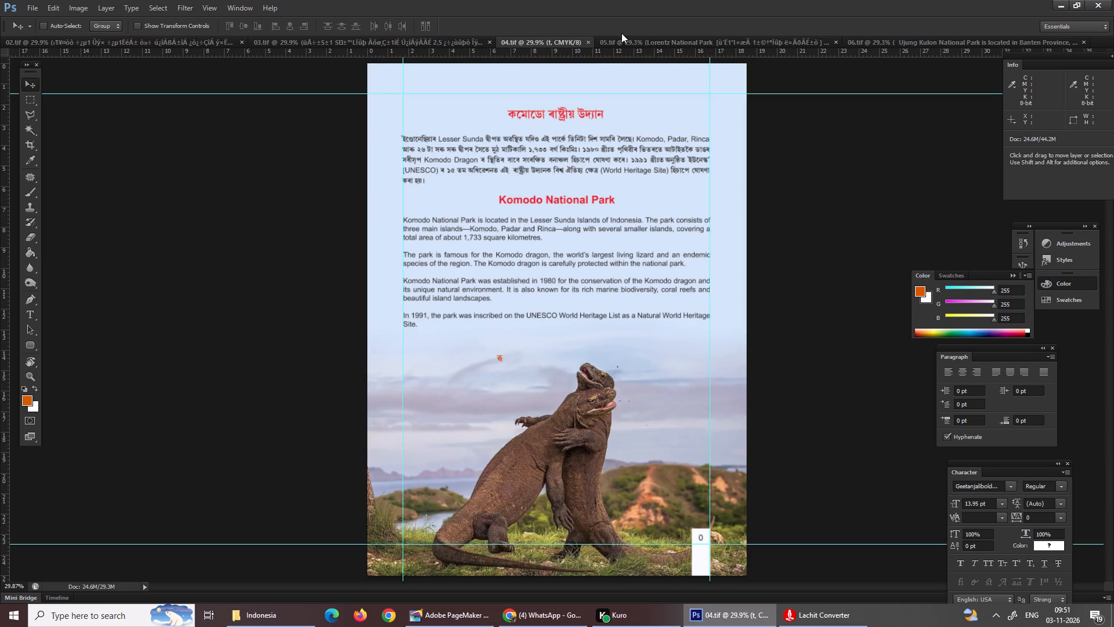
click(632, 37)
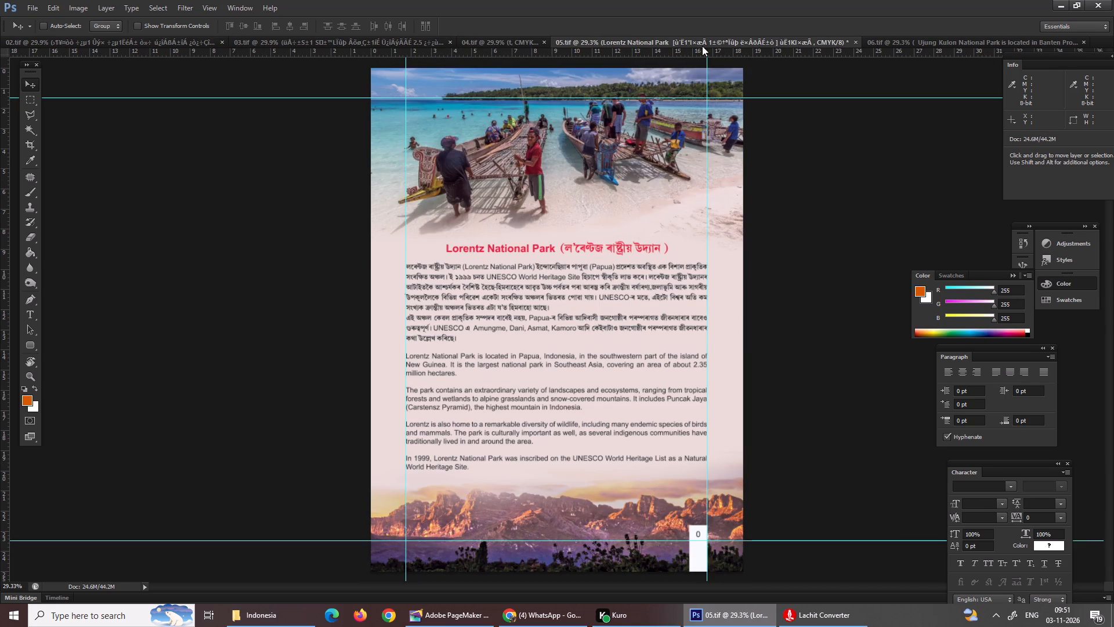
click(927, 38)
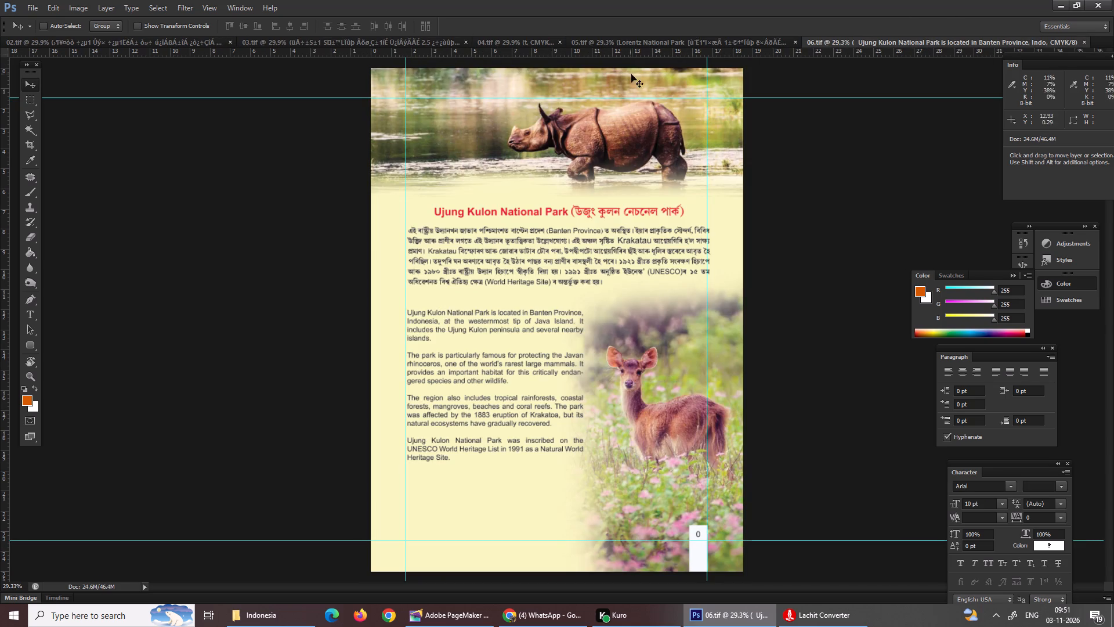
click(634, 38)
click(509, 44)
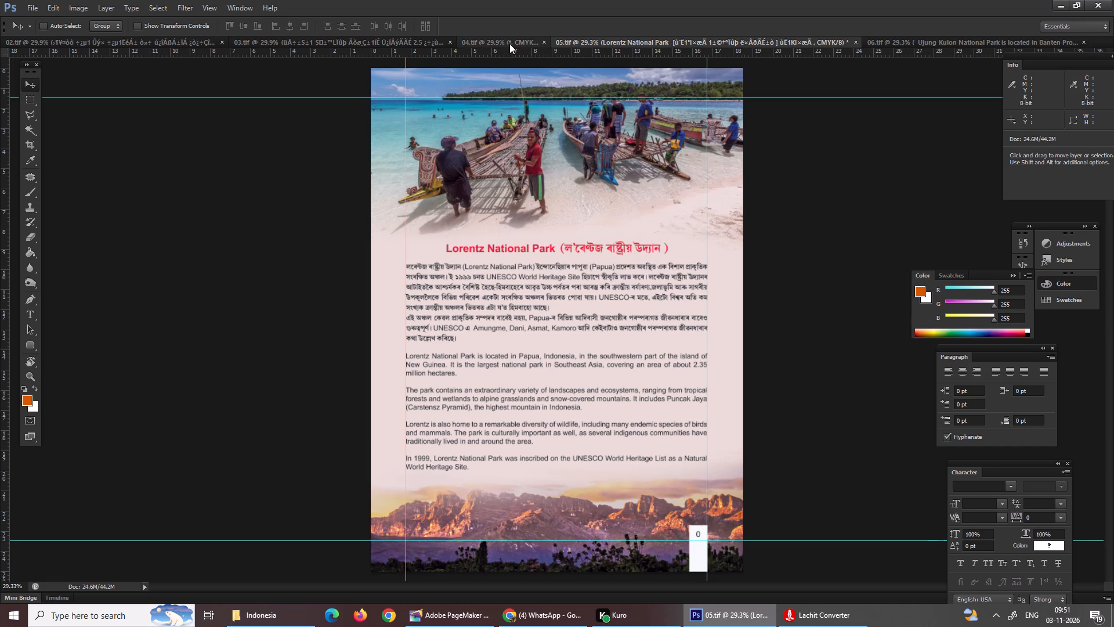
click(676, 45)
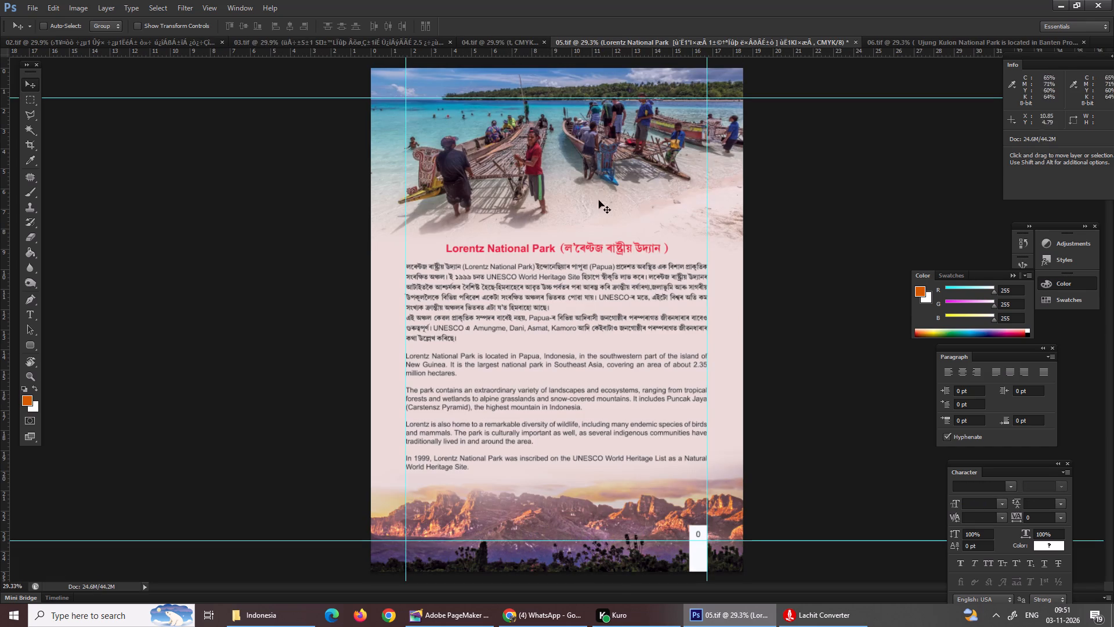
Switch to File Explorer, open the Vietnam folder on the USB drive and review its page images in Photo Viewer, starting from 01.
drag(272, 618, 265, 621)
click(265, 621)
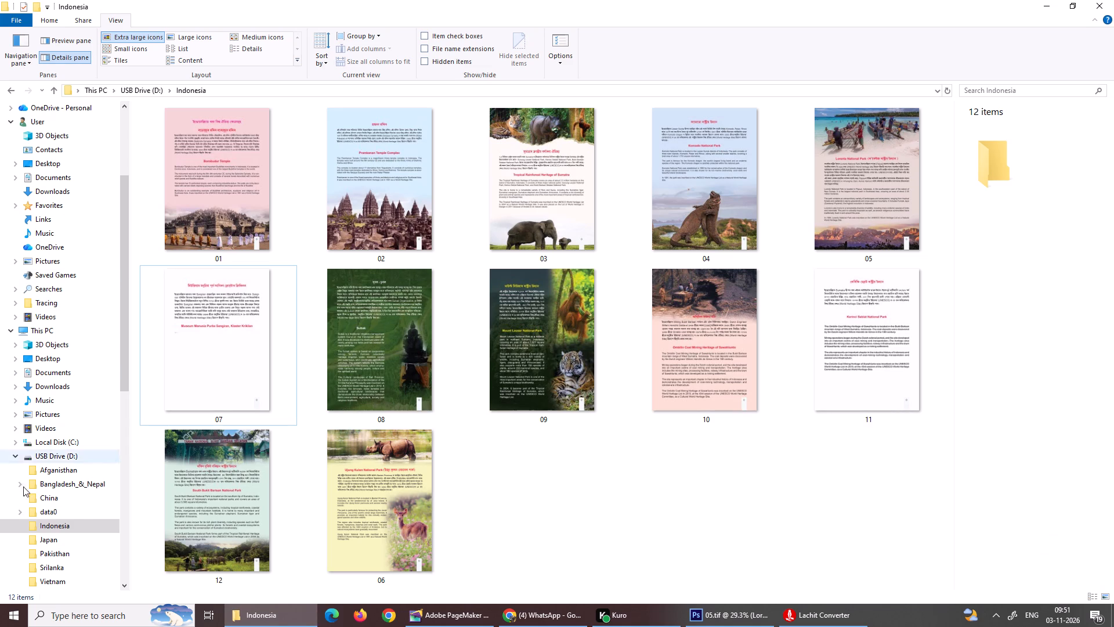
double_click(62, 581)
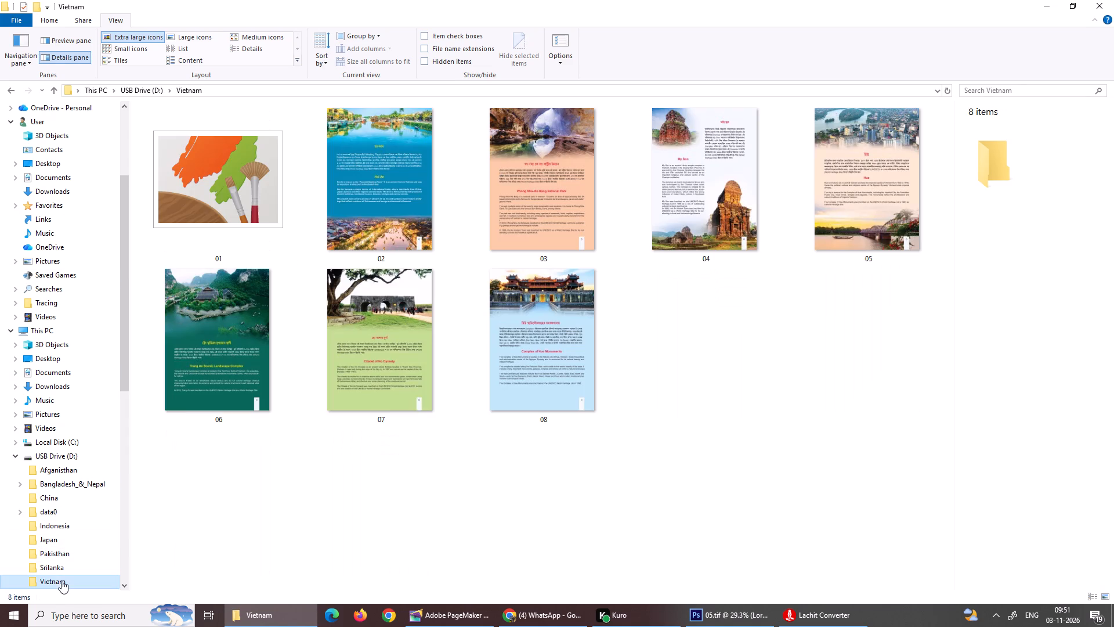
double_click(251, 204)
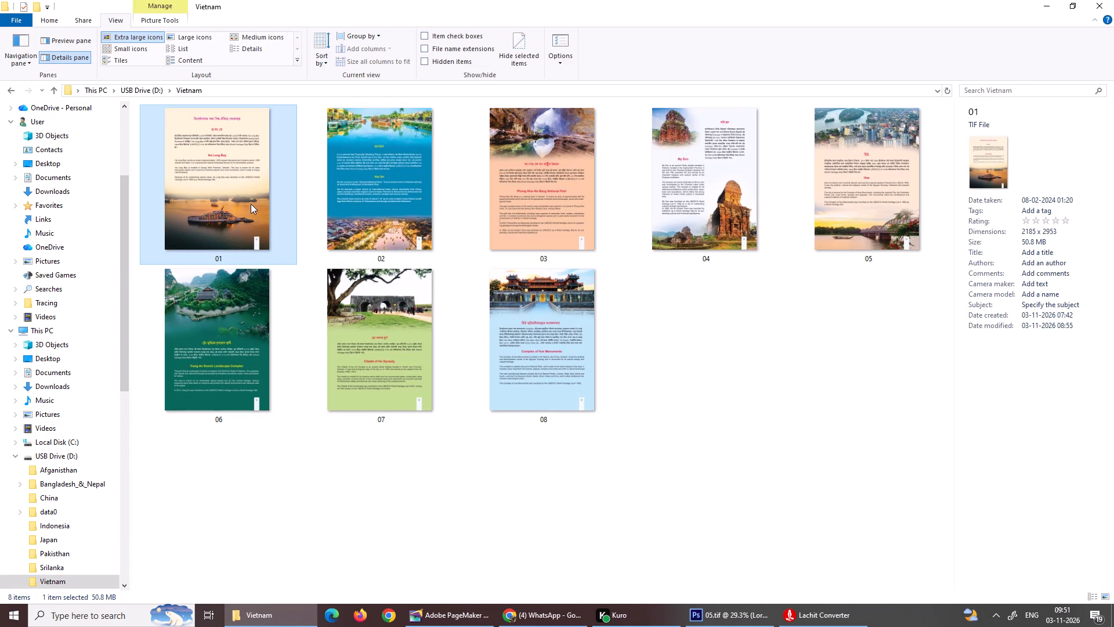
double_click(246, 204)
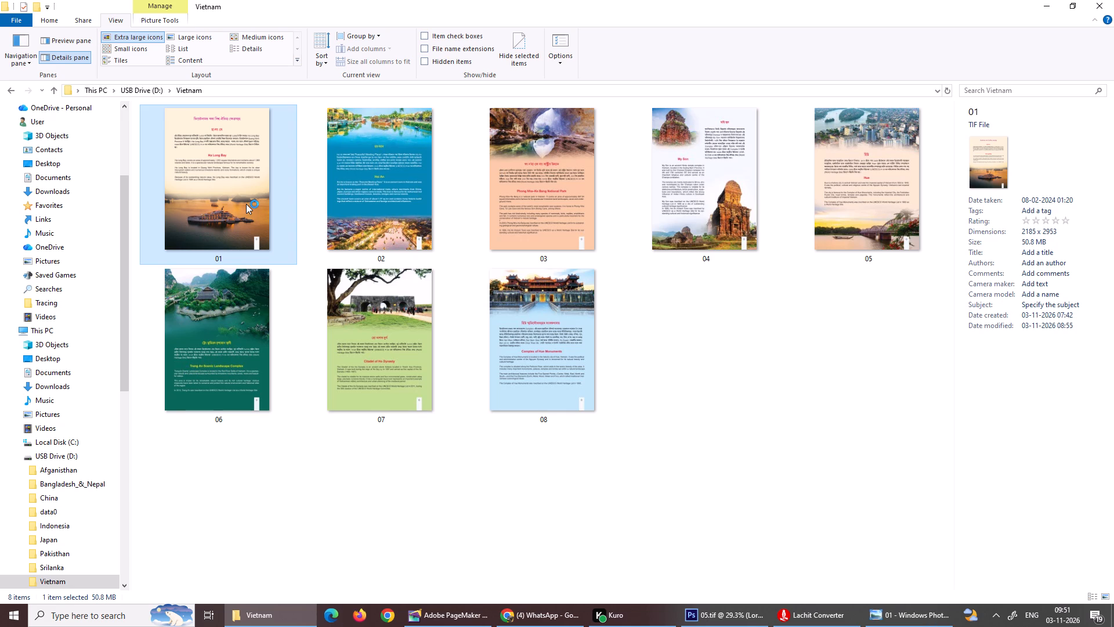
click(246, 204)
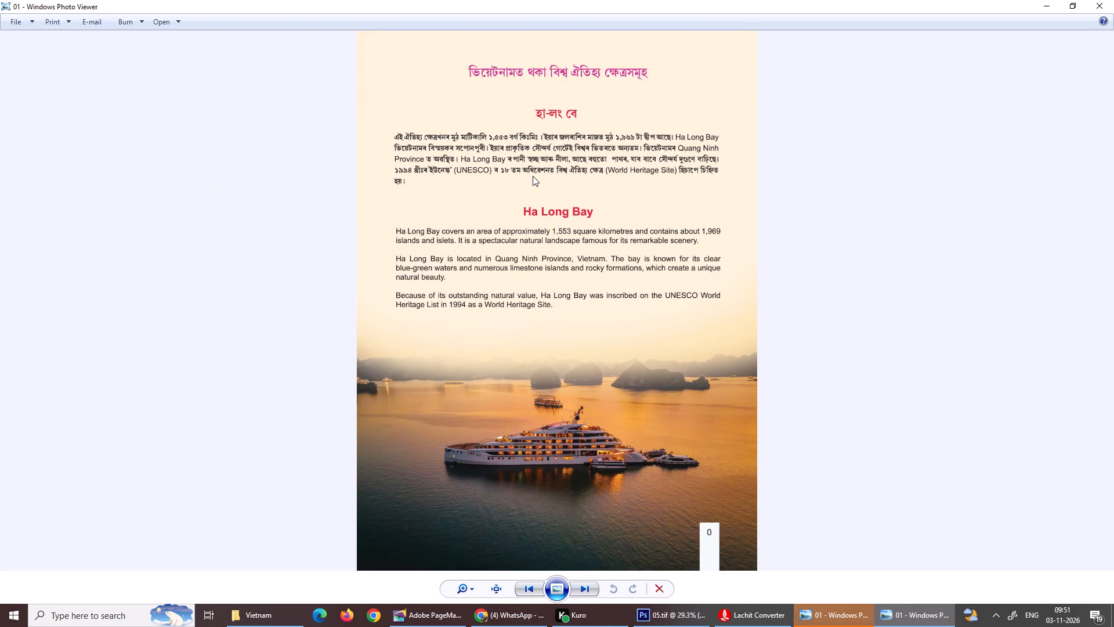
key(Right)
key(Left)
key(Right)
key(Right)
key(Right)
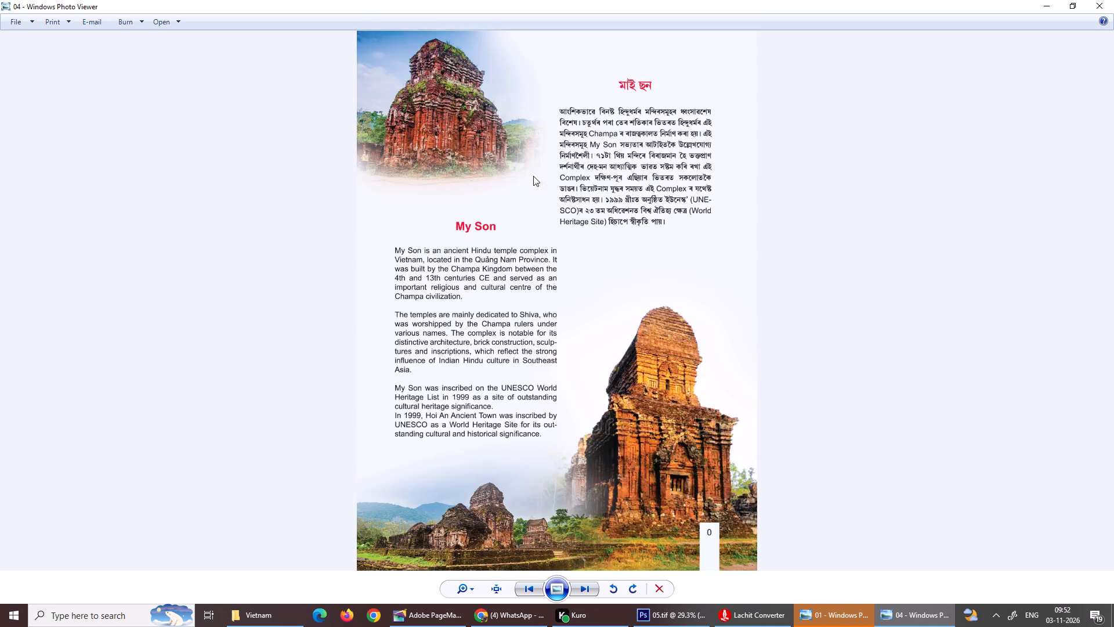
key(Right)
key(Right)
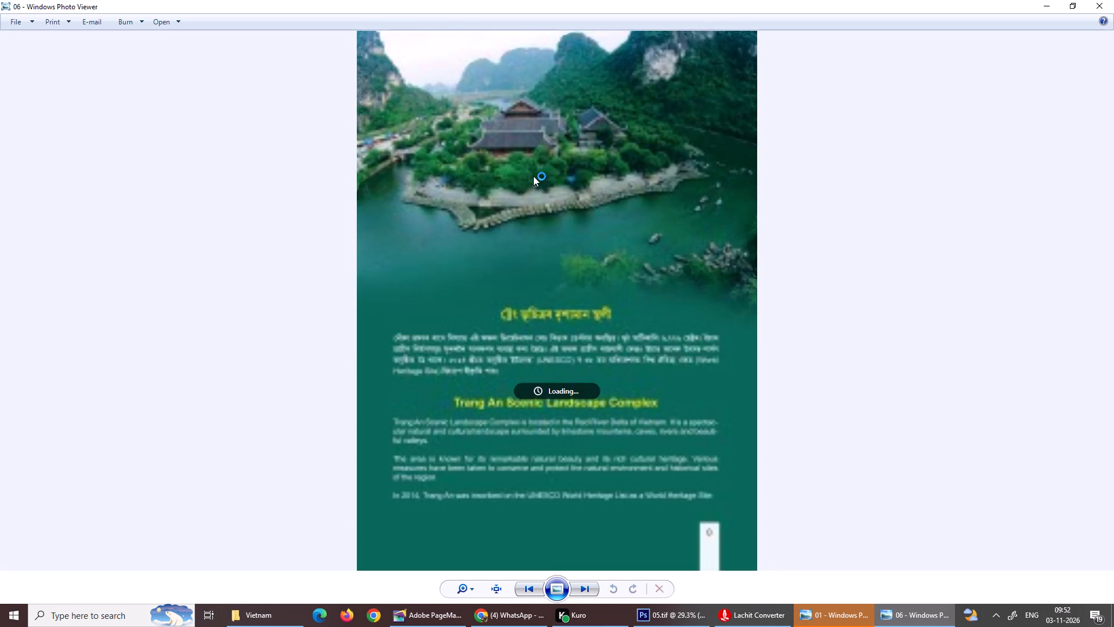
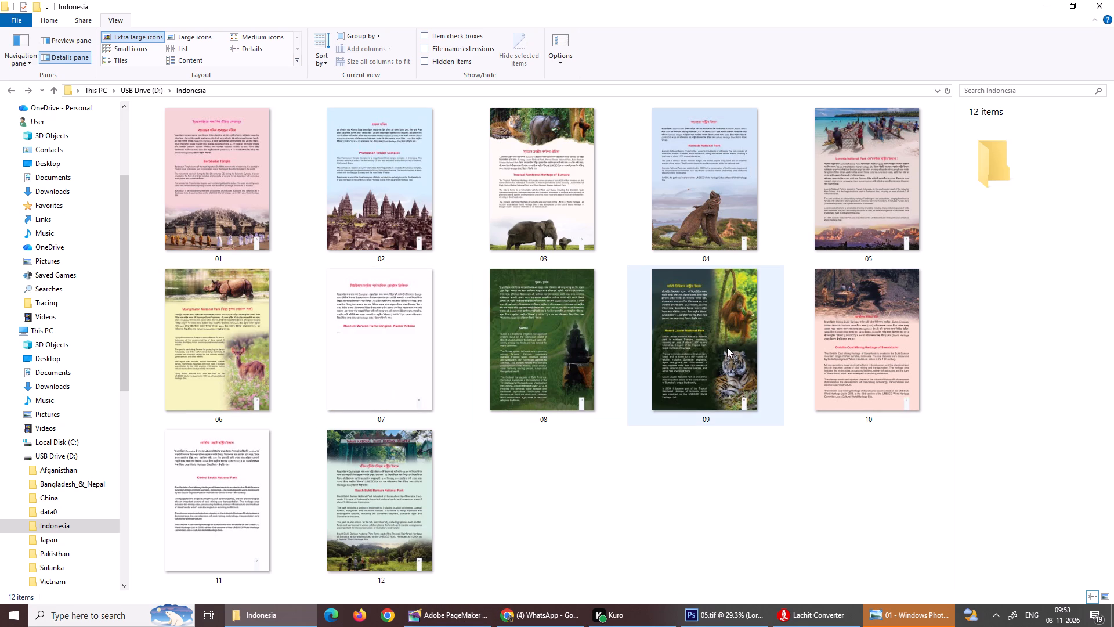
Delete the two plain white pages, 07 and 11, from the Indonesia folder.
right_click(384, 367)
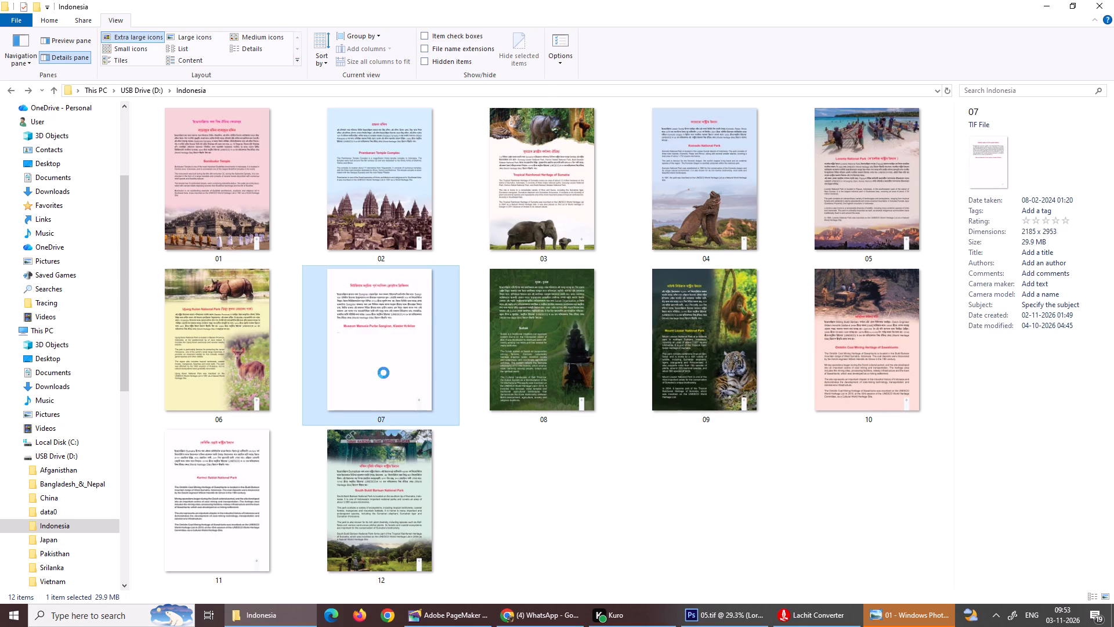
click(435, 331)
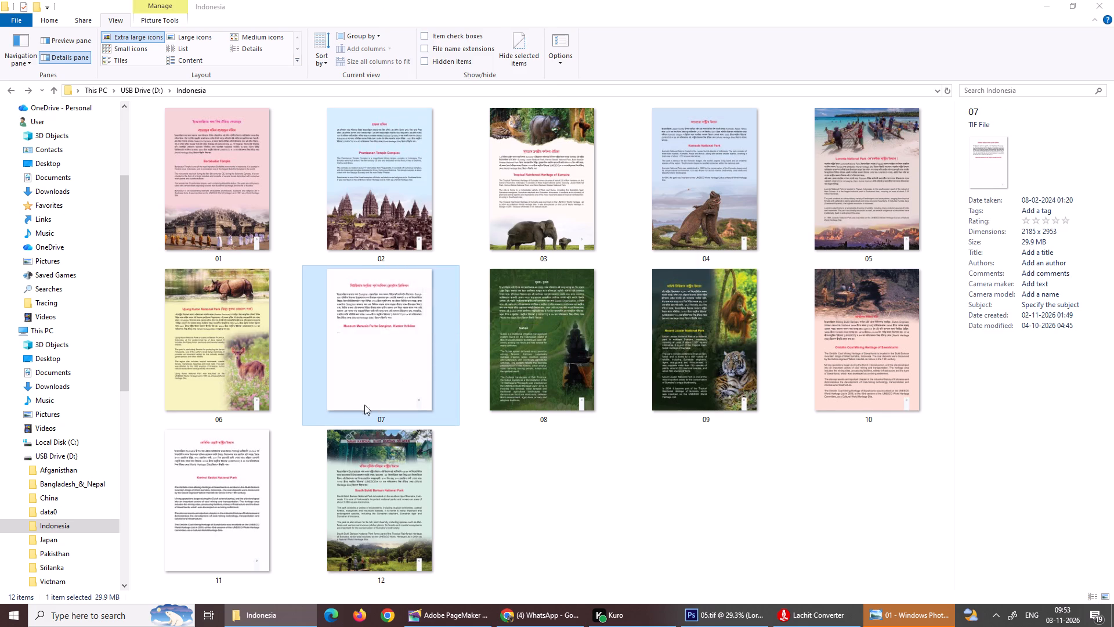
click(614, 354)
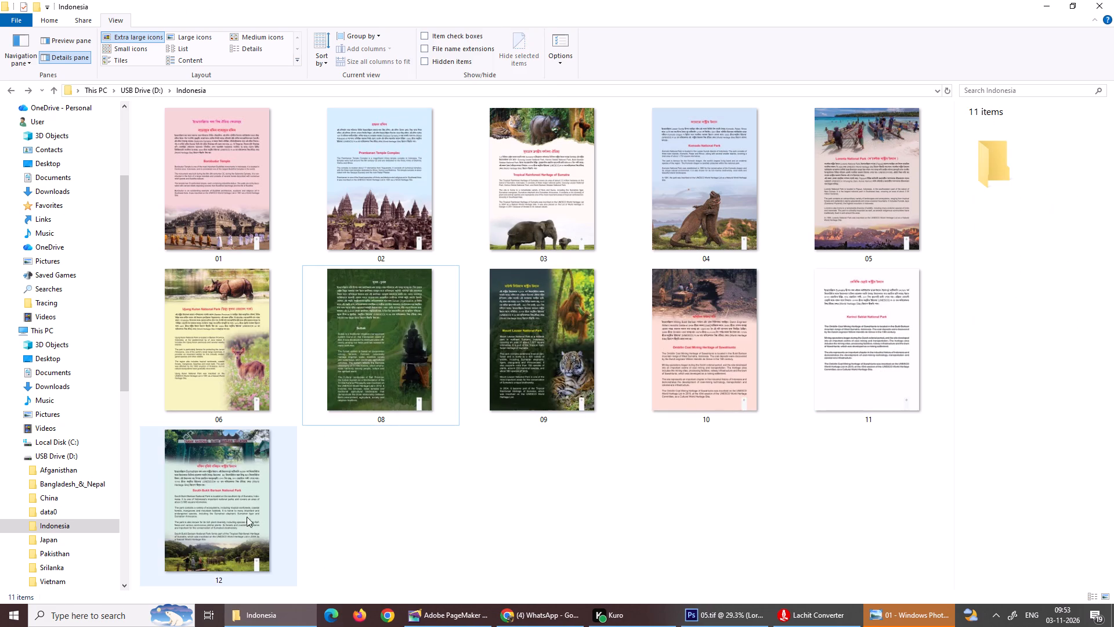
right_click(899, 327)
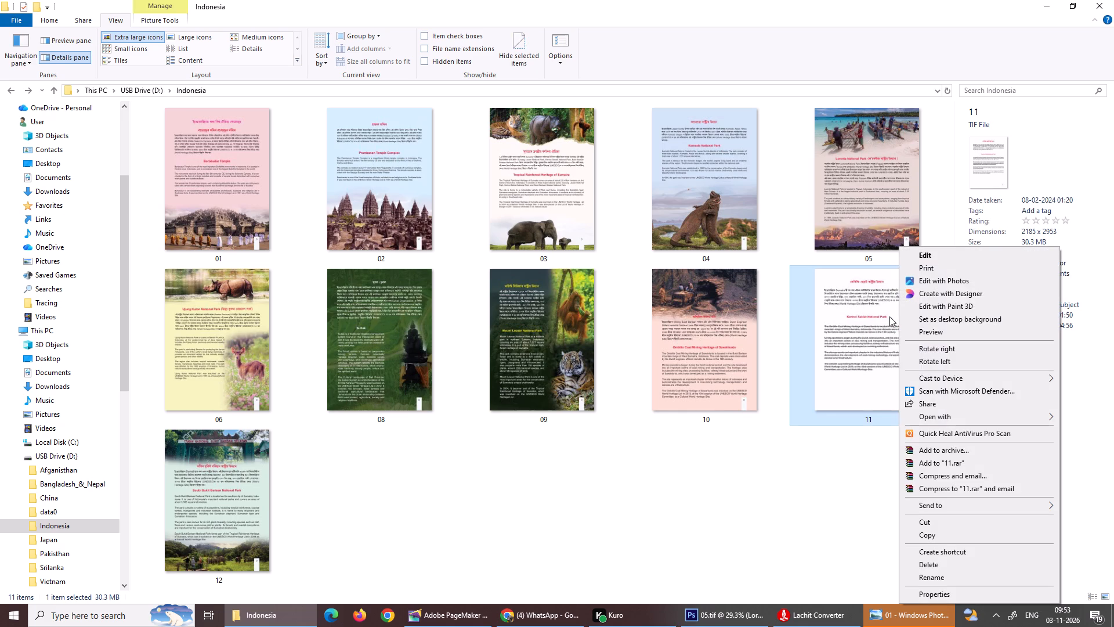
click(945, 564)
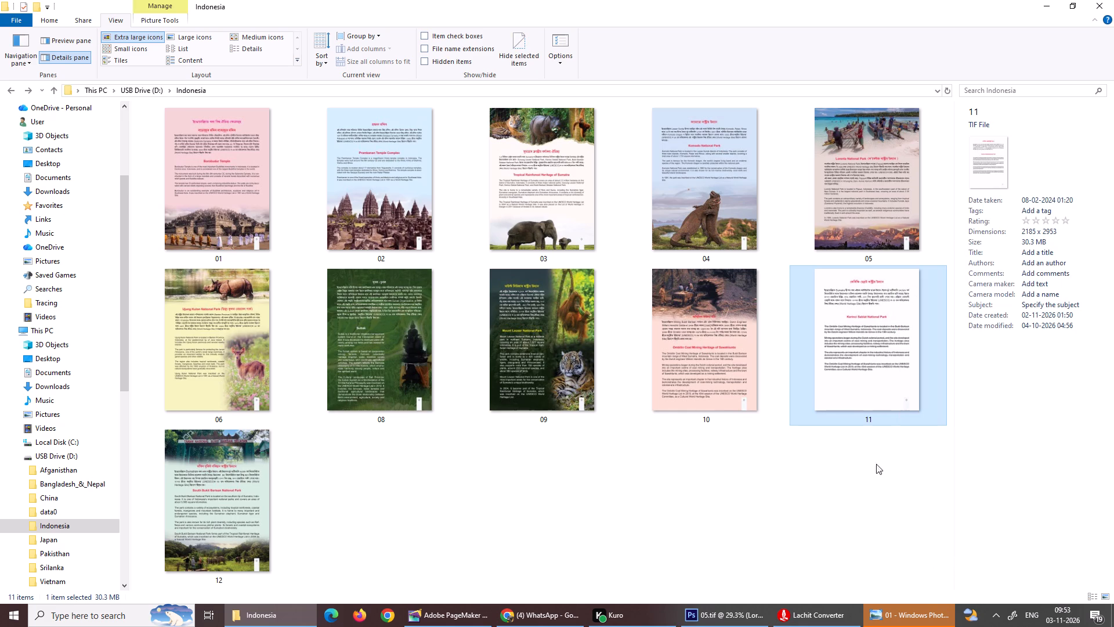
click(617, 361)
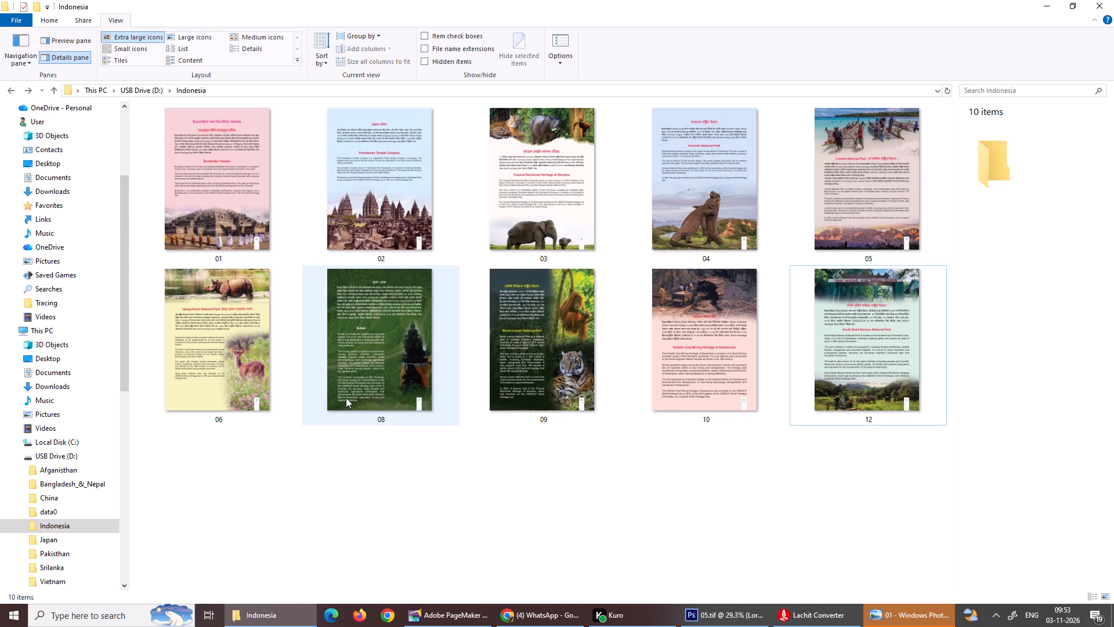
Rename the dark green Subak page file 08 as 07.
right_click(380, 387)
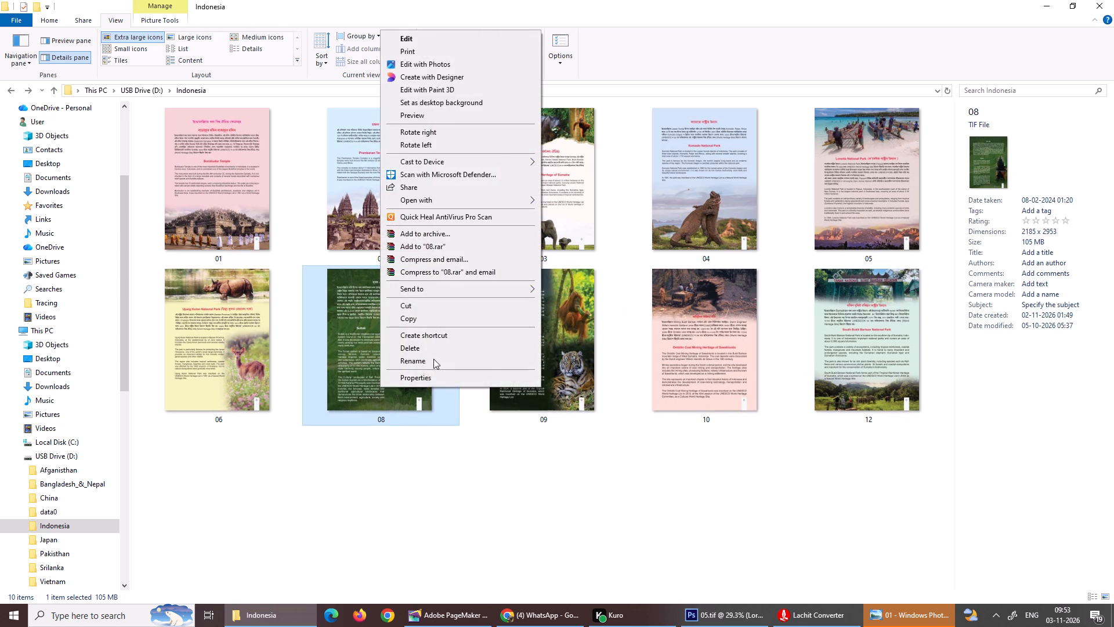
click(433, 359)
drag(387, 420, 367, 423)
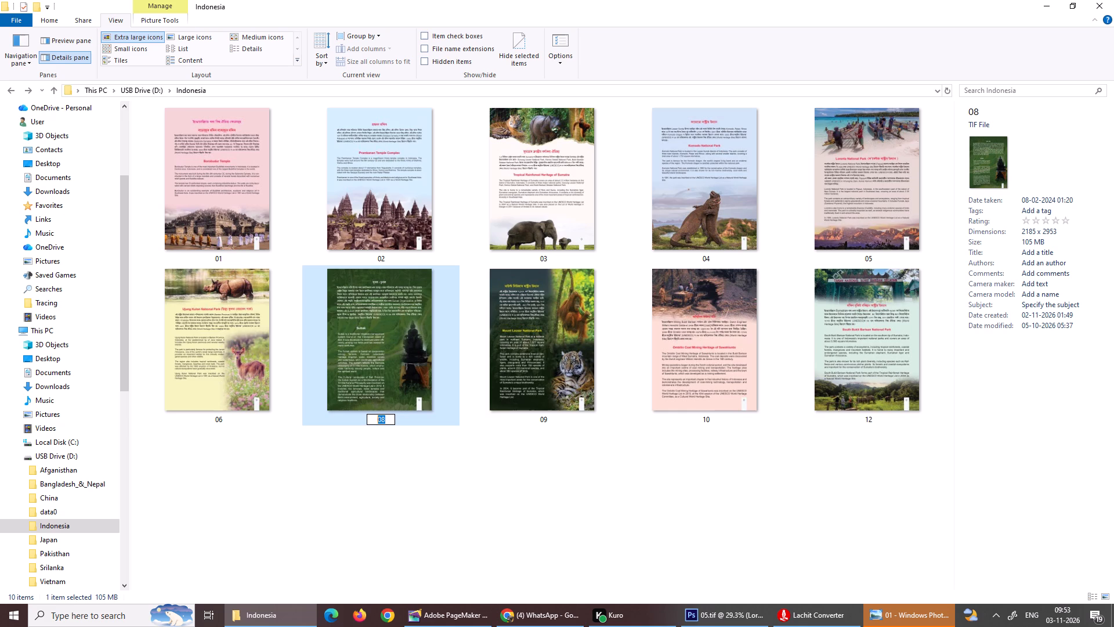
drag(367, 423, 365, 423)
text(07)
key(Right)
key(Return)
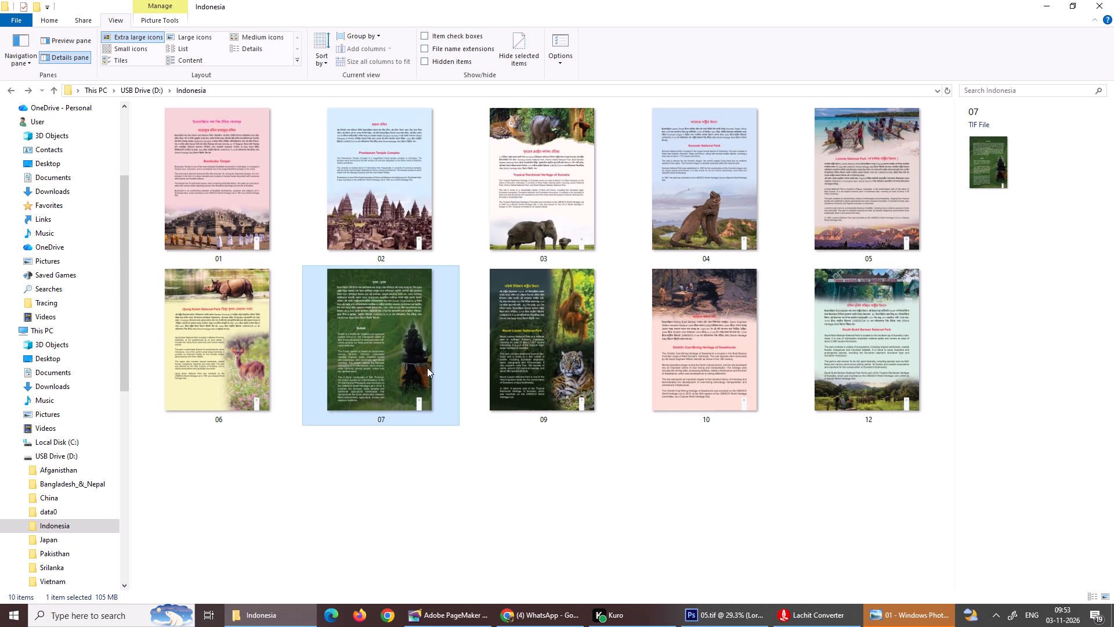
Rename the page file 09, with the orangutan and tiger, as 08.
right_click(511, 376)
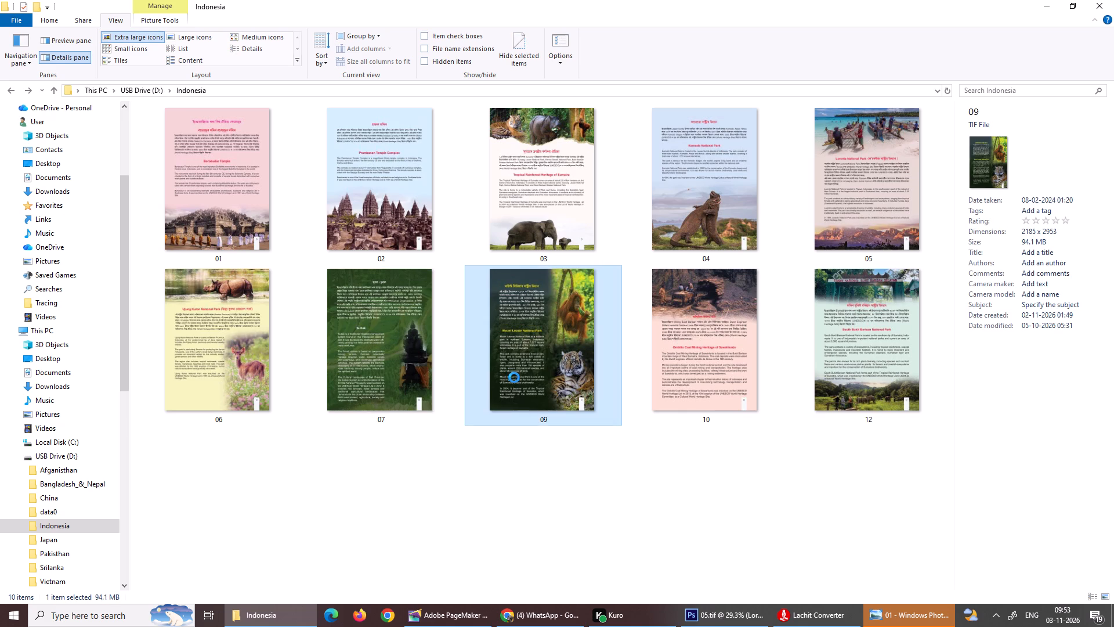
click(560, 350)
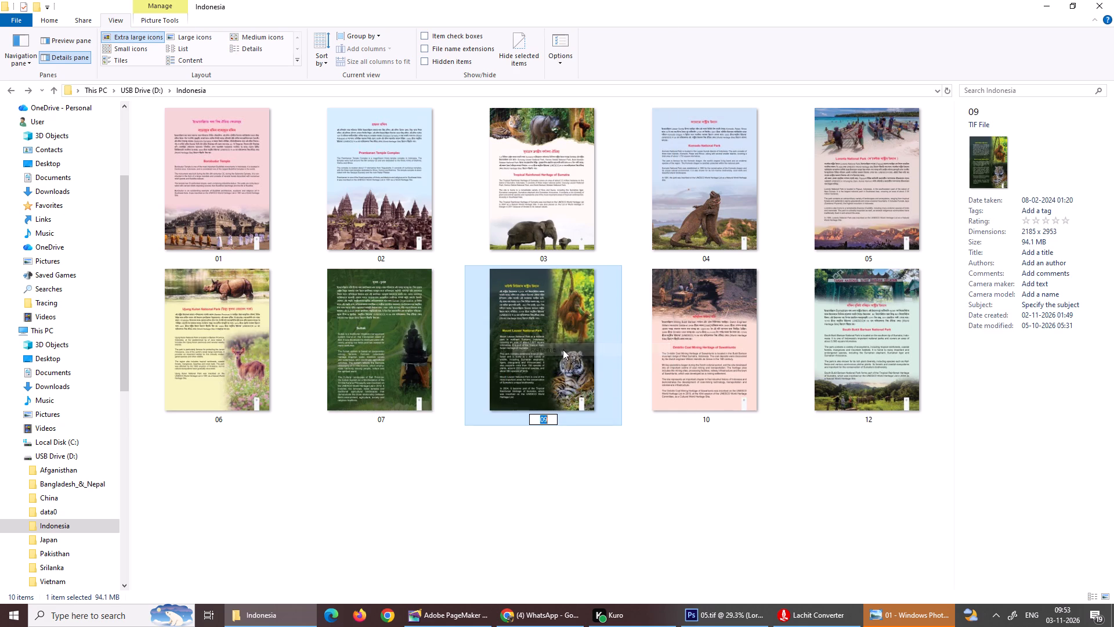
text(08)
key(Return)
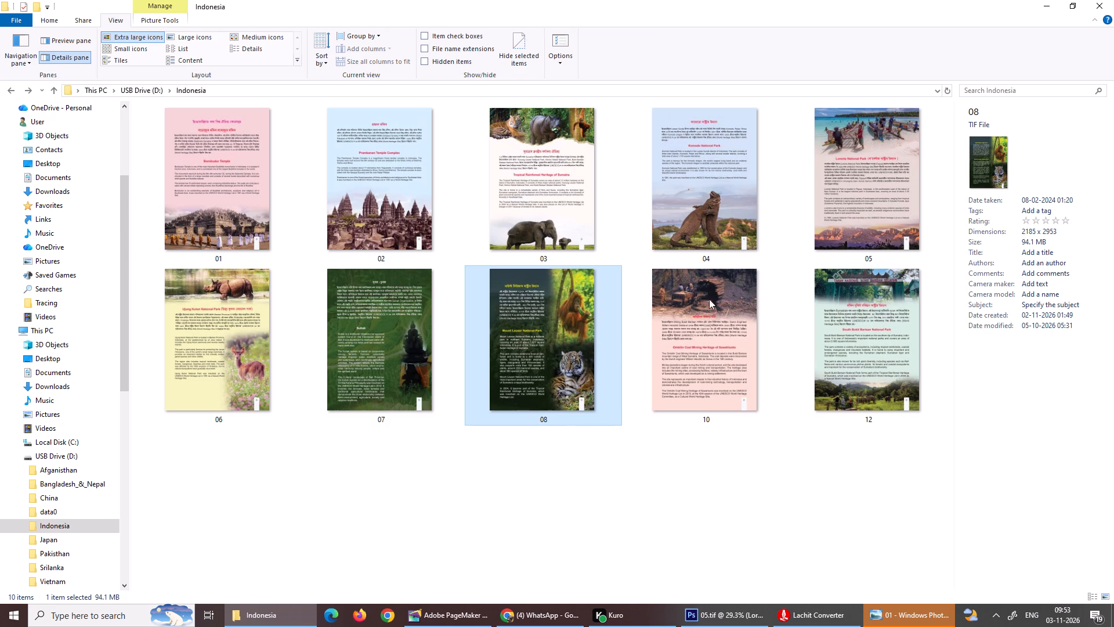
Rename the coal mining heritage page file 10 as 09.
right_click(697, 340)
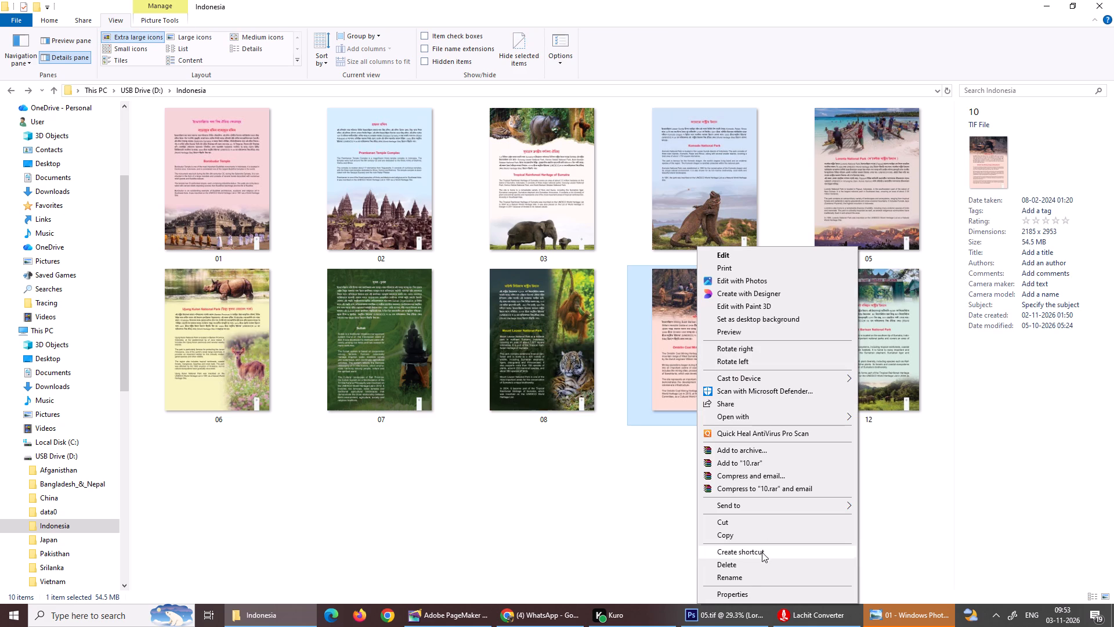
click(746, 579)
text(09)
key(Return)
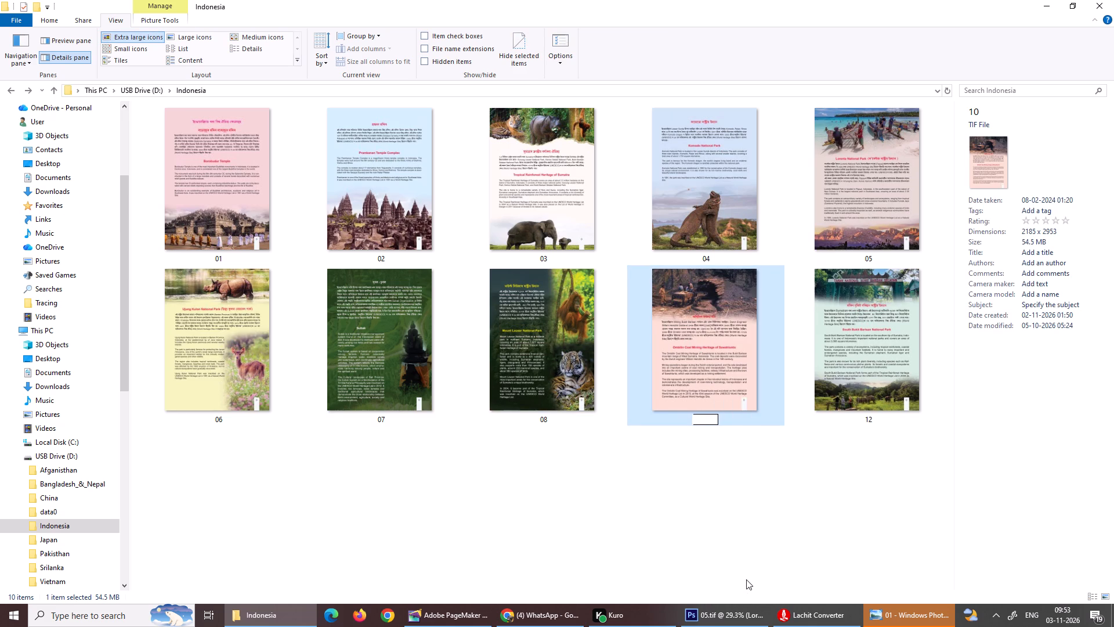
Rename the South Bukit Barisan National Park page file 12 as 10.
right_click(894, 363)
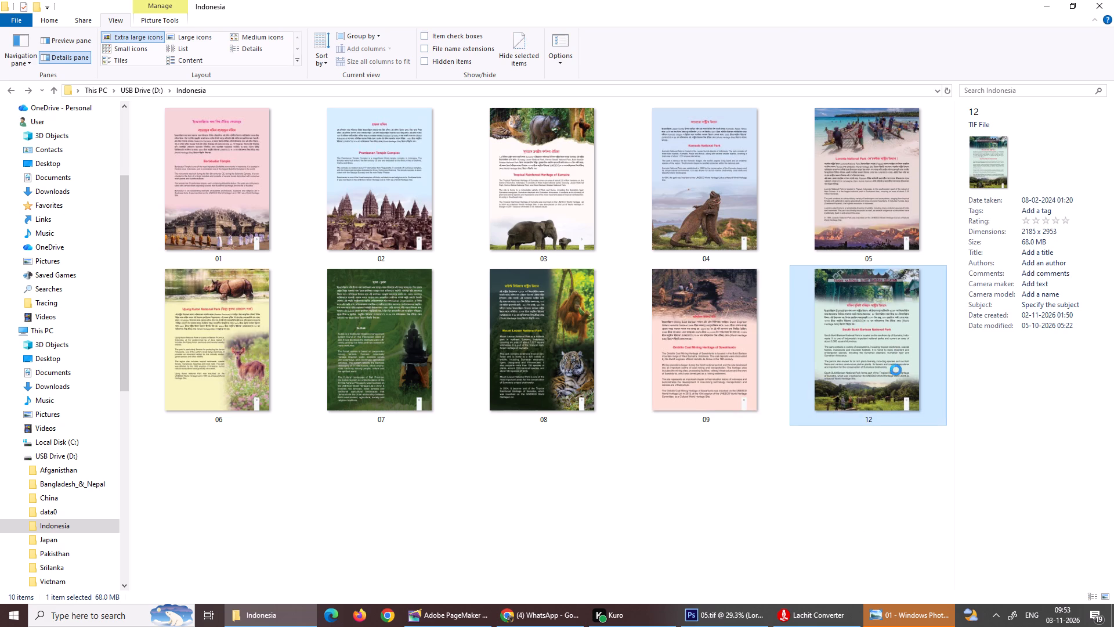
click(949, 341)
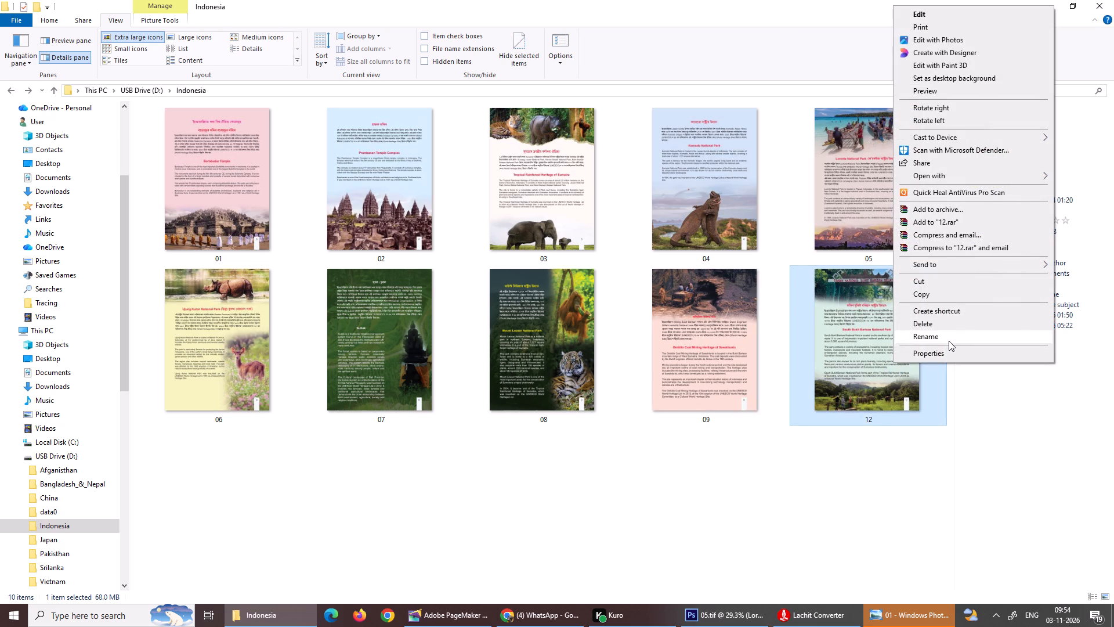
text(10)
key(Return)
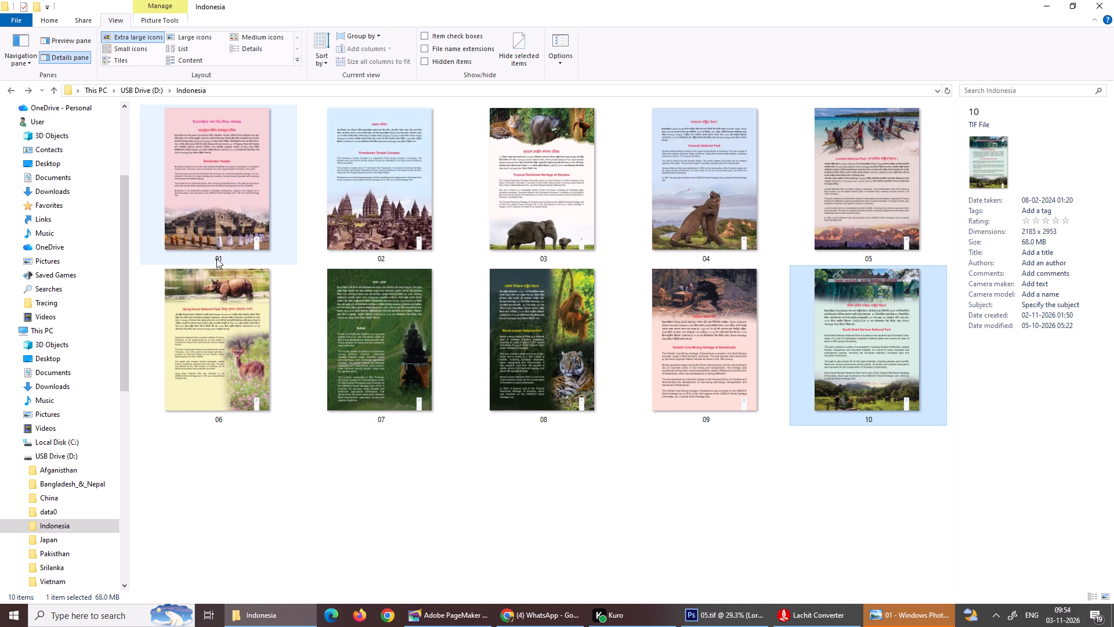
Open the Indonesia page 01 in Photo Viewer and look through the renumbered pages up to 10, checking their order and layouts.
double_click(197, 218)
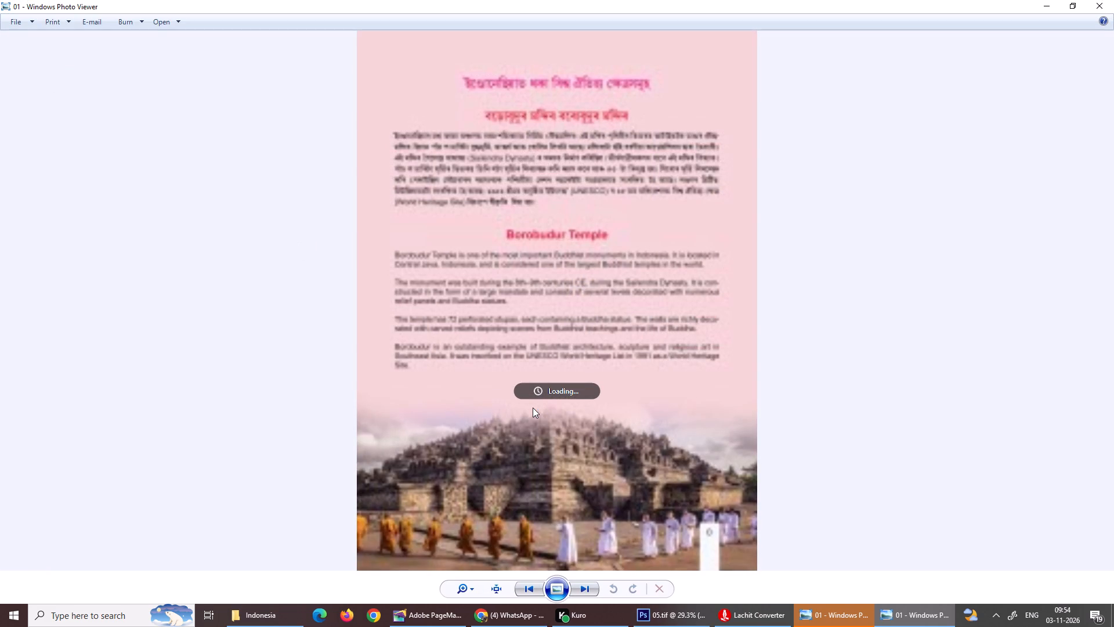
key(Right)
key(Right)
key(Right)
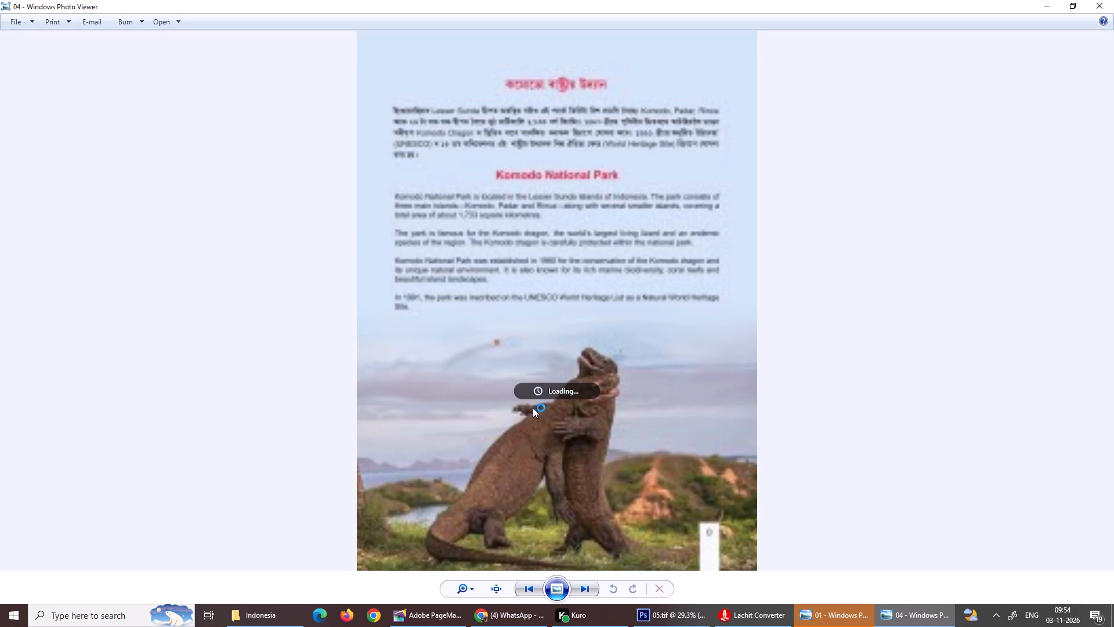
key(Right)
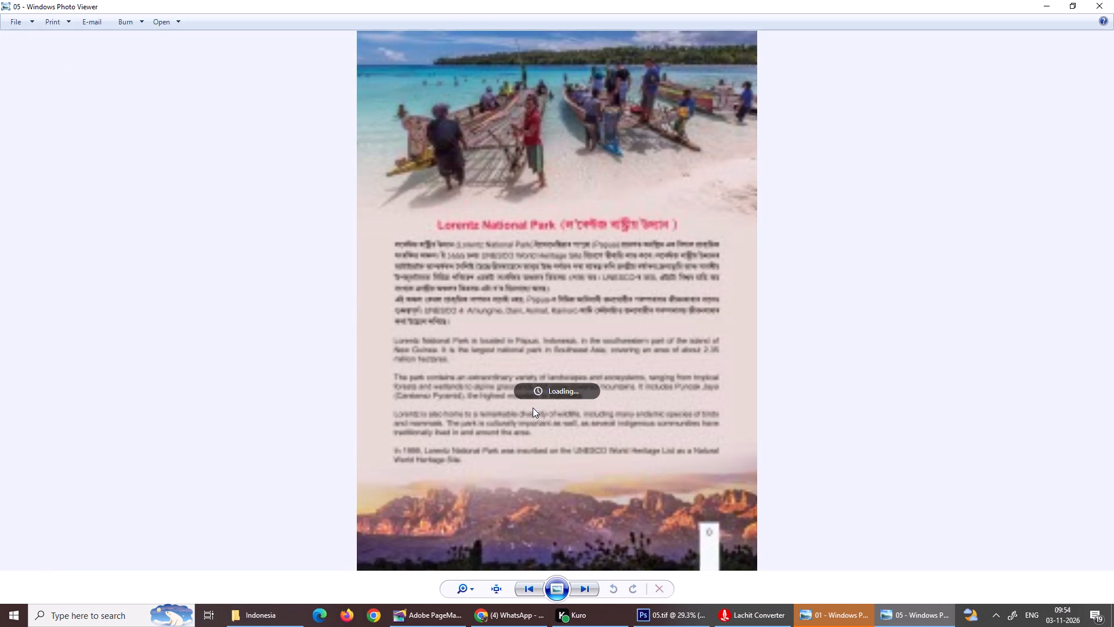
key(Right)
key(Right)
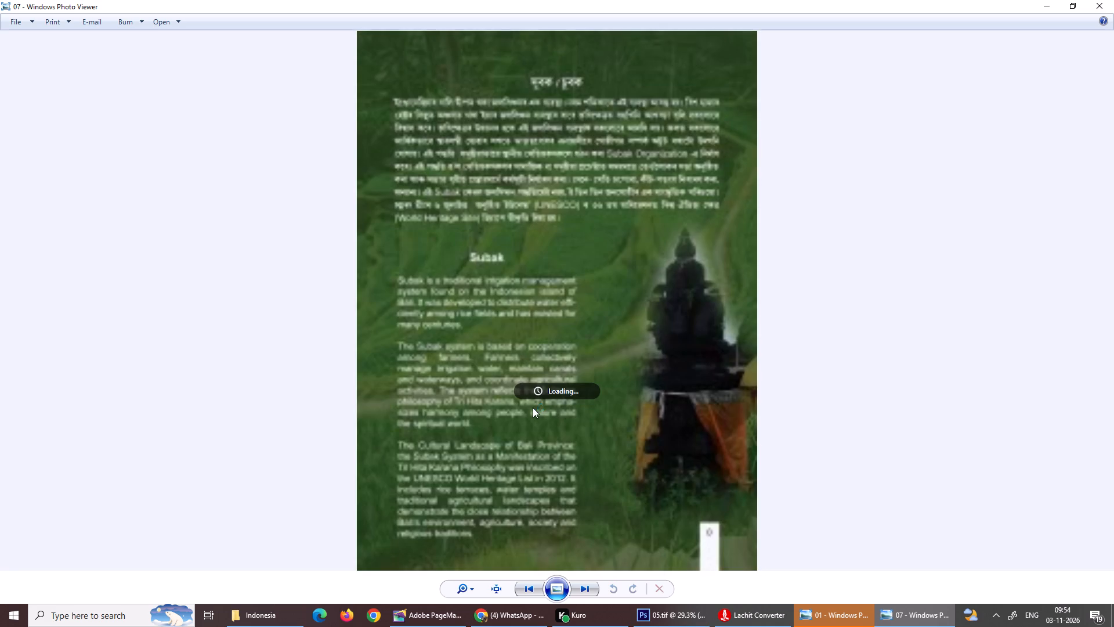
key(Right)
key(Right)
key(Right)
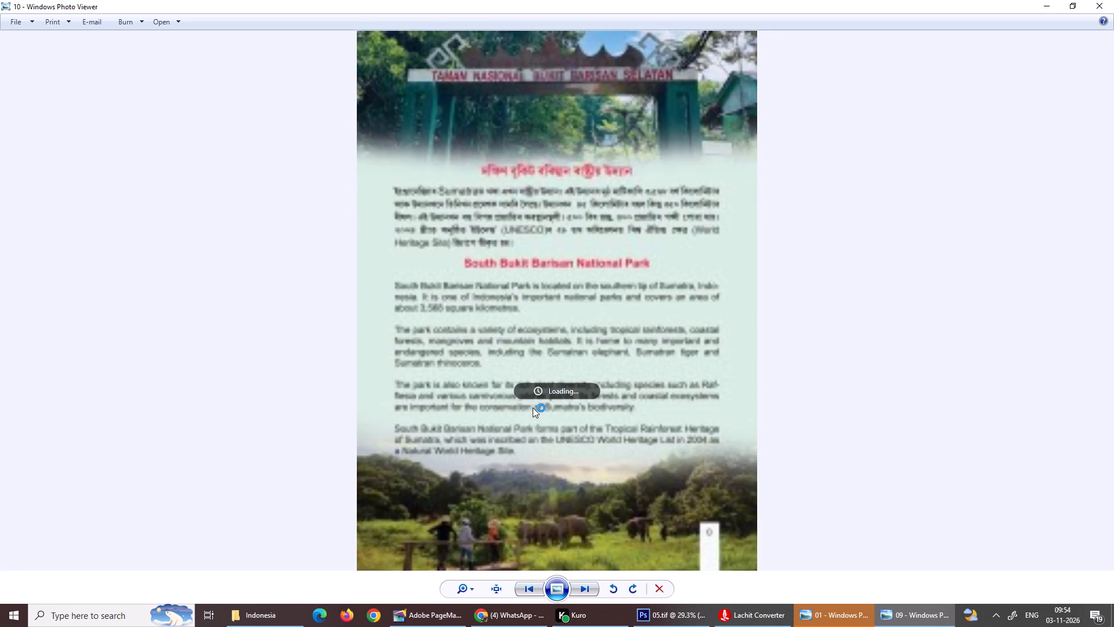
key(Right)
key(Left)
key(Left)
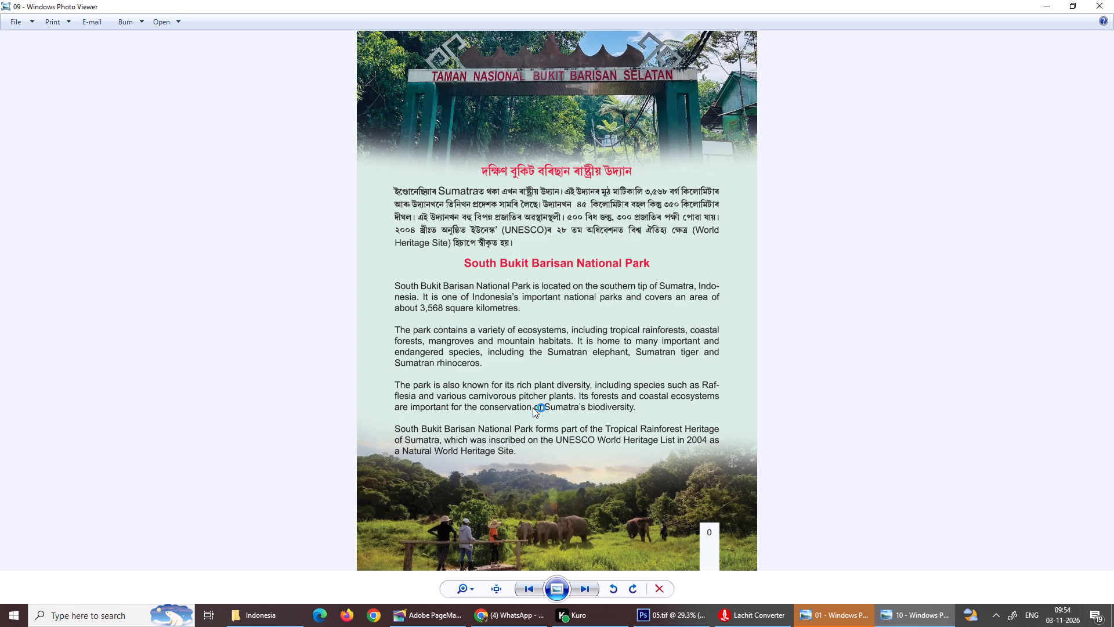
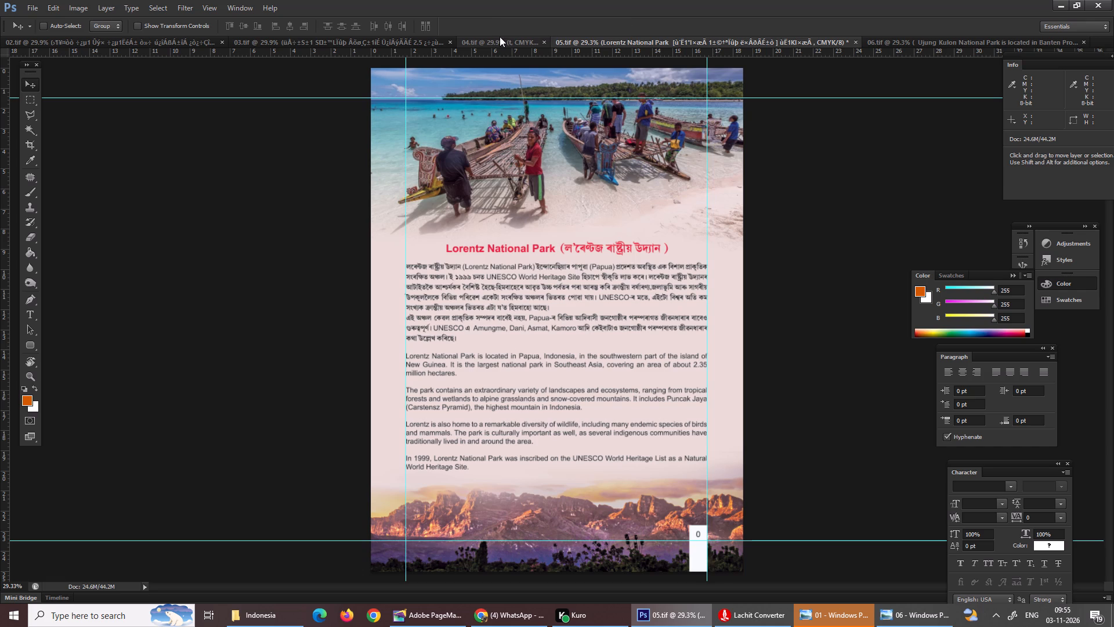
Switch to the Komodo page 04 and examine its Assamese and English headings and text layout.
click(484, 33)
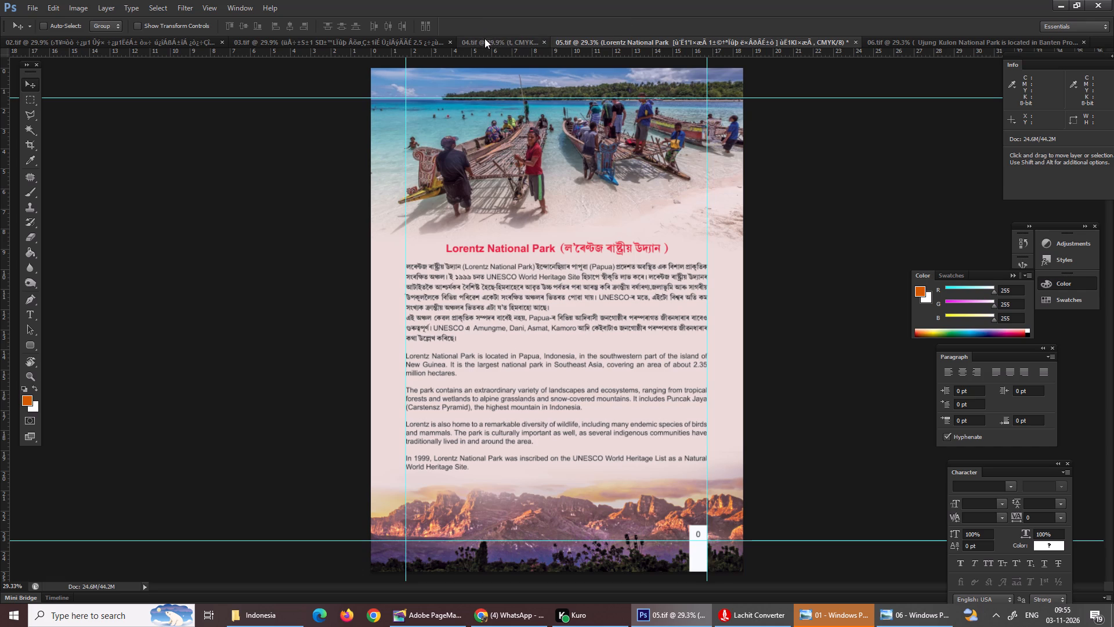
click(484, 38)
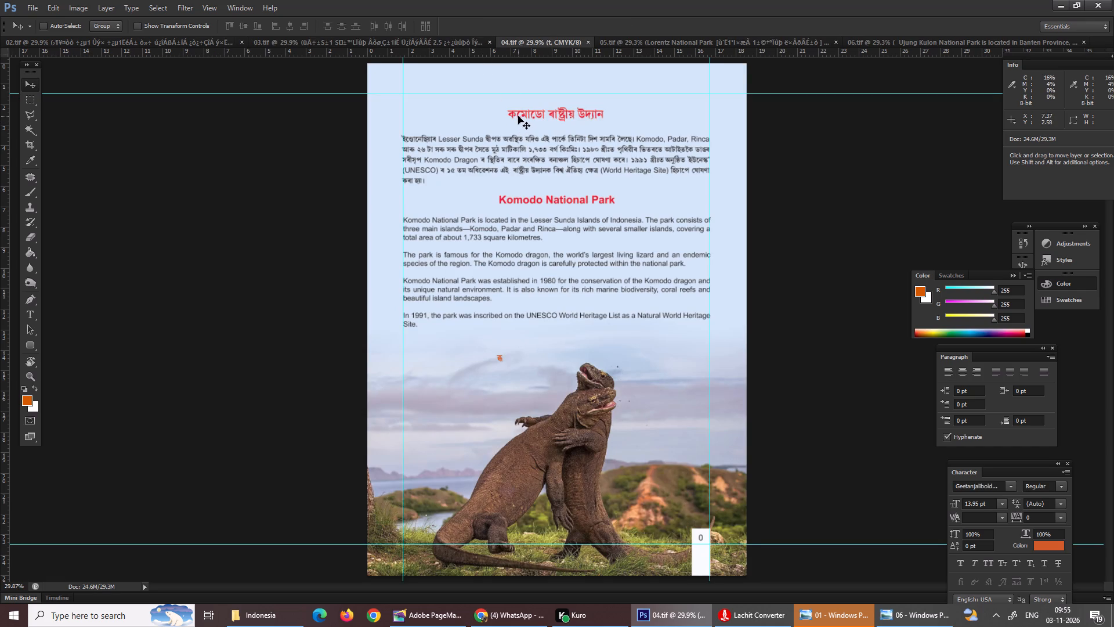
key(ctrl+equal)
key(ctrl+equal)
key(ctrl+equal)
key(ctrl+equal)
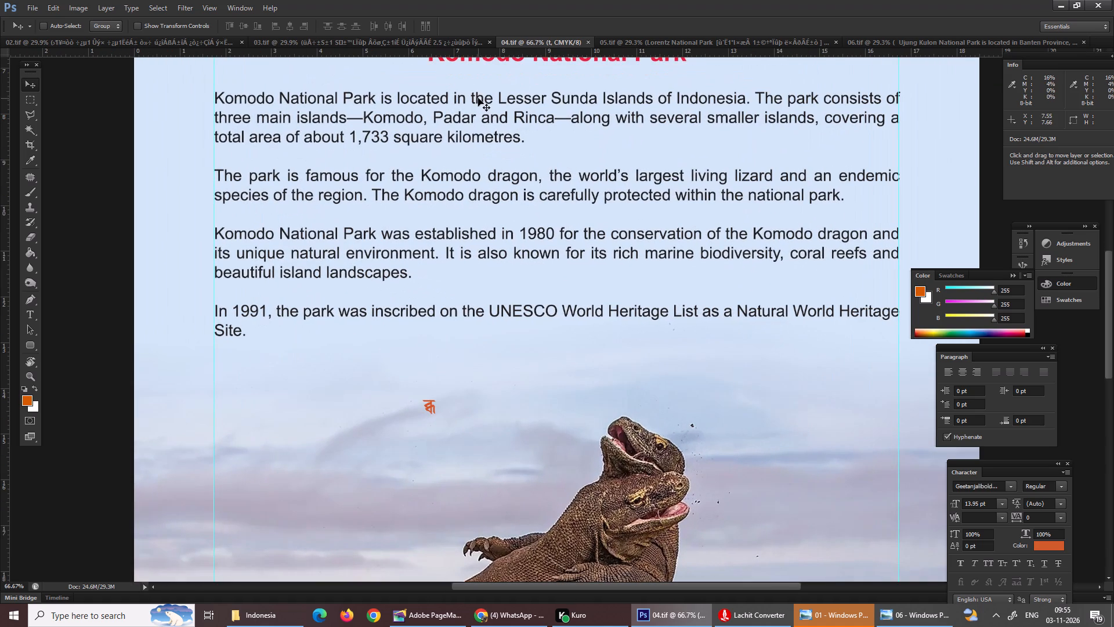
scroll(520, 99, down, 1)
scroll(520, 99, up, 6)
scroll(520, 99, down, 3)
click(507, 154)
scroll(502, 164, up, 7)
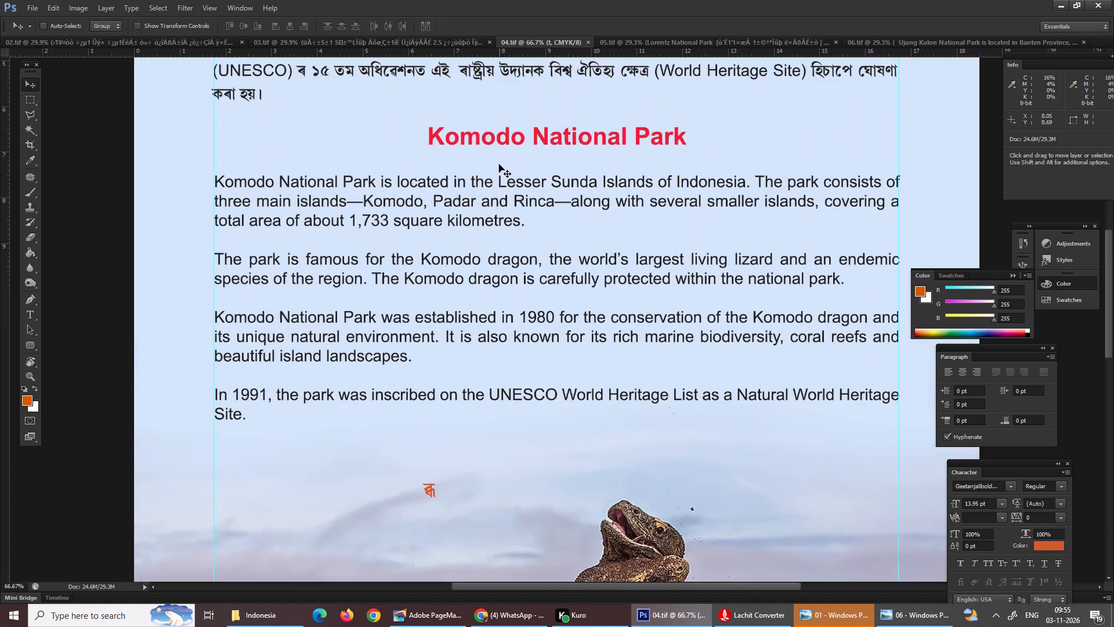
scroll(499, 164, up, 13)
key(ctrl+0)
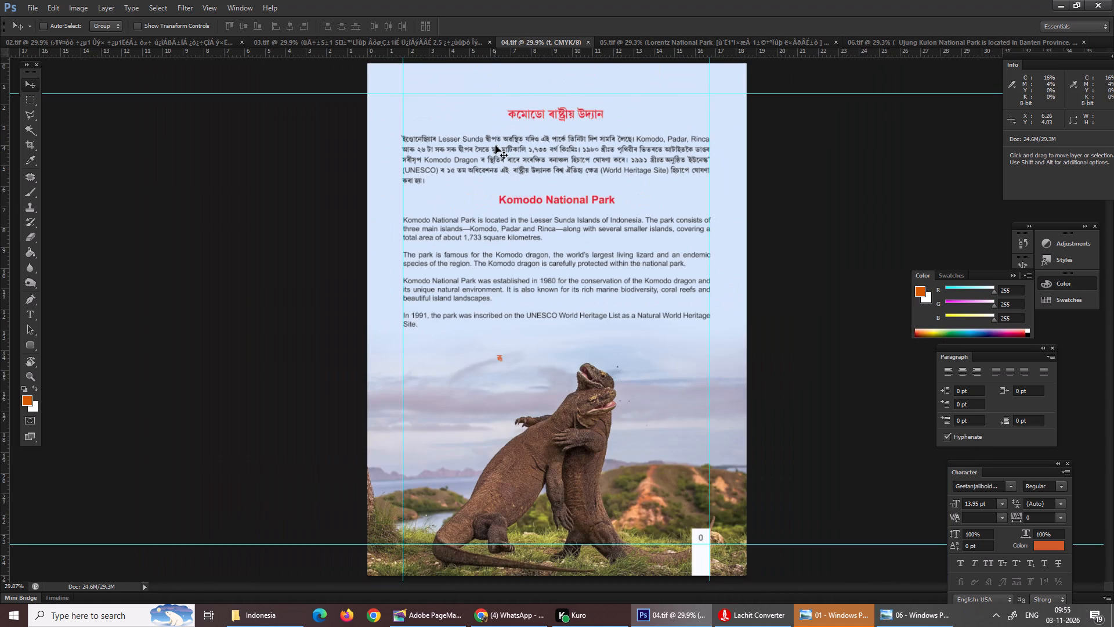
scroll(495, 146, up, 2)
key(ctrl+equal)
key(ctrl+equal)
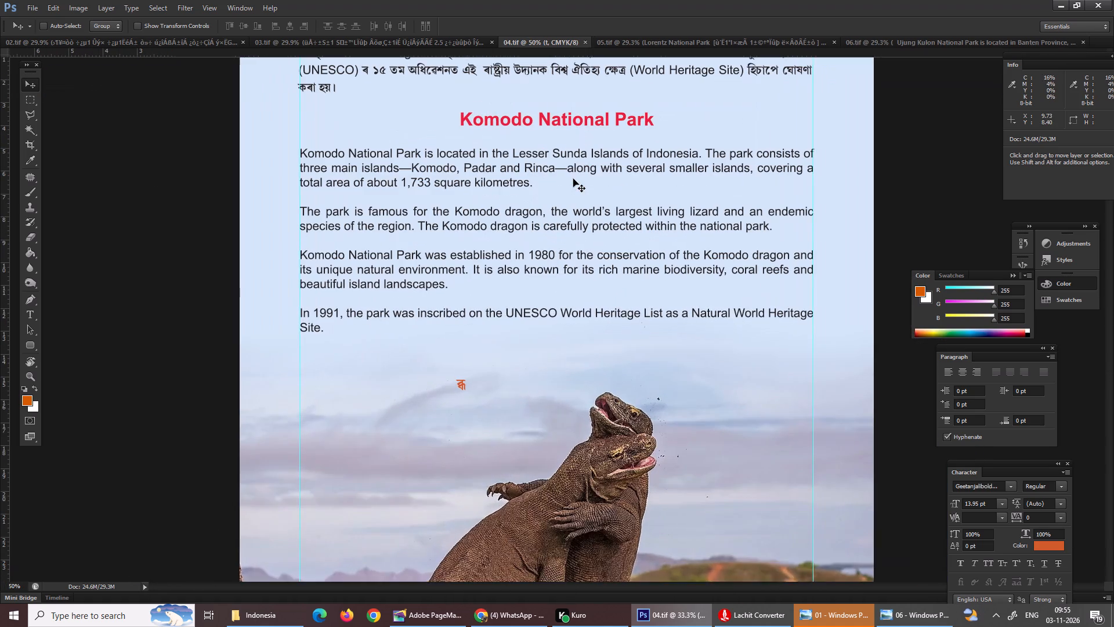
scroll(574, 179, down, 2)
scroll(574, 179, up, 14)
scroll(576, 179, down, 1)
scroll(576, 179, up, 2)
scroll(576, 179, down, 2)
scroll(576, 179, up, 4)
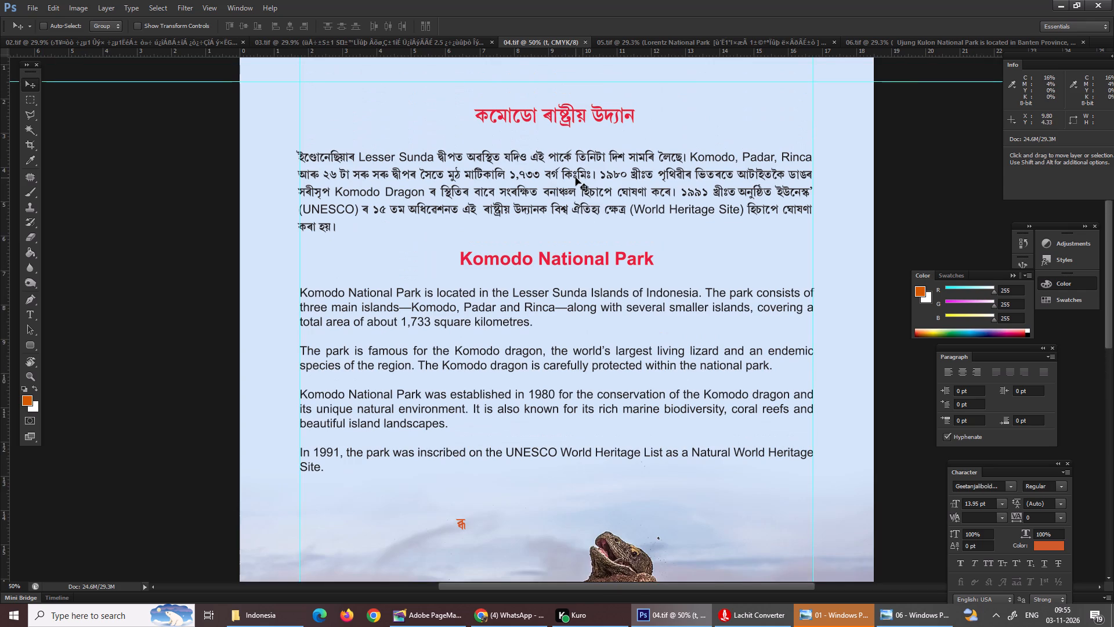
Move the Assamese Komodo heading and paragraph block straight down by about 0.30 cm on page 04.
click(526, 116)
right_click(526, 114)
click(565, 136)
drag(551, 114, 550, 124)
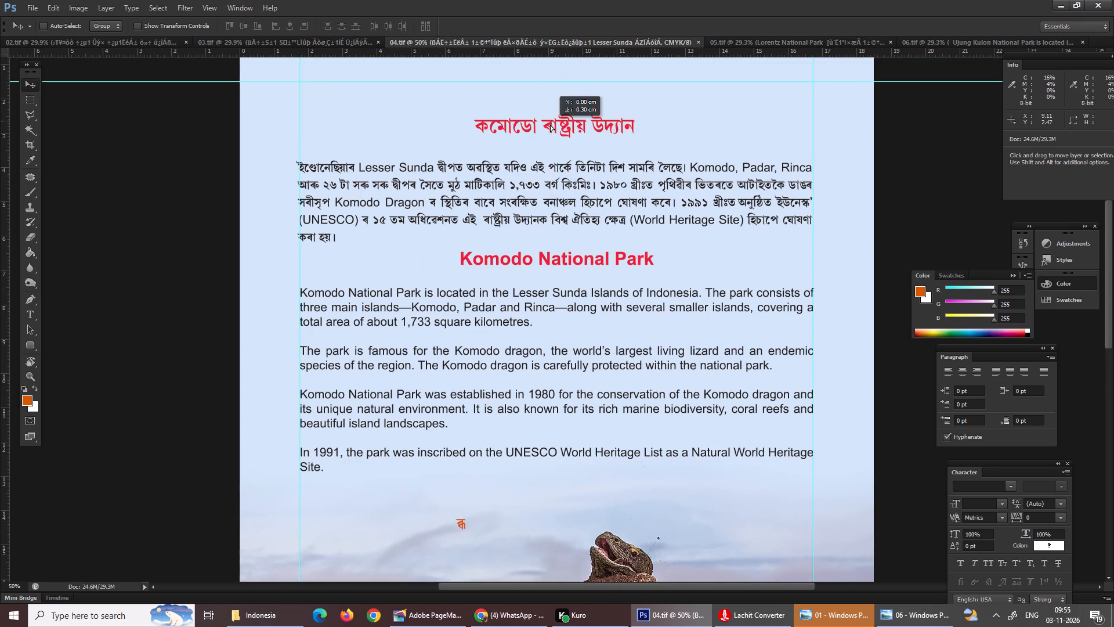
drag(550, 124, 548, 122)
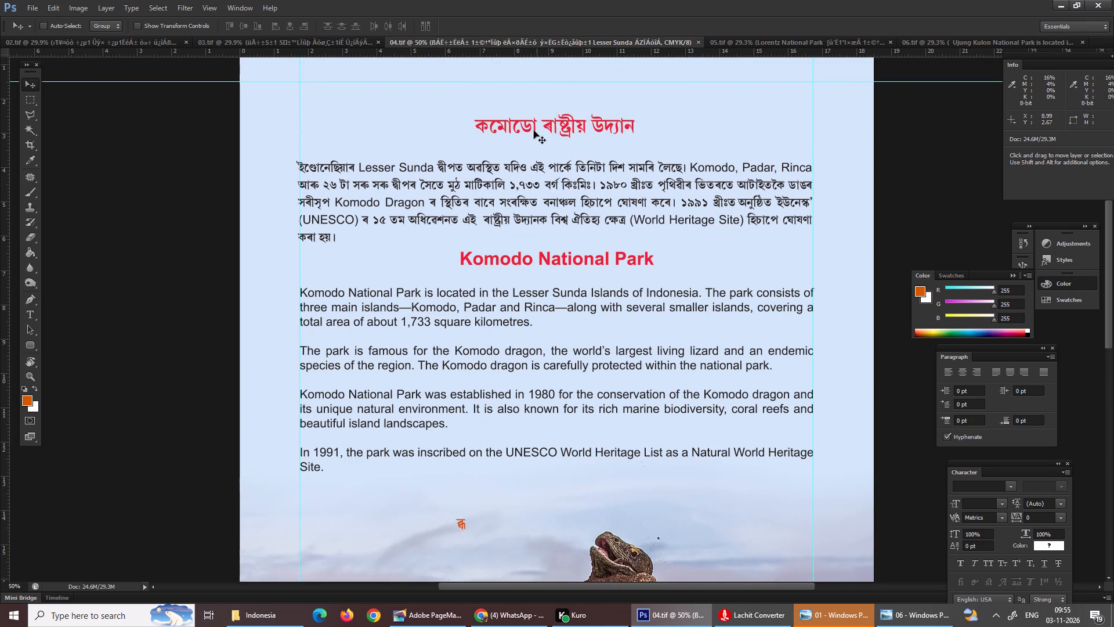
Cut the heading "Komodo National Park" out of the English text block, leaving its line empty.
key(y)
key(t)
click(483, 128)
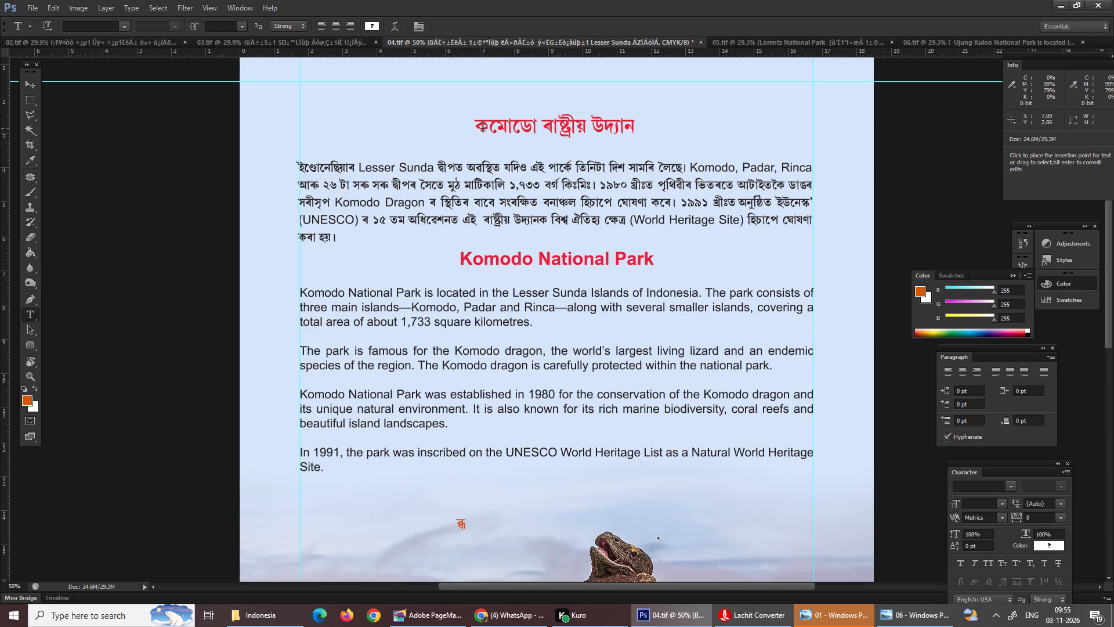
click(471, 264)
key(Return)
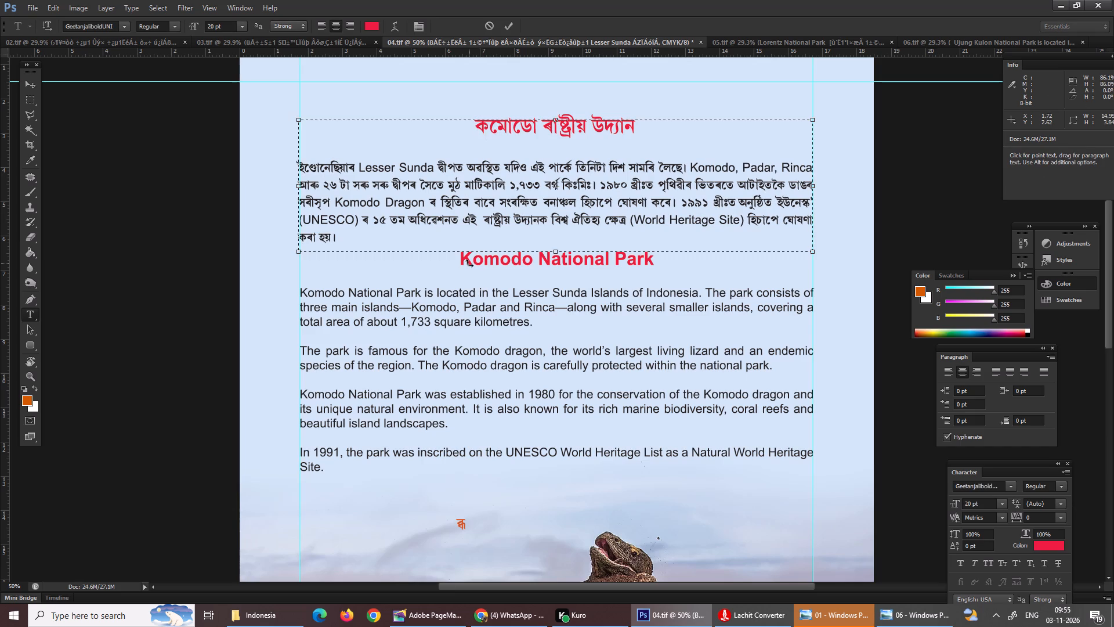
click(483, 253)
key(t)
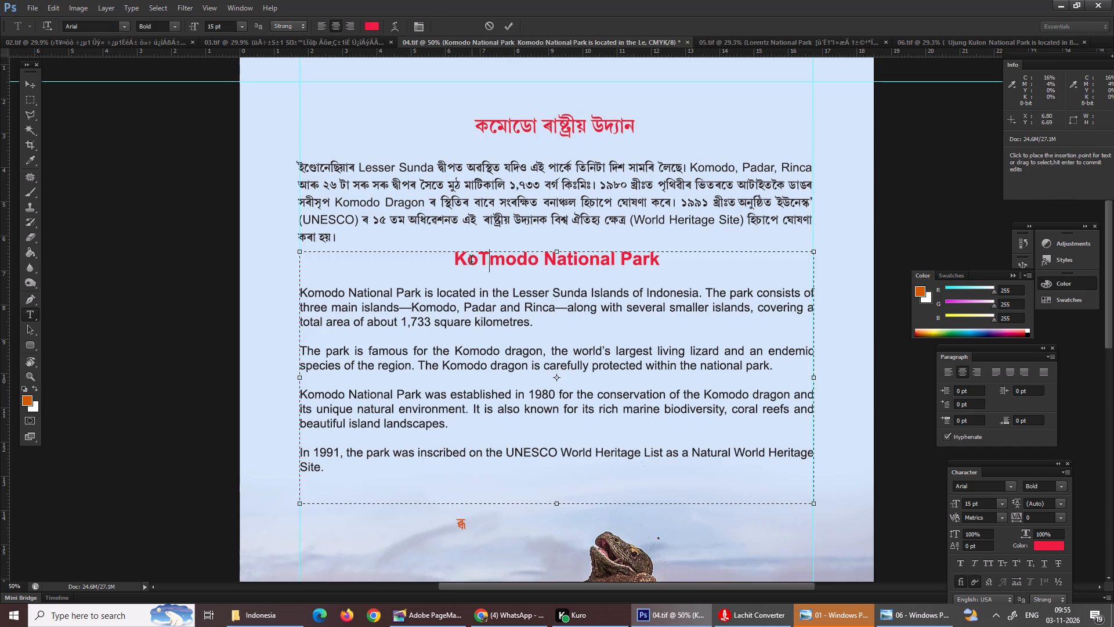
key(BackSpace)
drag(456, 257, 651, 257)
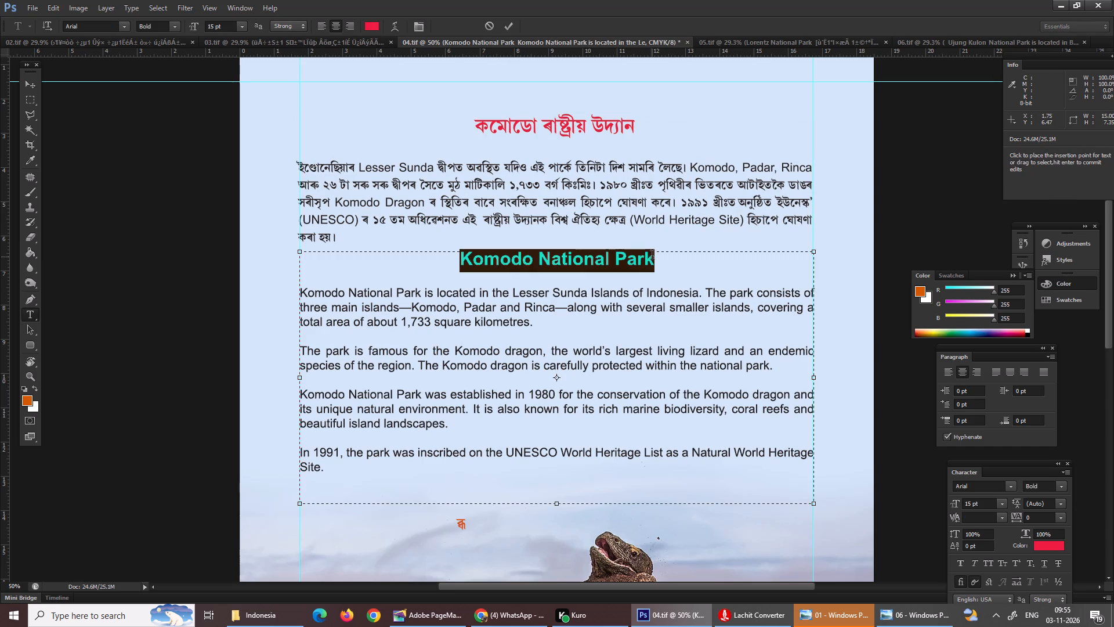
key(ctrl+x)
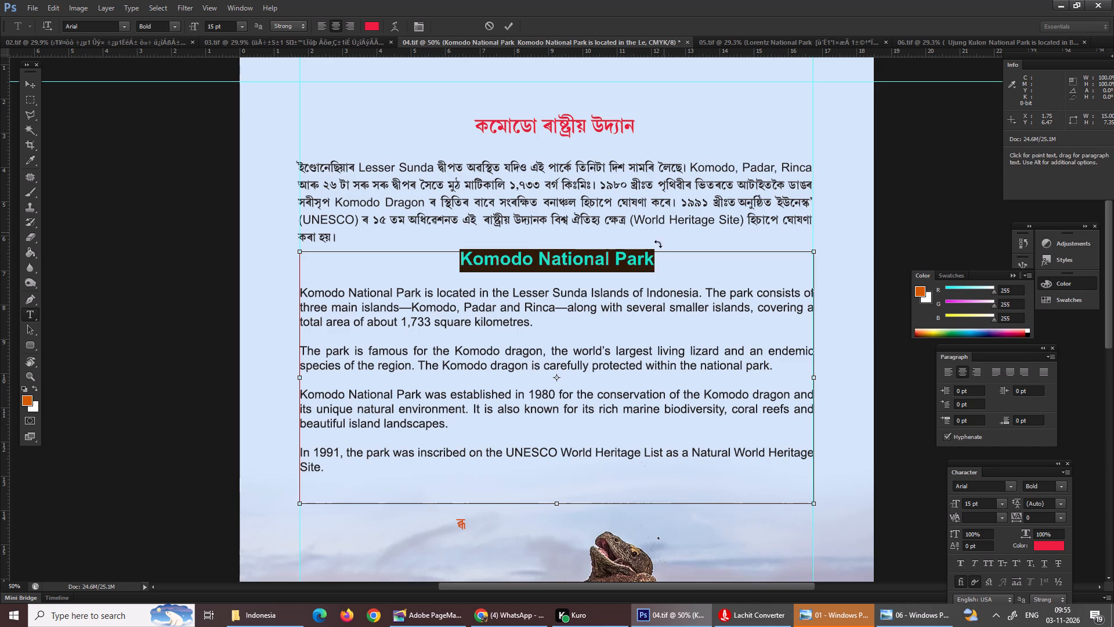
key(Return)
Paste "Komodo National Park" in front of the Assamese heading on the same line, followed by a space.
click(487, 125)
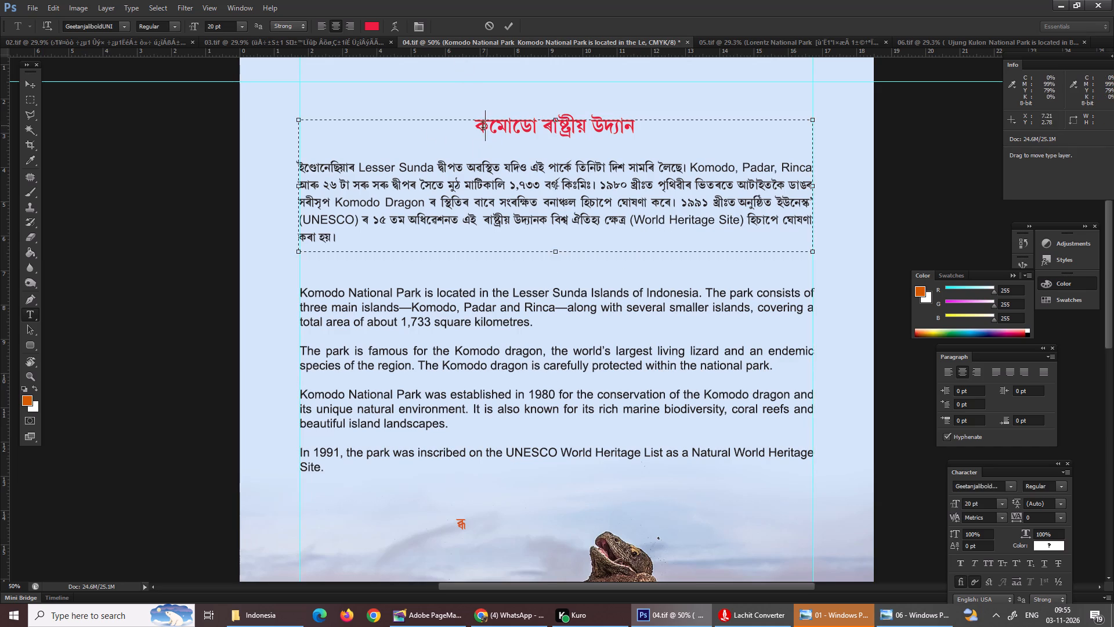
click(471, 130)
key(ctrl+v)
key(space)
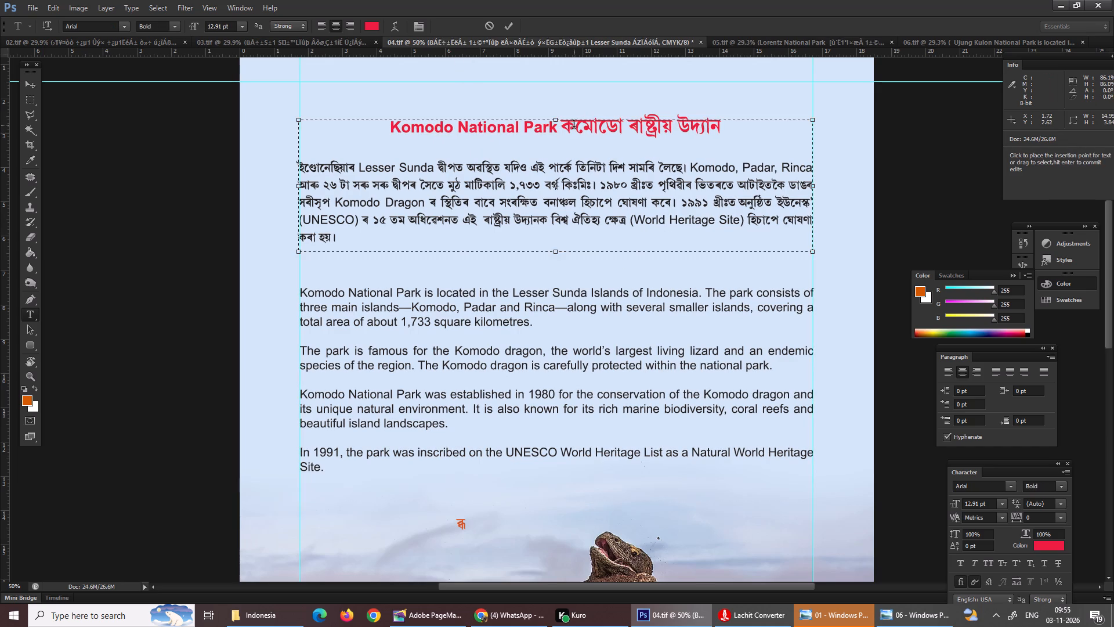
Set the font size of the "Komodo National Park" words in the combined heading to 15 pt.
drag(555, 132, 395, 132)
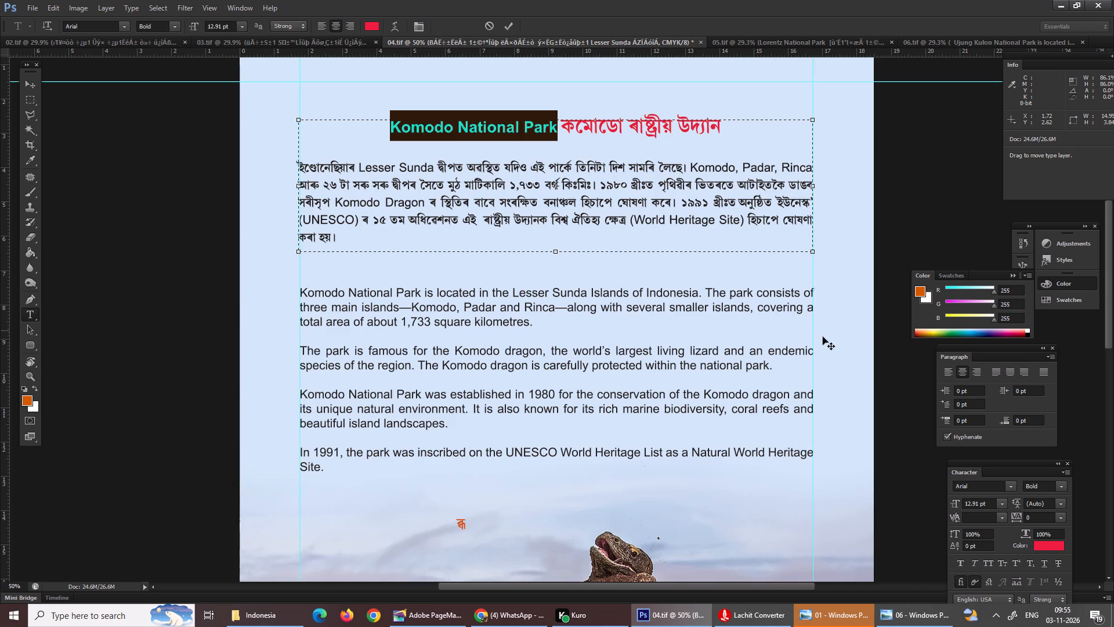
drag(994, 505, 934, 509)
text(15)
click(655, 125)
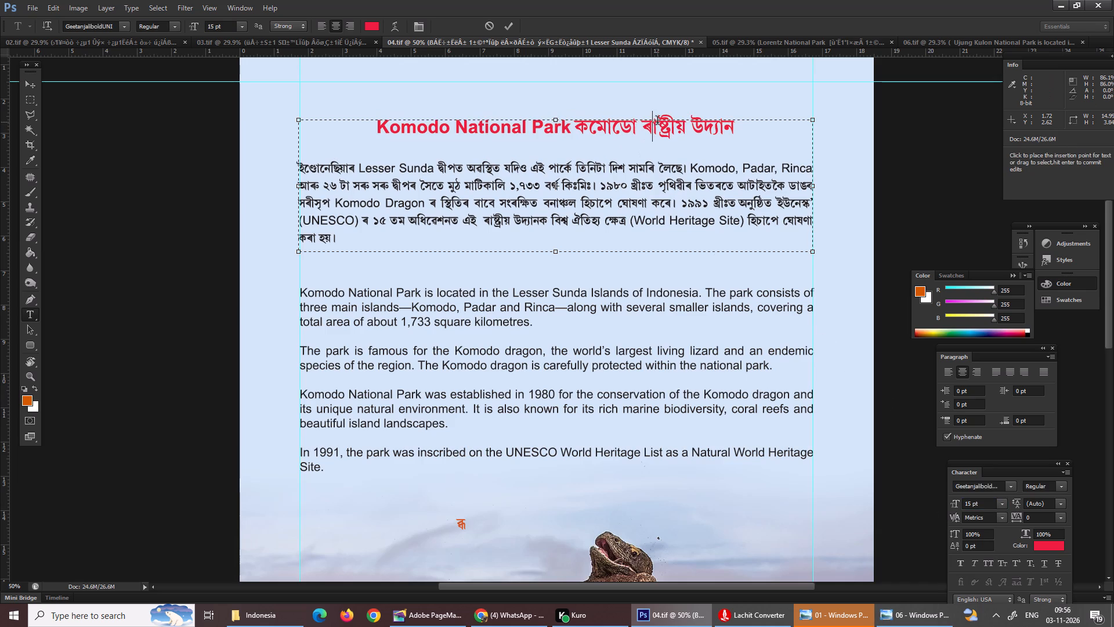
Copy the opening bracket from the Lorentz heading on page 05 and paste it before page 04's Assamese heading words.
click(772, 42)
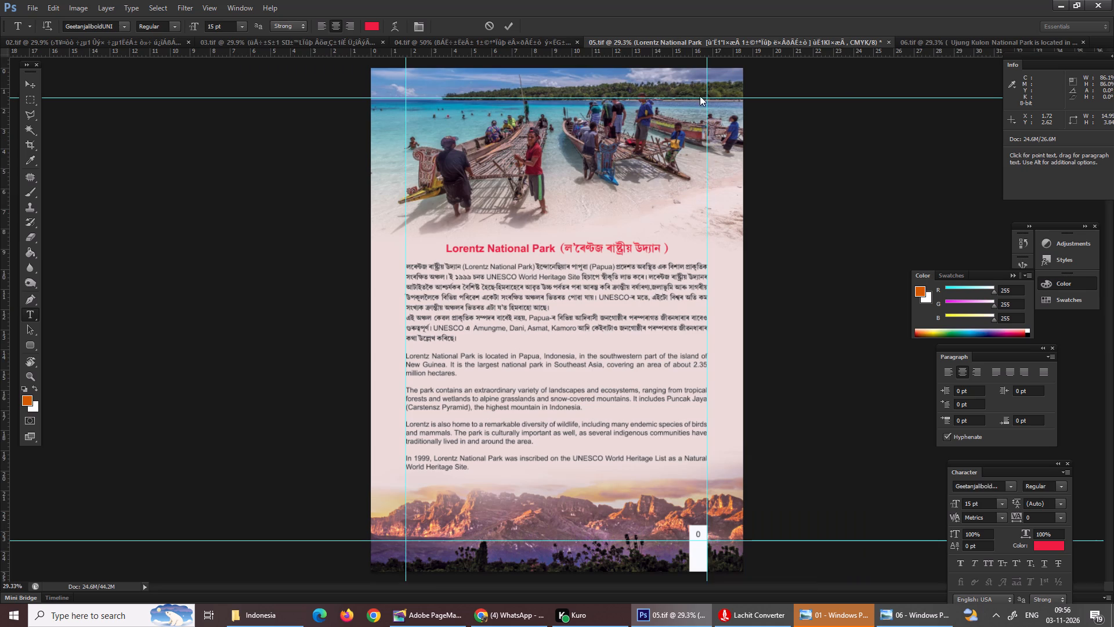
drag(560, 245, 565, 254)
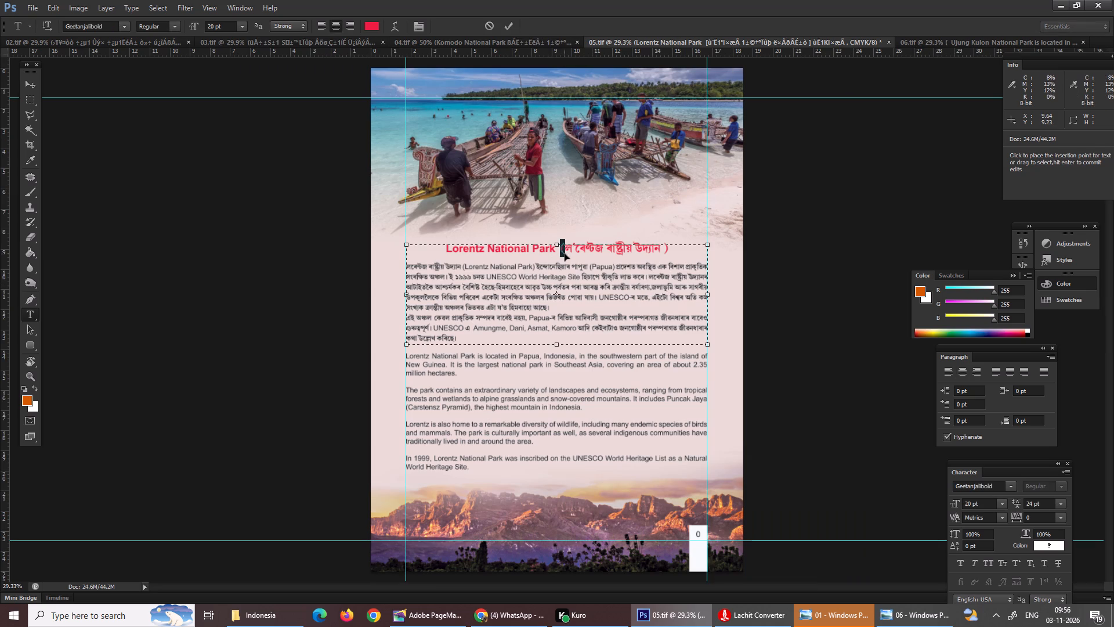
key(ctrl+c)
key(ctrl+c)
click(496, 37)
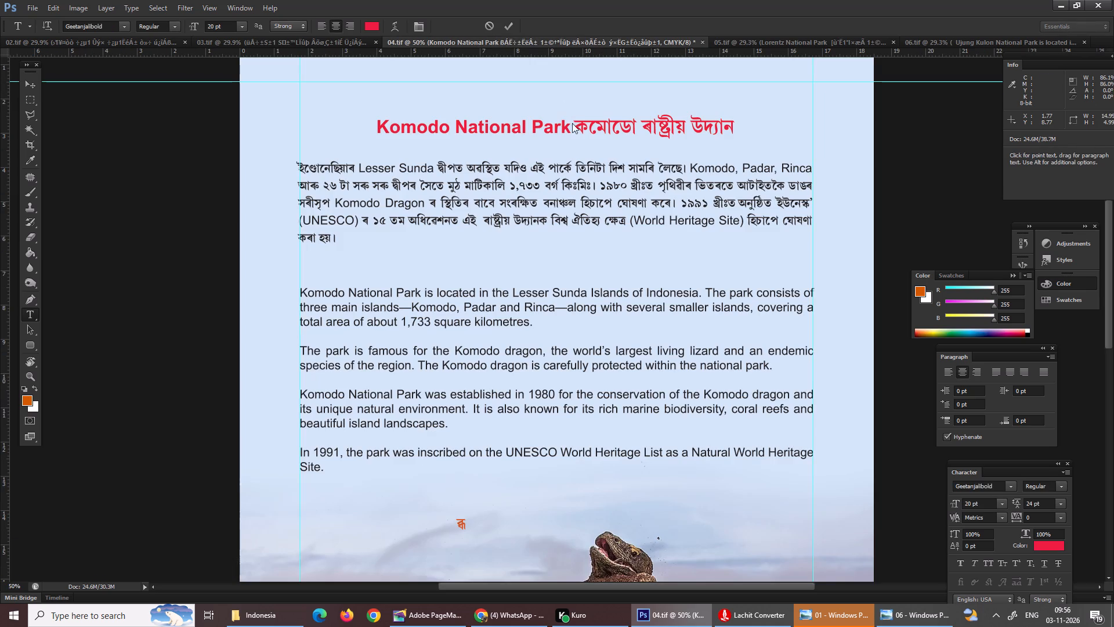
click(580, 121)
key(ctrl+v)
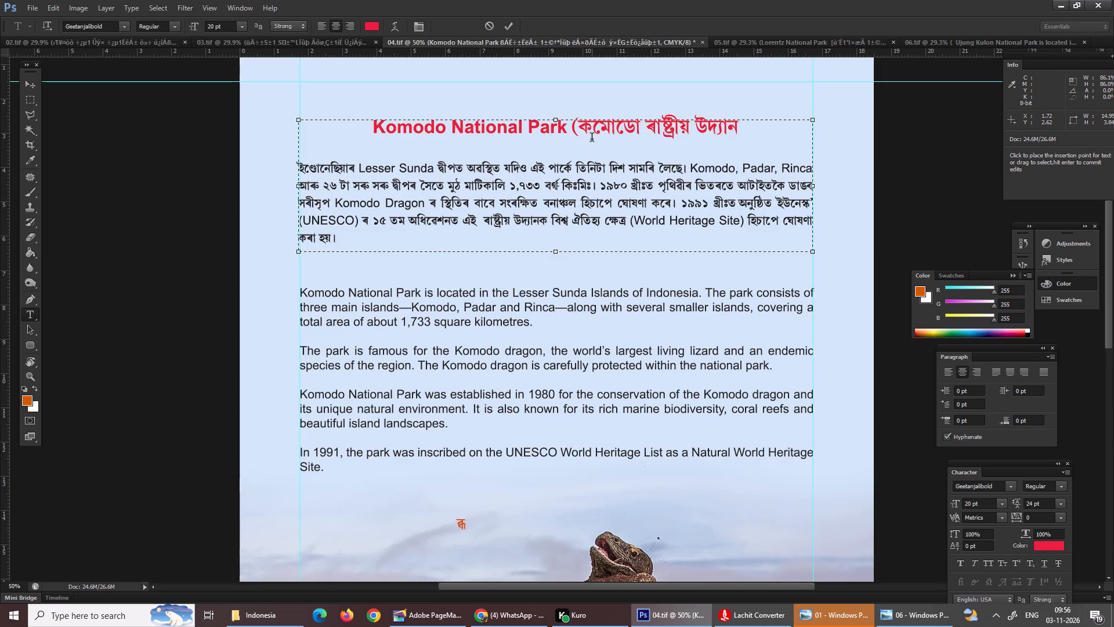
Copy the closing bracket from the Lorentz heading on page 05 and paste it at the end of page 04's Komodo heading.
click(758, 35)
click(755, 45)
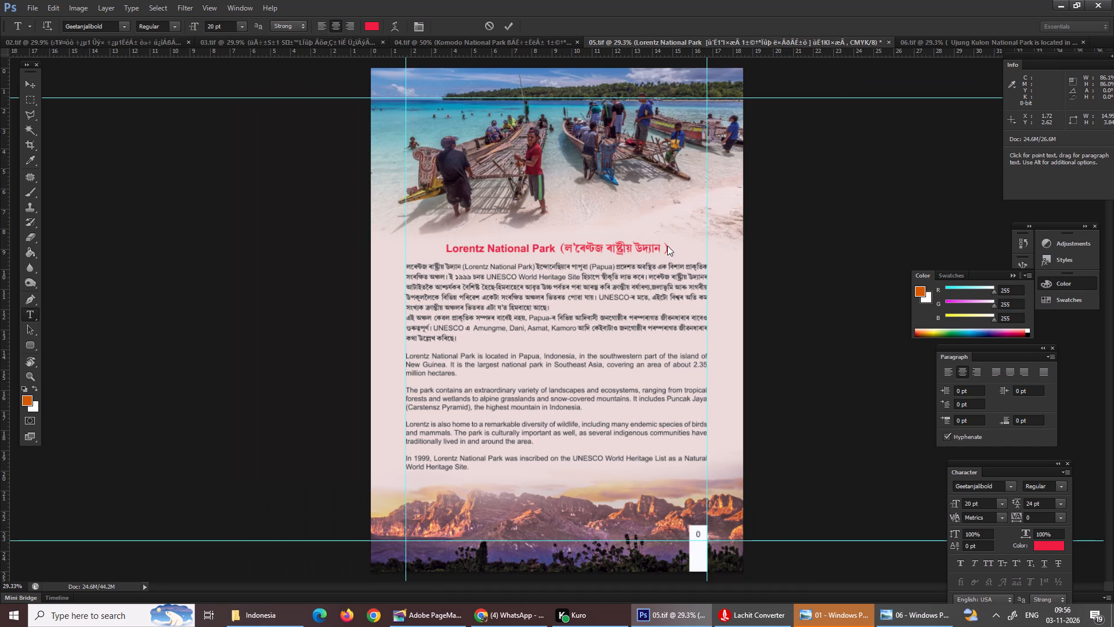
click(665, 247)
key(ctrl+c)
key(ctrl+c)
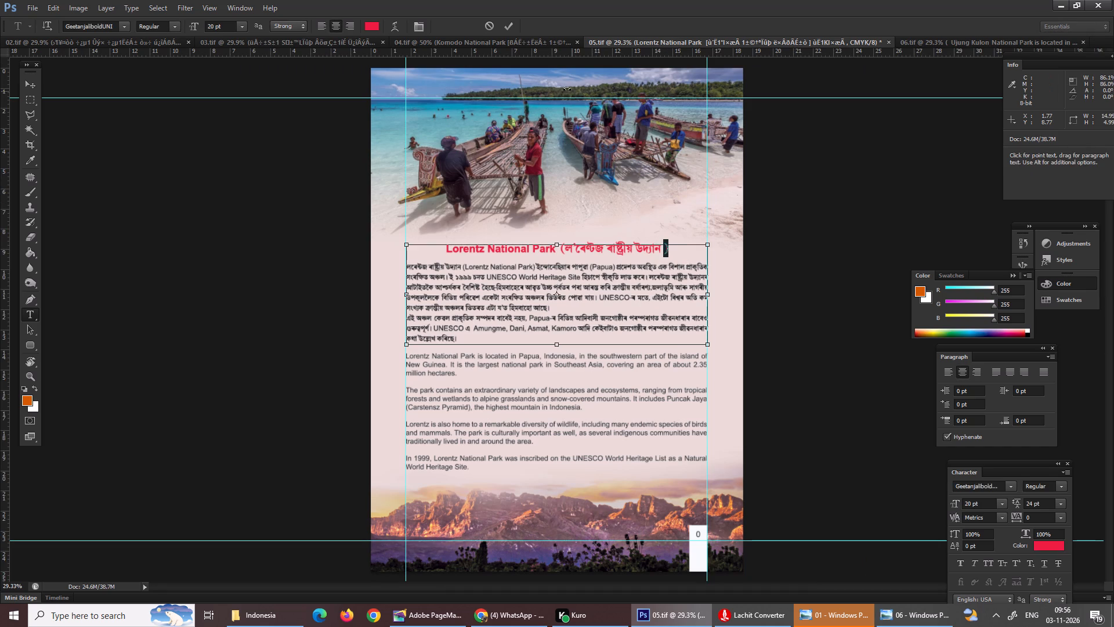
click(512, 41)
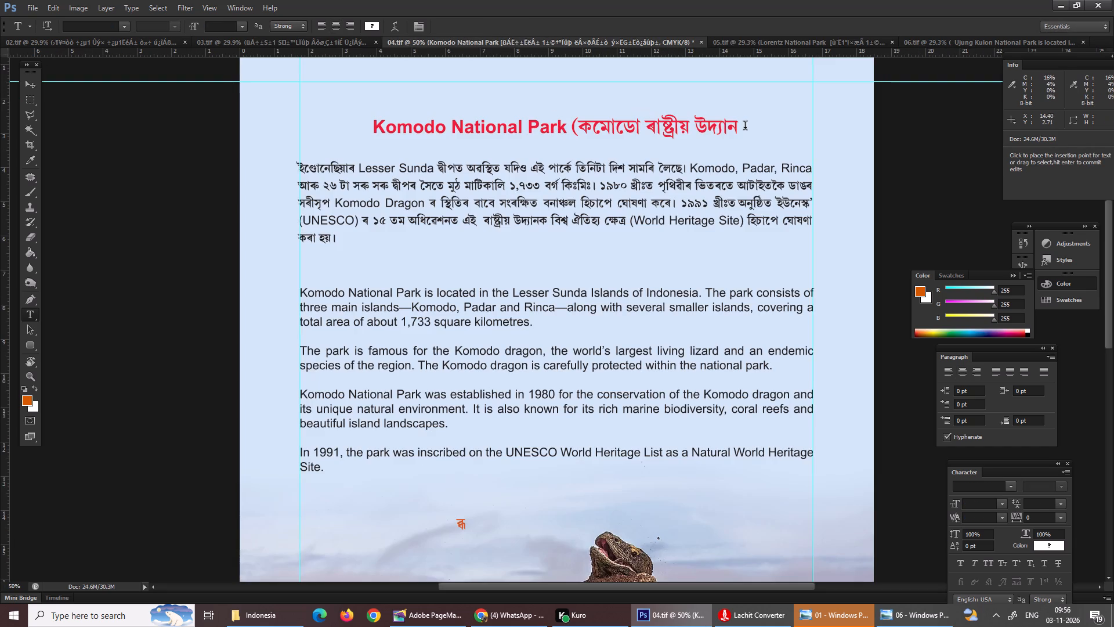
click(745, 127)
key(ctrl+v)
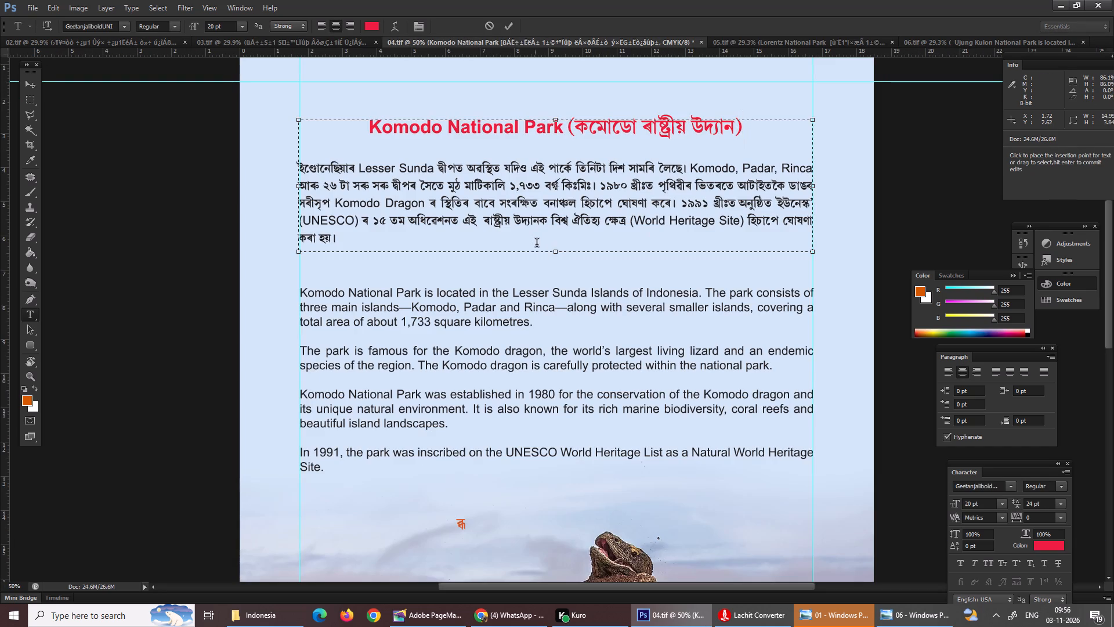
key(ctrl+0)
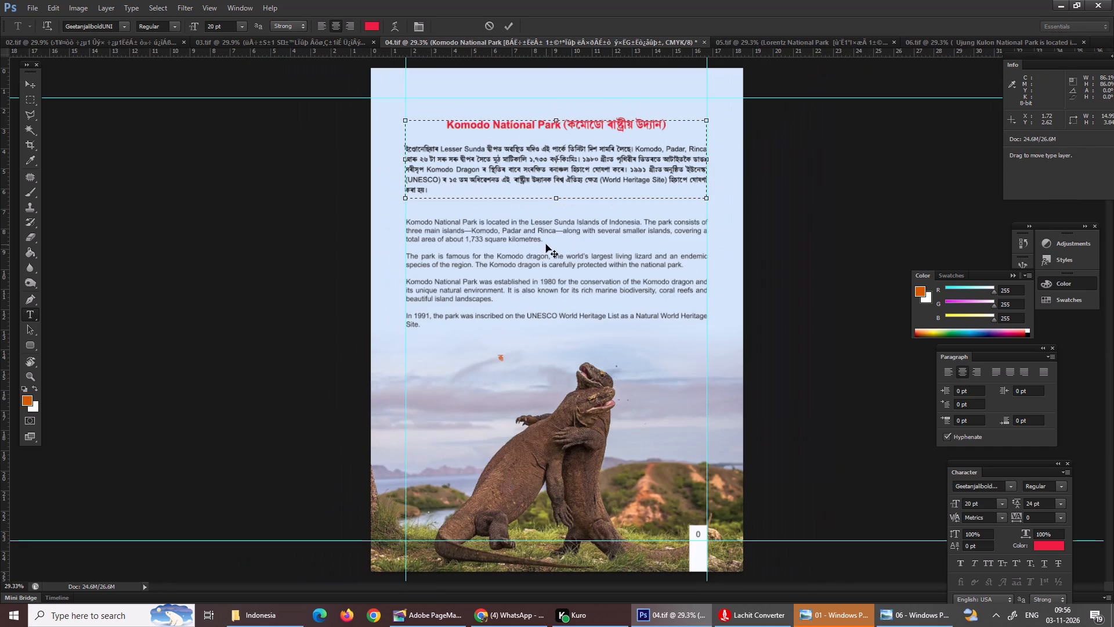
key(Return)
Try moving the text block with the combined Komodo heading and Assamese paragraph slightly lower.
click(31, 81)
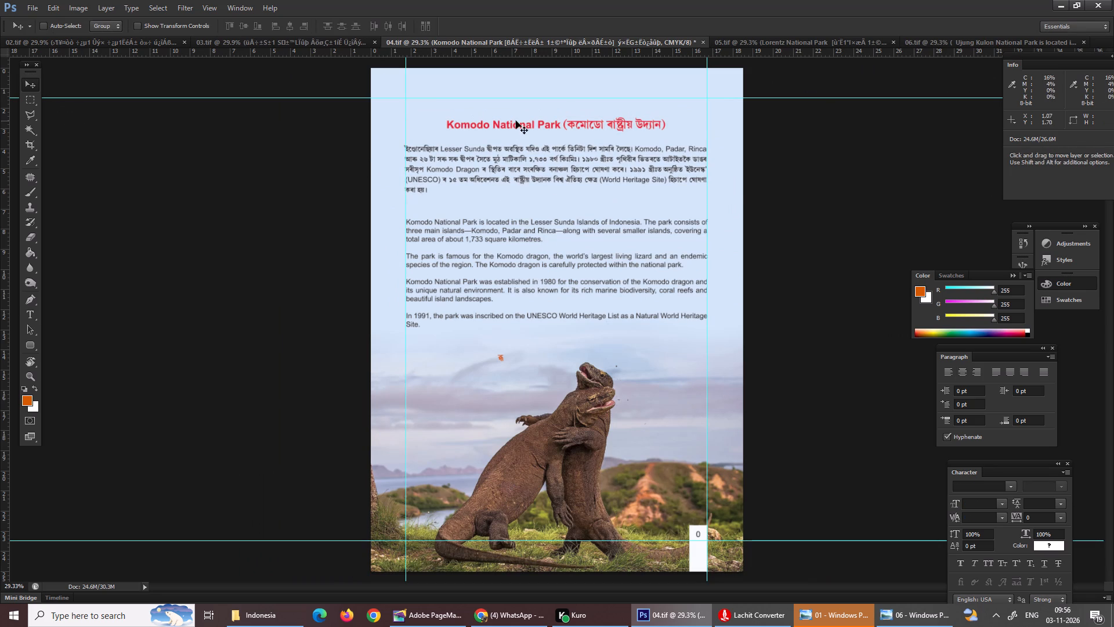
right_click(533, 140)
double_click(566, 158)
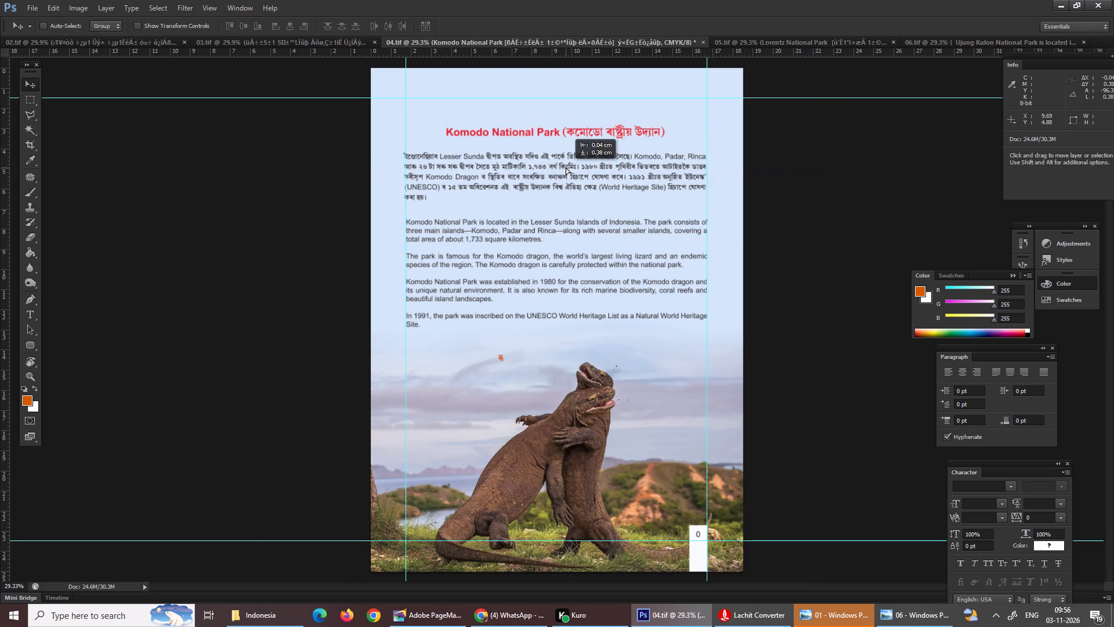
Move the English Komodo text block up slightly to narrow the gap below the Assamese paragraph.
click(545, 267)
right_click(545, 268)
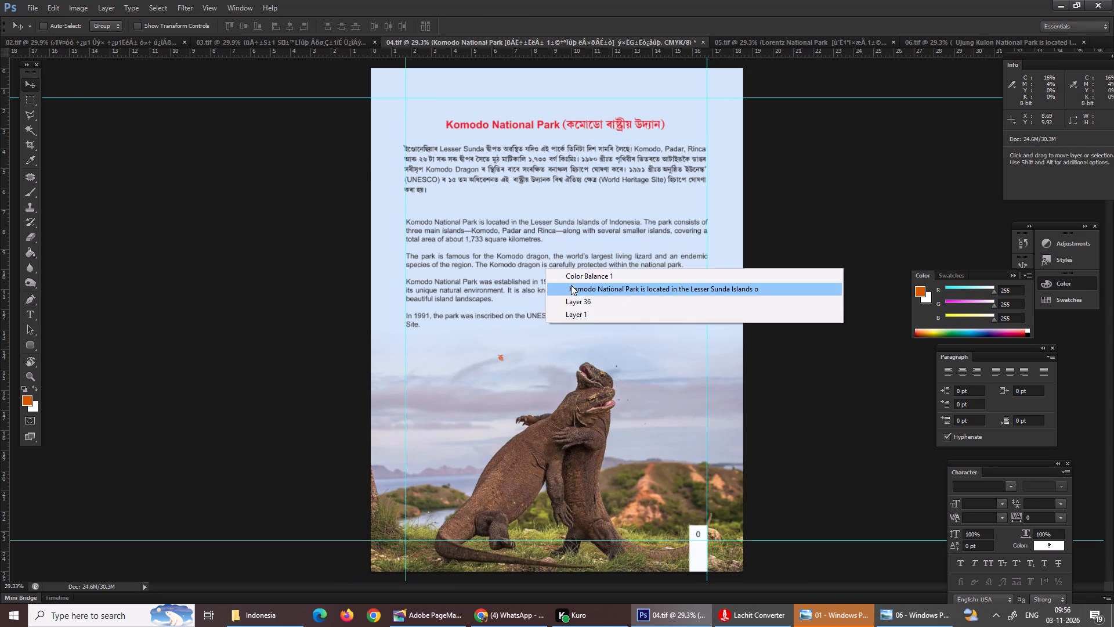
click(573, 287)
drag(571, 287, 570, 279)
Save the Komodo page file 04.
key(ctrl+s)
key(ctrl+s)
key(ctrl+s)
key(ctrl+s)
key(ctrl+s)
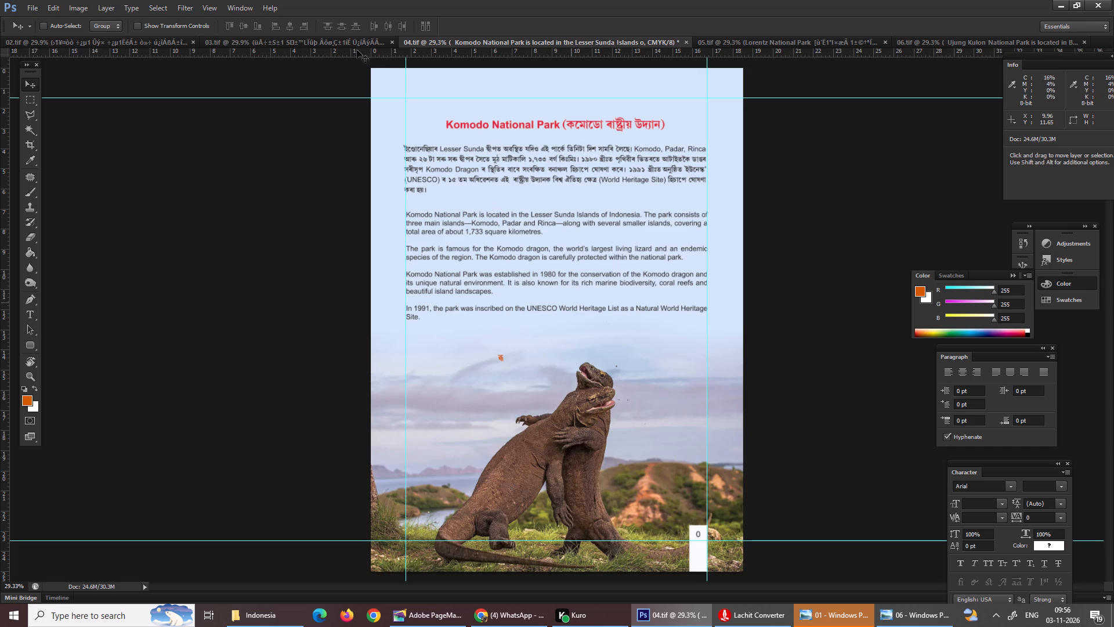
key(ctrl+s)
key(ctrl+s)
Cut the heading "Tropical Rainforest Heritage of Sumatra" from the English text block on page 03.
click(355, 39)
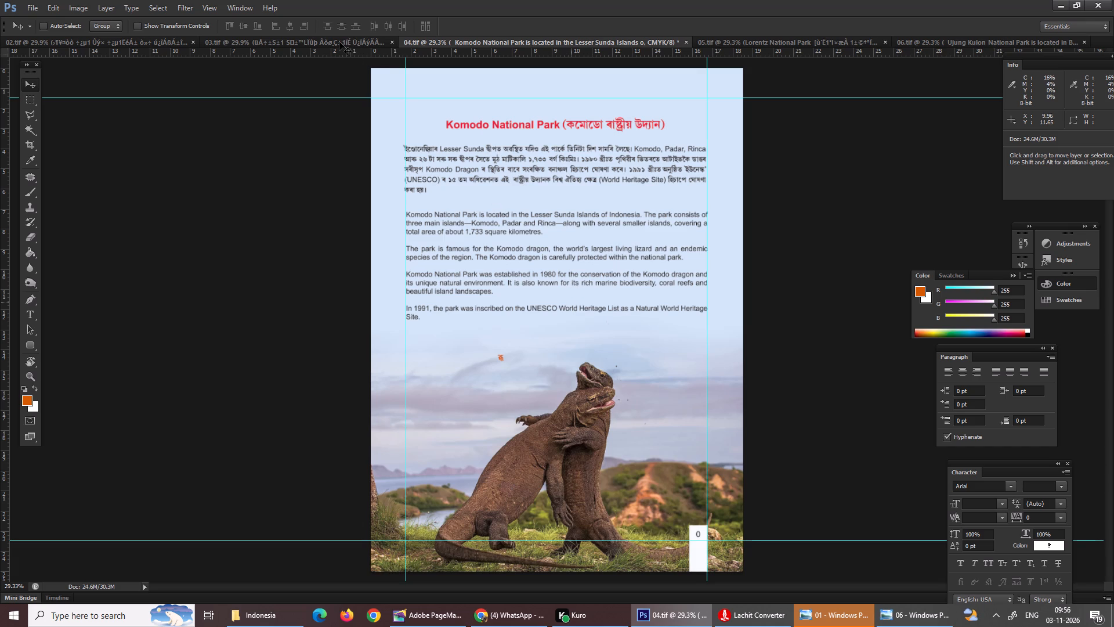
click(338, 43)
click(339, 36)
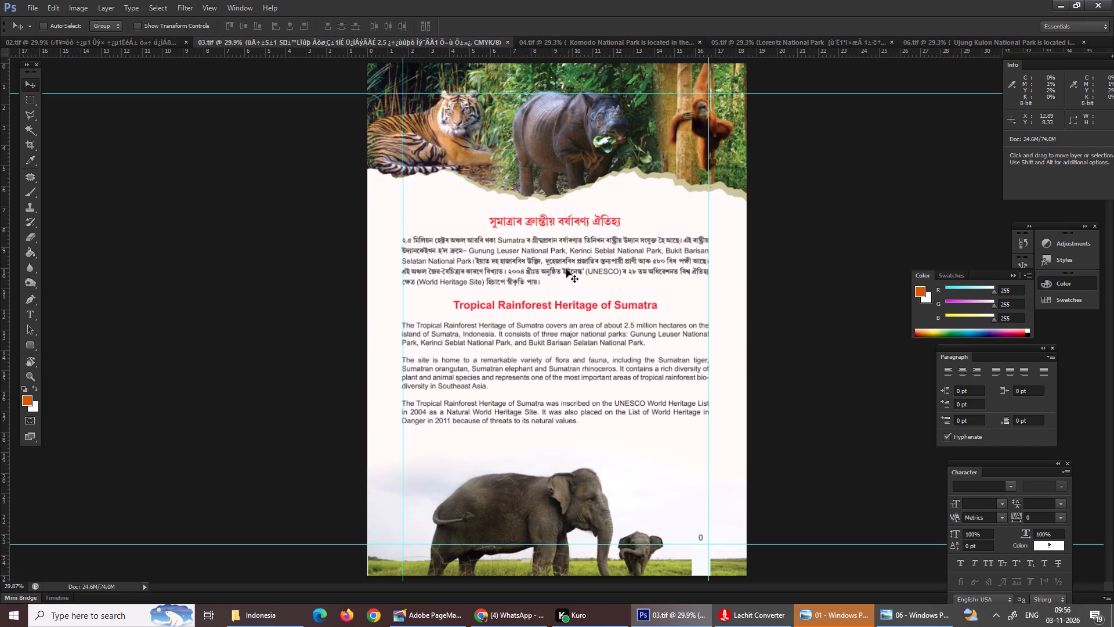
click(515, 294)
click(517, 312)
key(ctrl+equal)
key(ctrl+equal)
key(ctrl+equal)
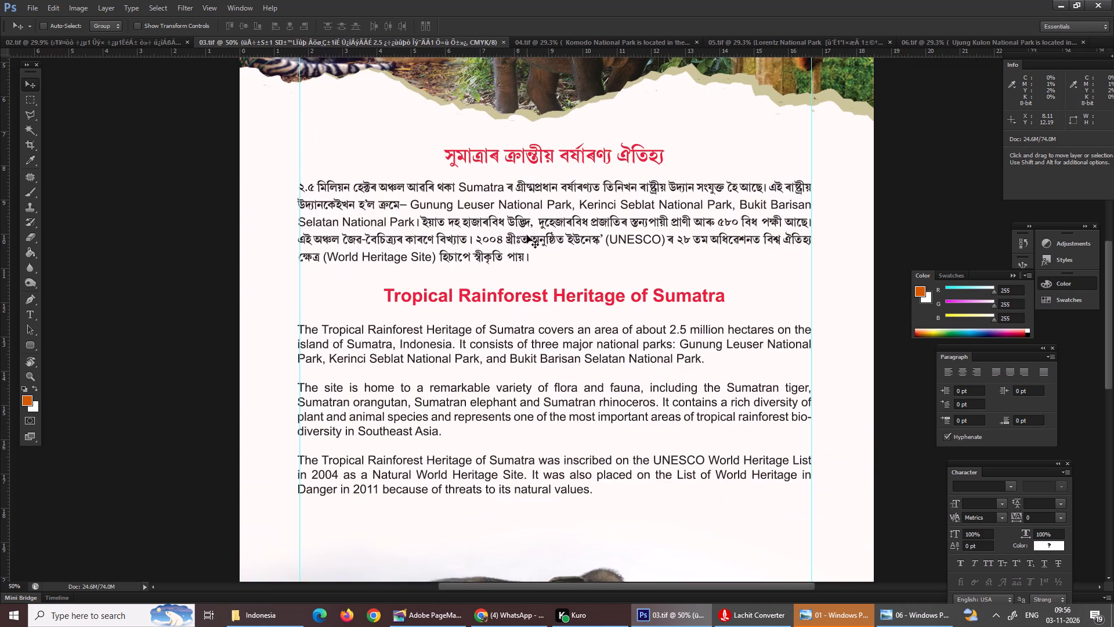
key(t)
click(491, 294)
drag(381, 296, 772, 307)
key(ctrl+x)
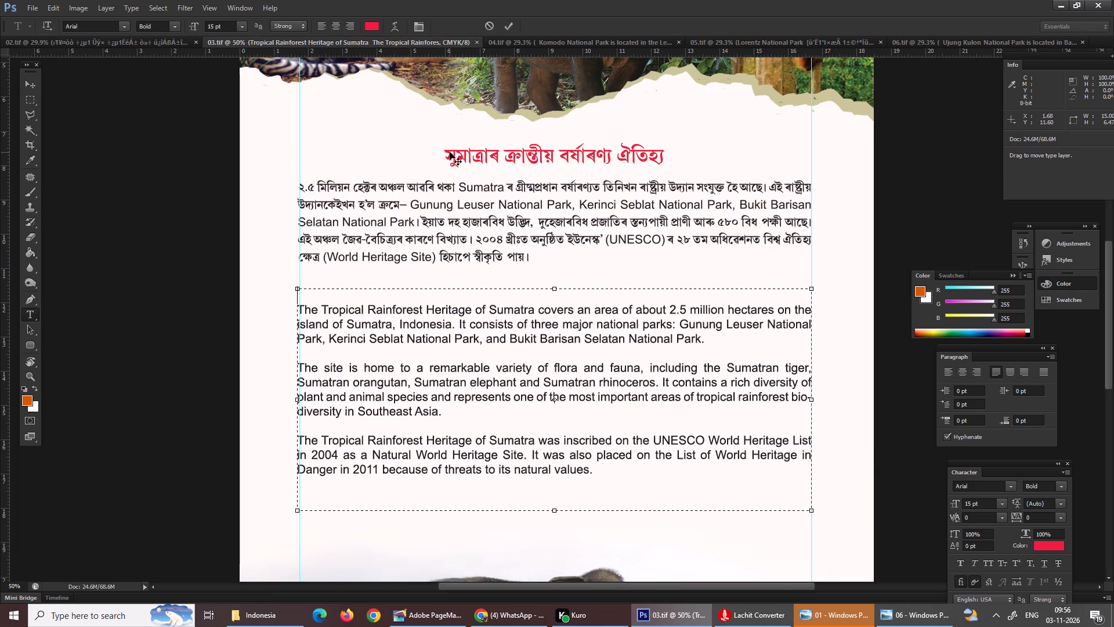
key(Return)
Paste the cut English heading directly above the Assamese Sumatra heading in the Assamese text block.
key(t)
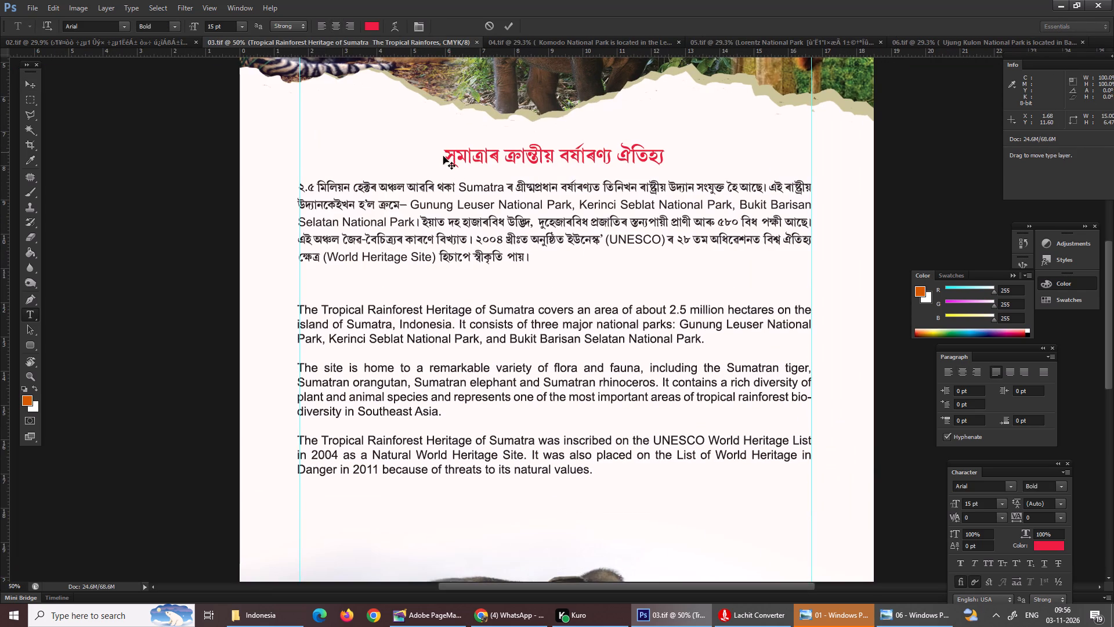
click(444, 155)
key(t)
click(448, 155)
right_click(433, 160)
right_click(454, 176)
right_click(407, 200)
drag(419, 176, 421, 200)
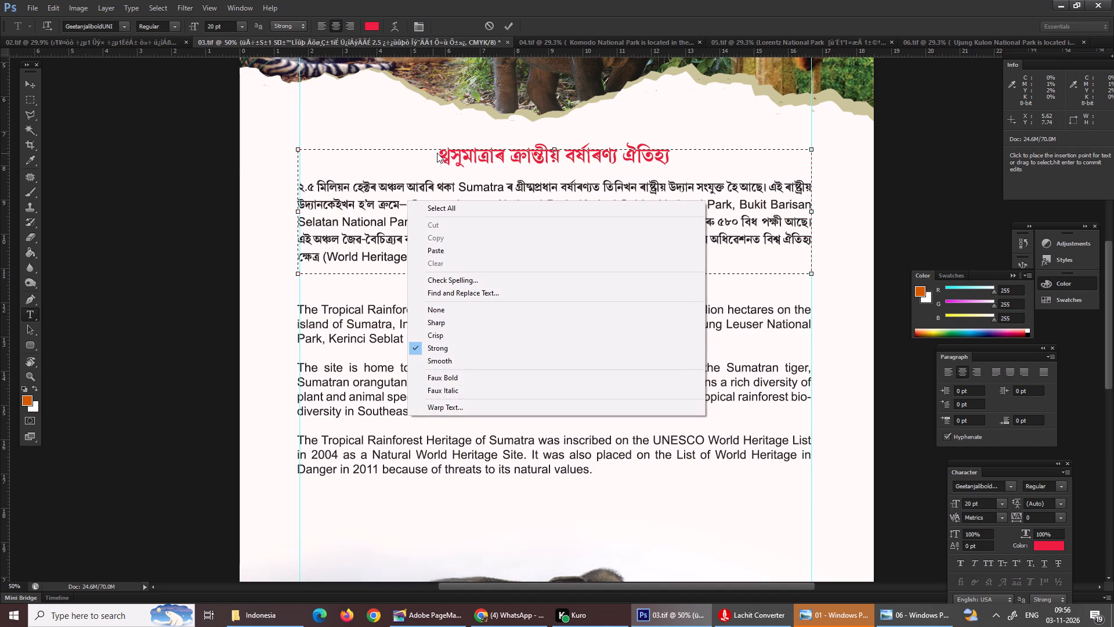
key(BackSpace)
key(Return)
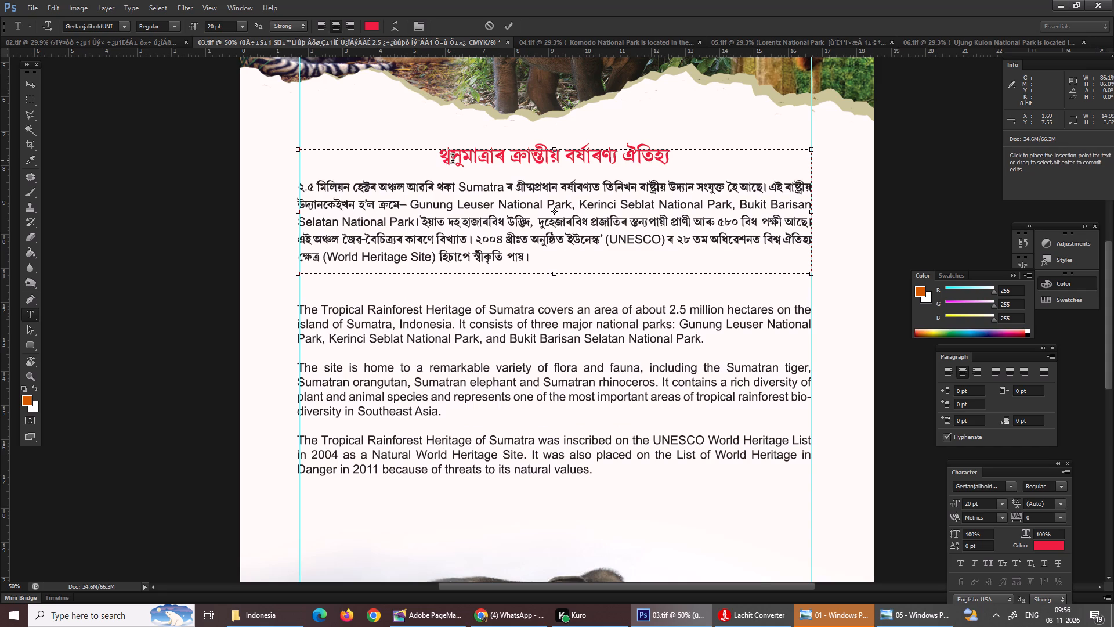
key(BackSpace)
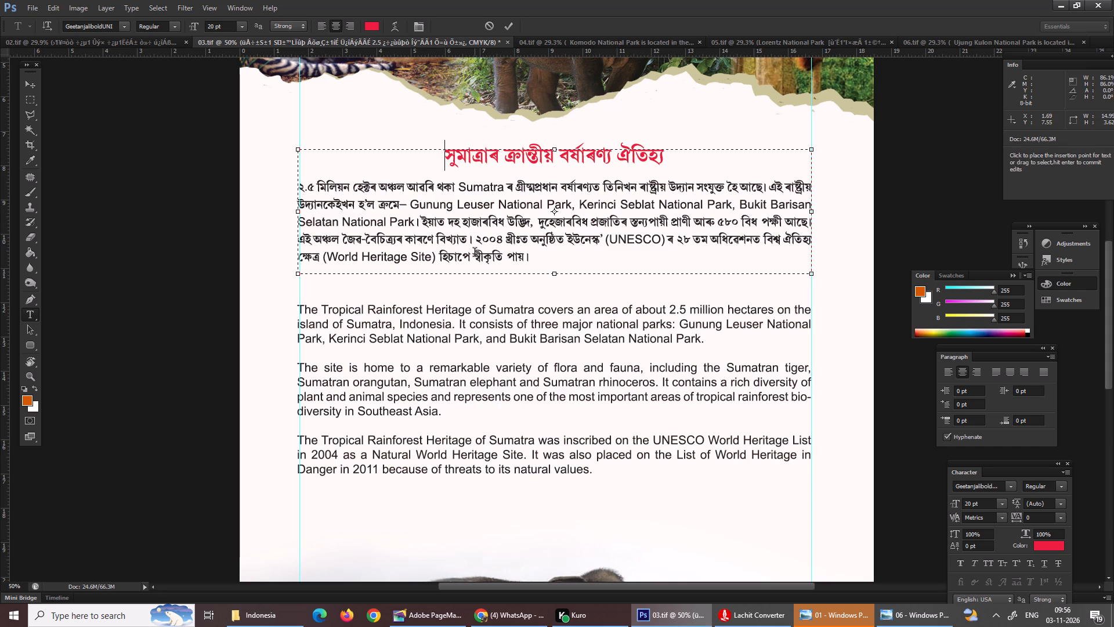
key(ctrl+v)
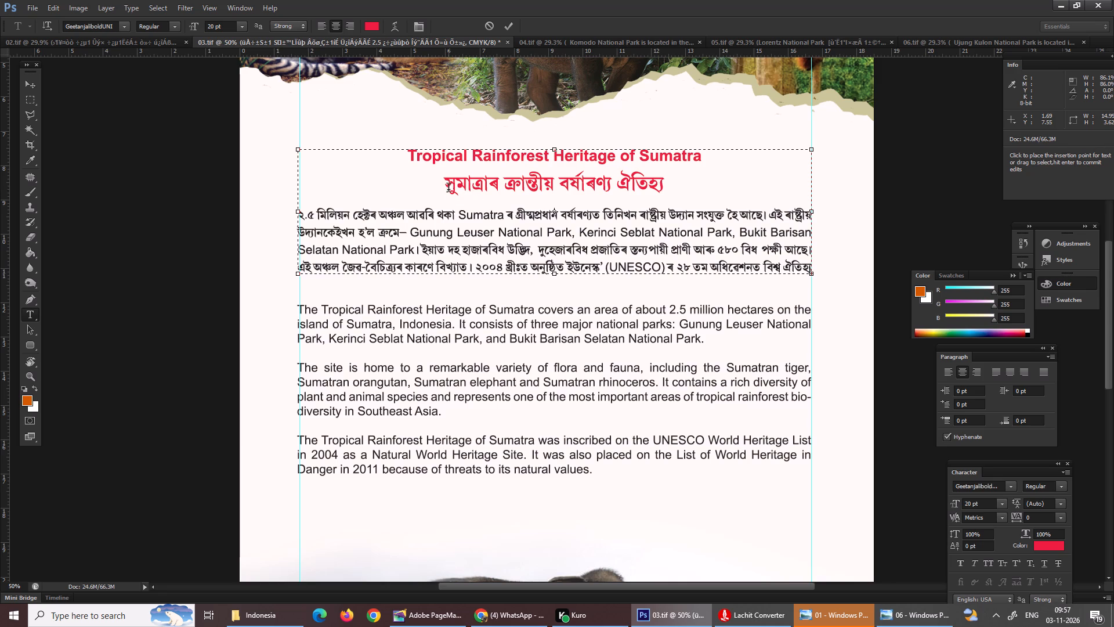
Set the font size of the pasted "Tropical Rainforest Heritage of Sumatra" heading to 15 pt.
drag(408, 156, 688, 152)
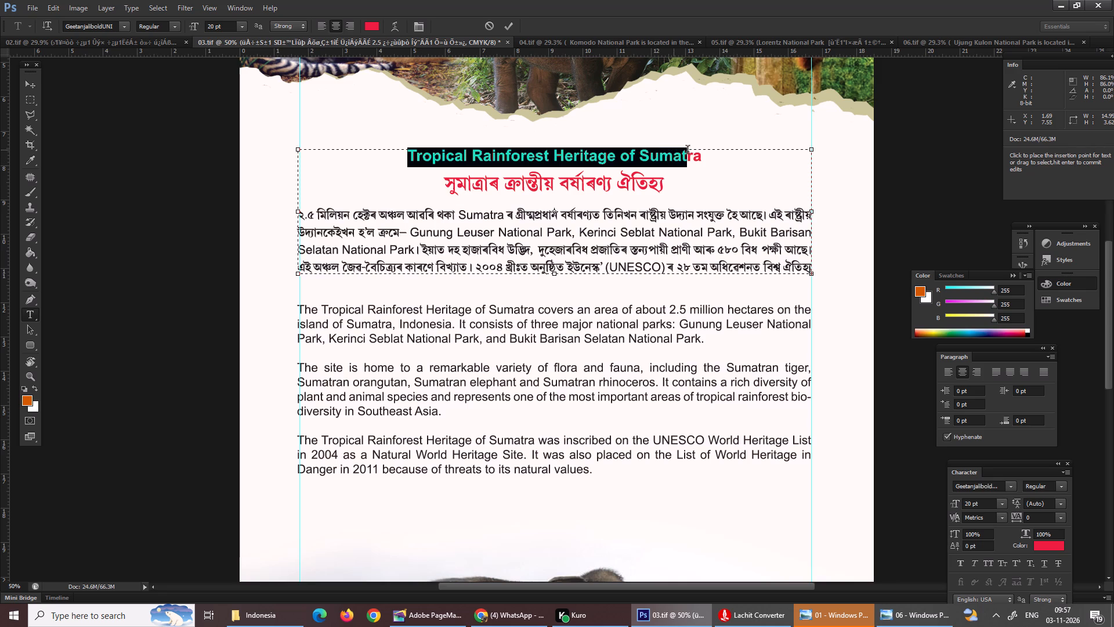
drag(688, 152, 701, 156)
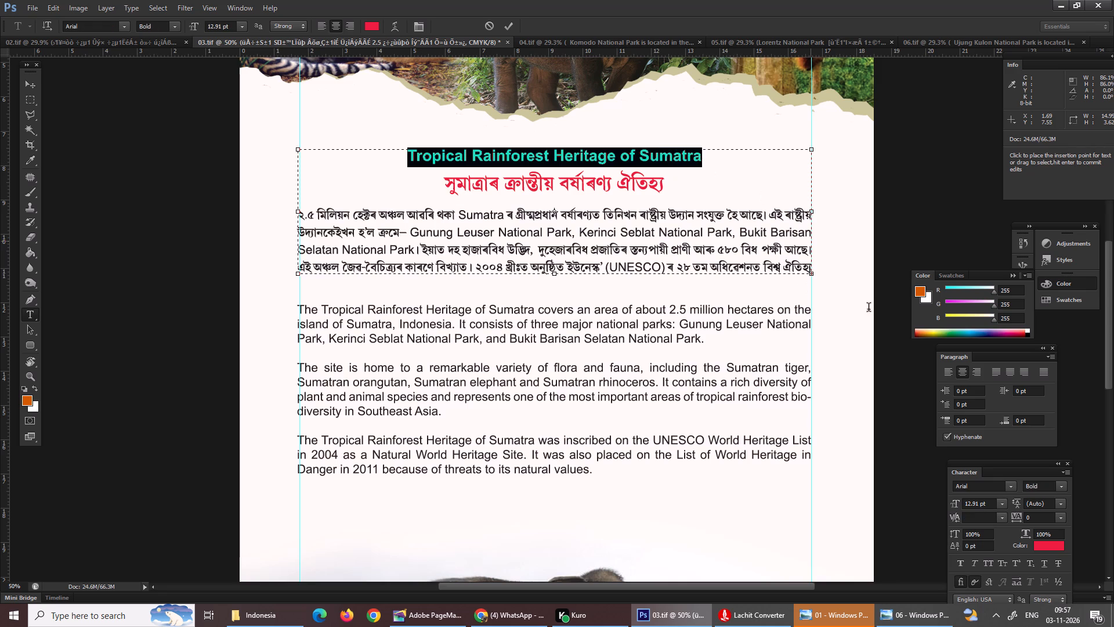
drag(994, 510, 925, 506)
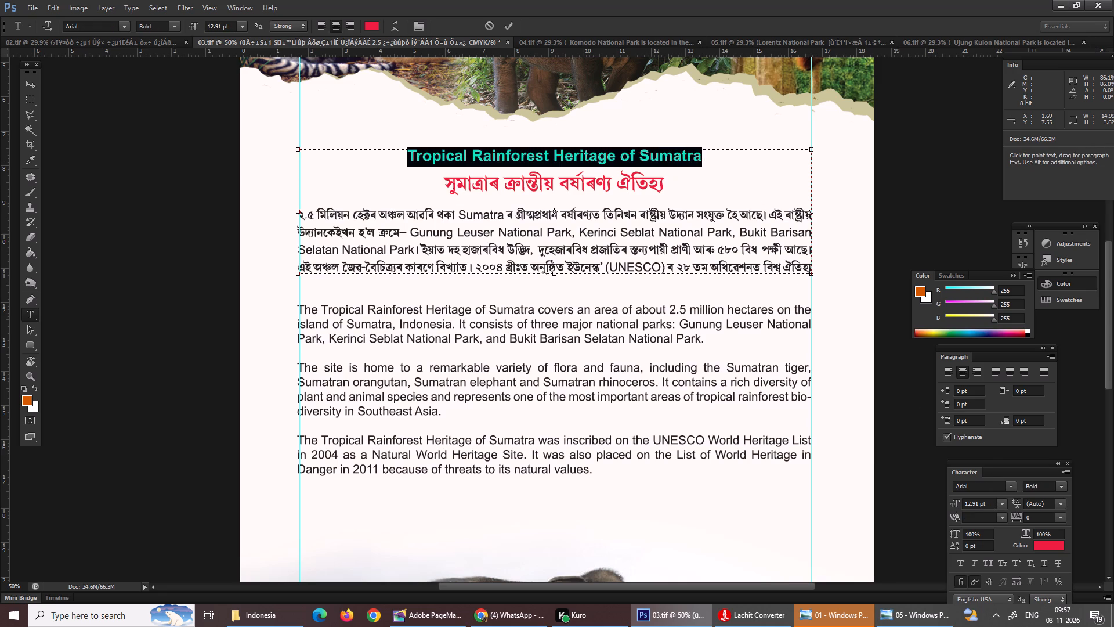
drag(988, 500, 925, 505)
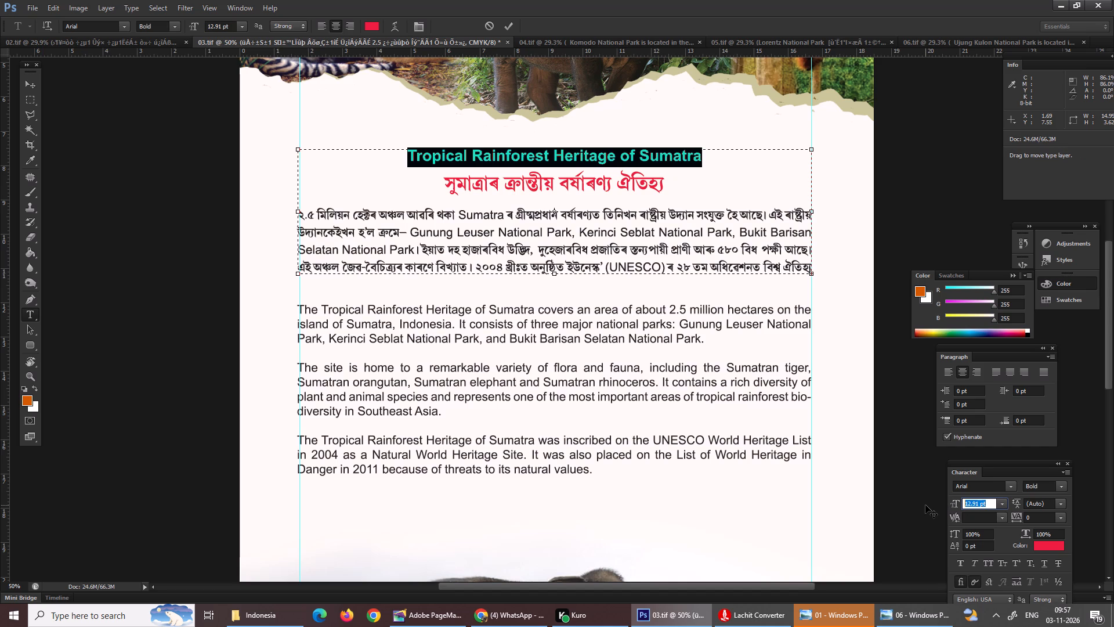
text(2015)
key(ctrl+z)
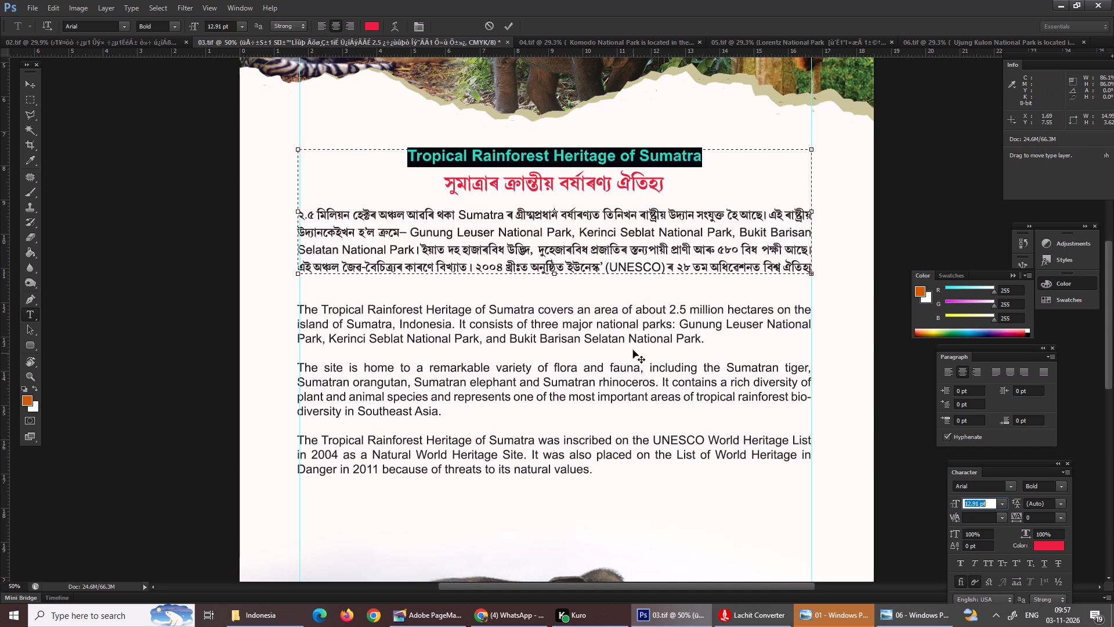
key(1)
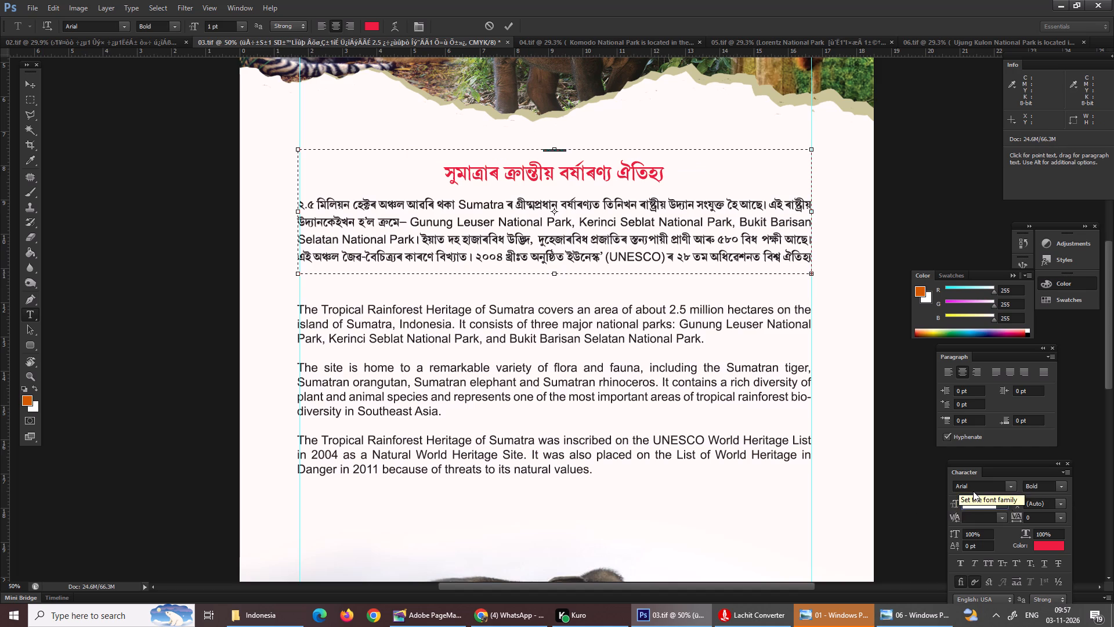
key(5)
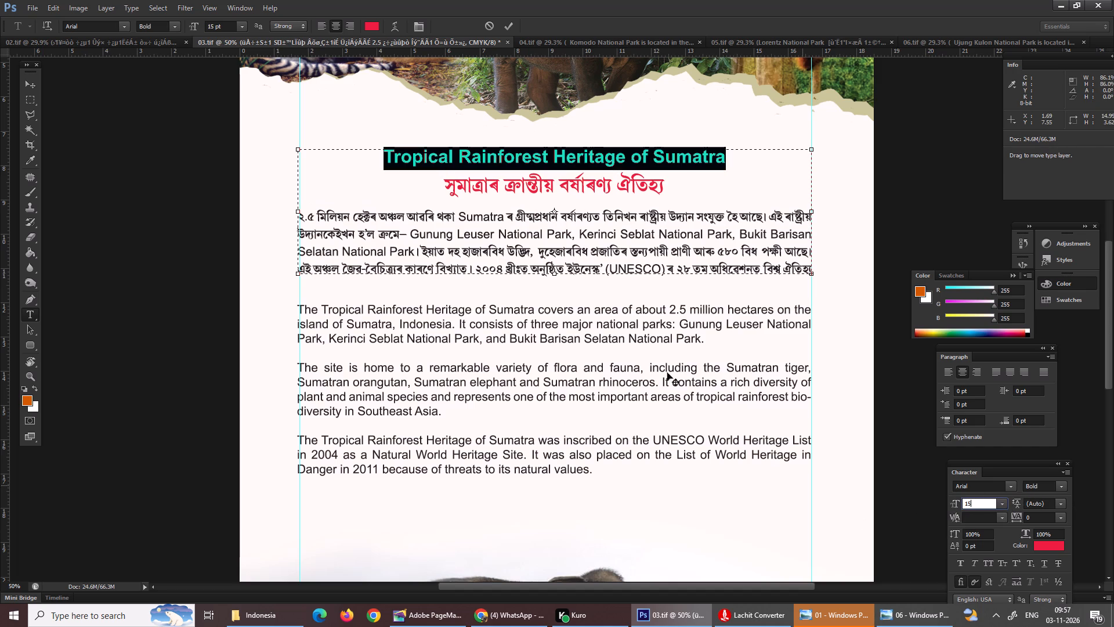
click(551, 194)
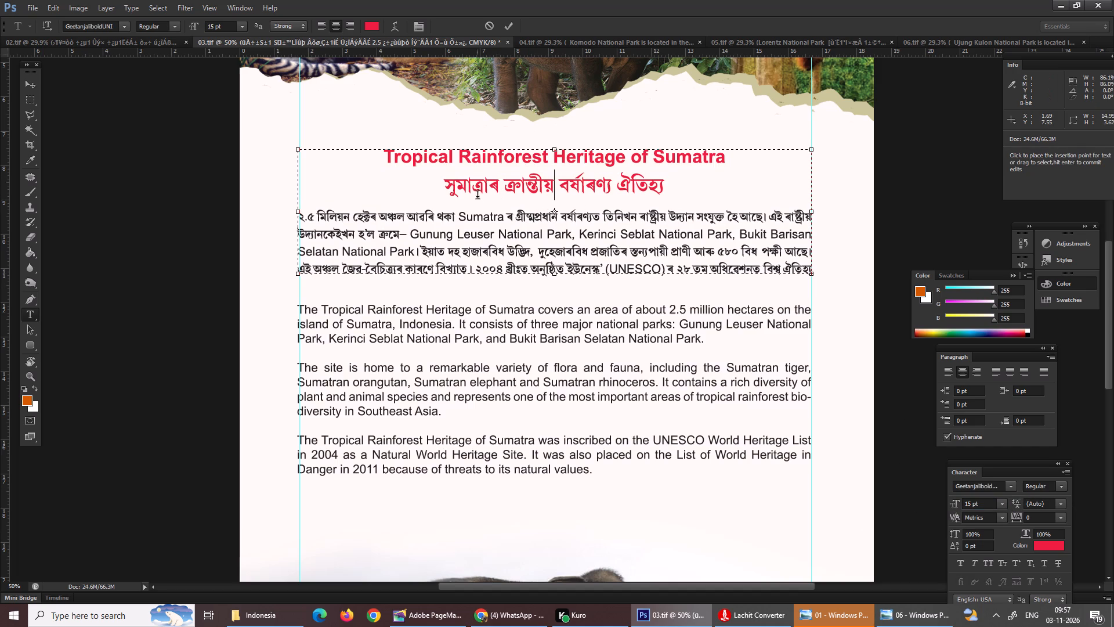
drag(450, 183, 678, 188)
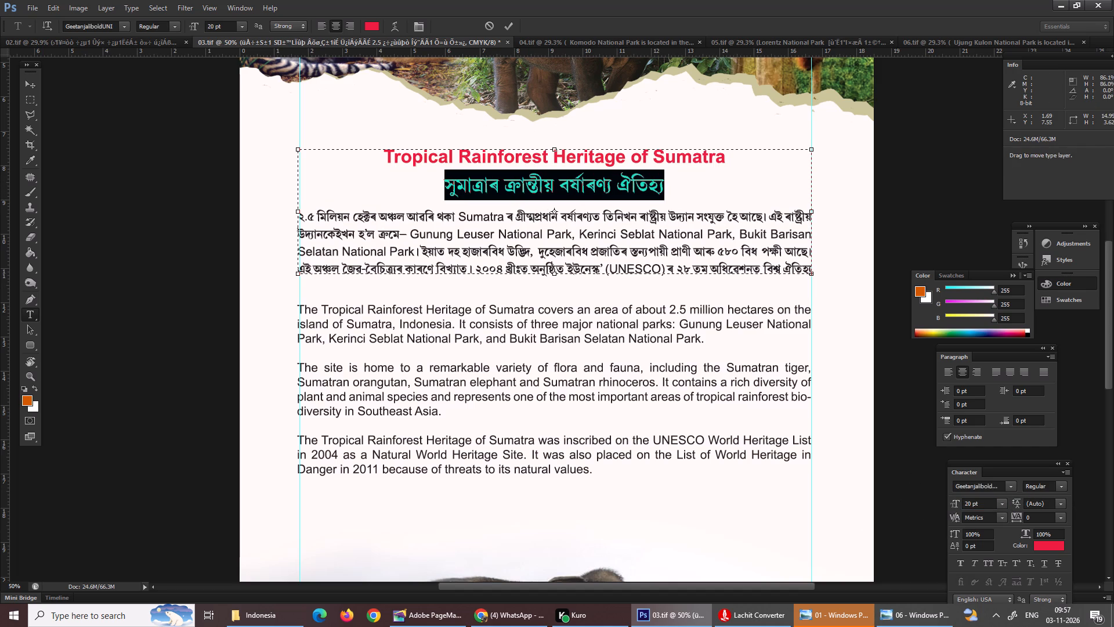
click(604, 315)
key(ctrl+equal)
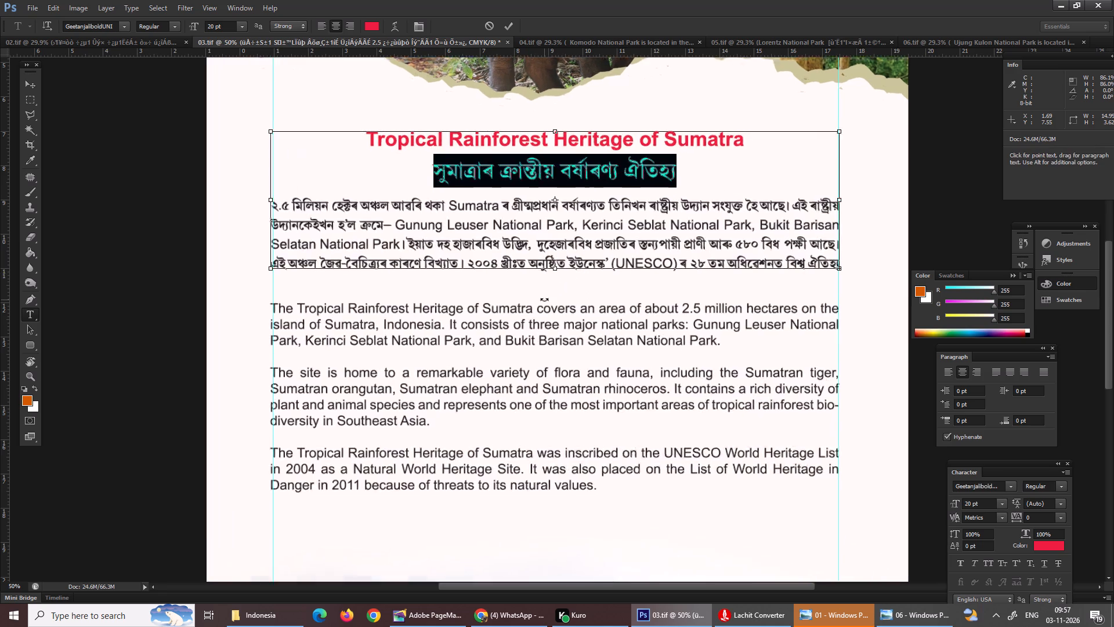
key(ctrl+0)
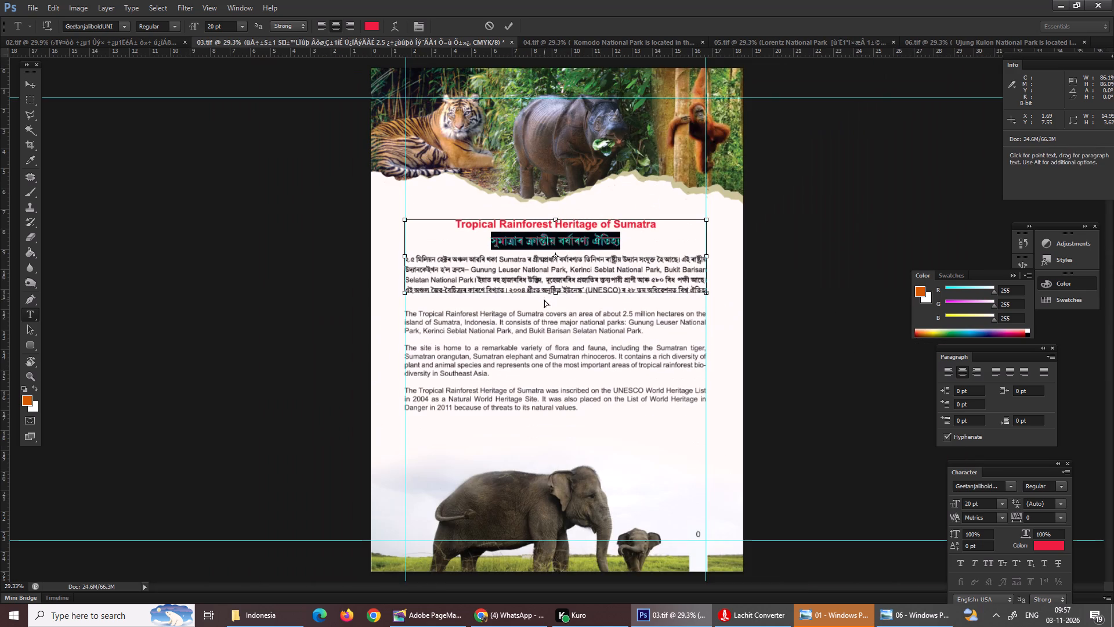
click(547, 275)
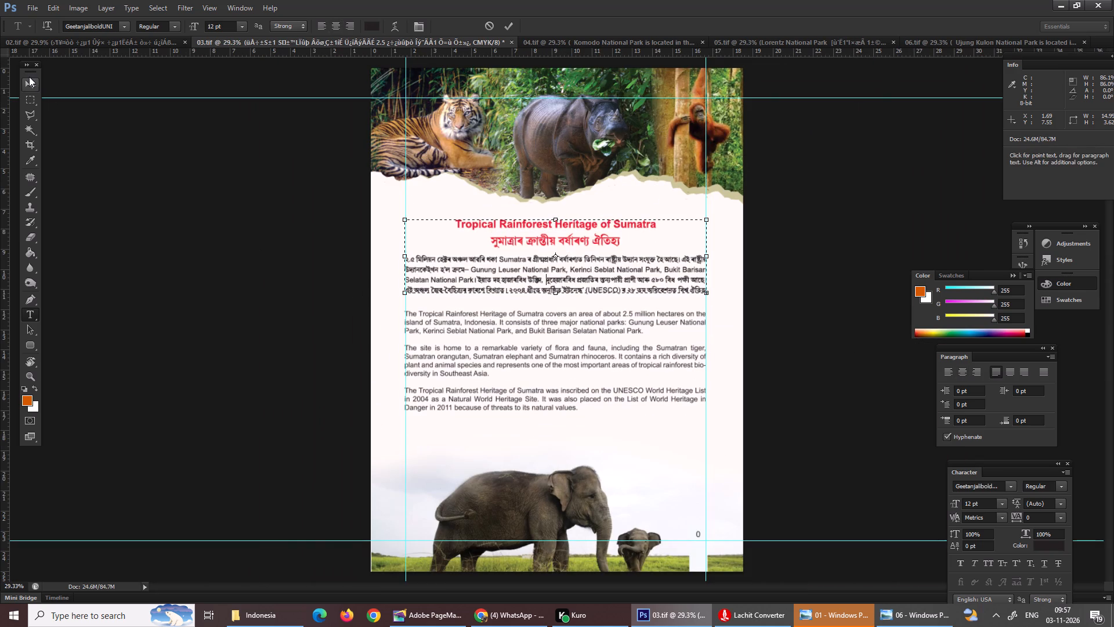
Move the English Sumatra body text block down slightly to widen the gap below the Assamese paragraph.
click(29, 77)
click(25, 88)
right_click(487, 349)
click(512, 364)
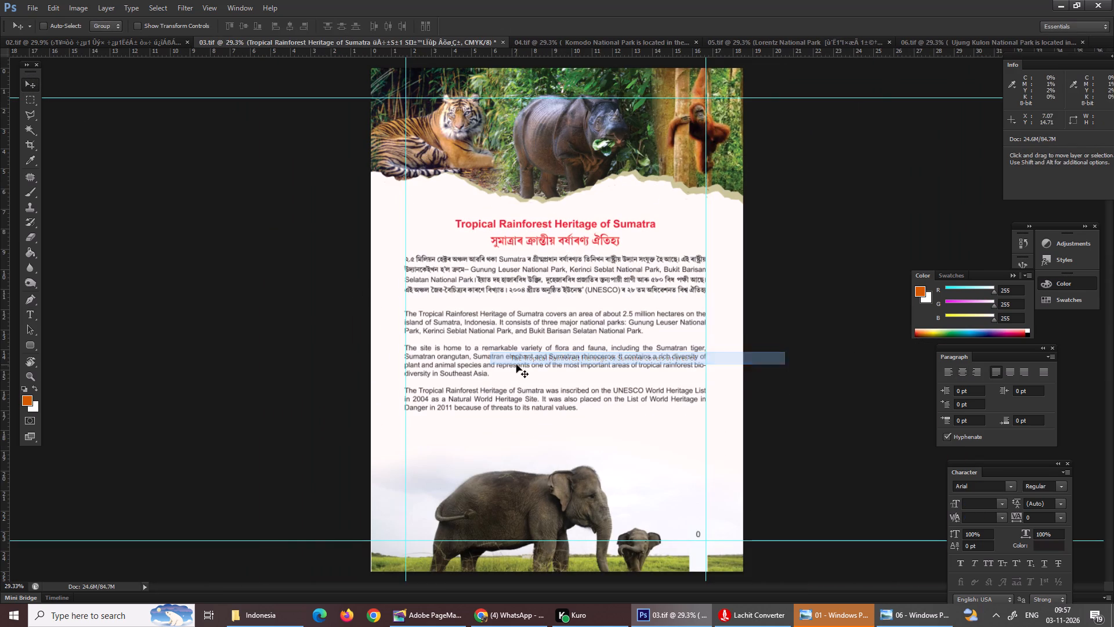
drag(516, 365, 518, 375)
Move the text block with the two Sumatra headings and the Assamese paragraph slightly lower.
right_click(513, 276)
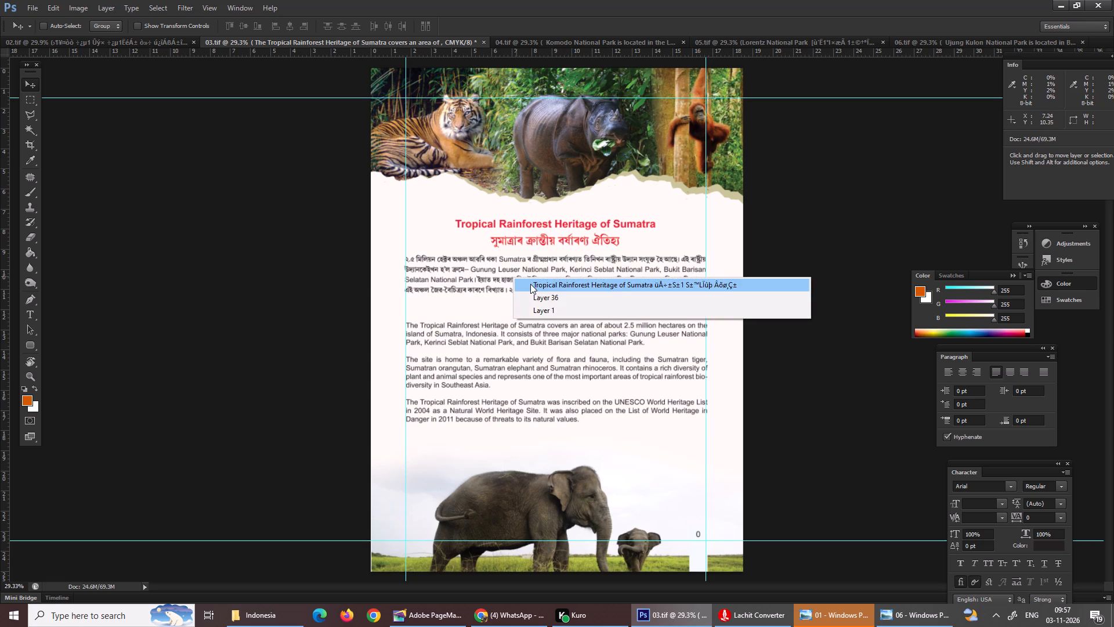
click(530, 284)
drag(530, 284, 529, 287)
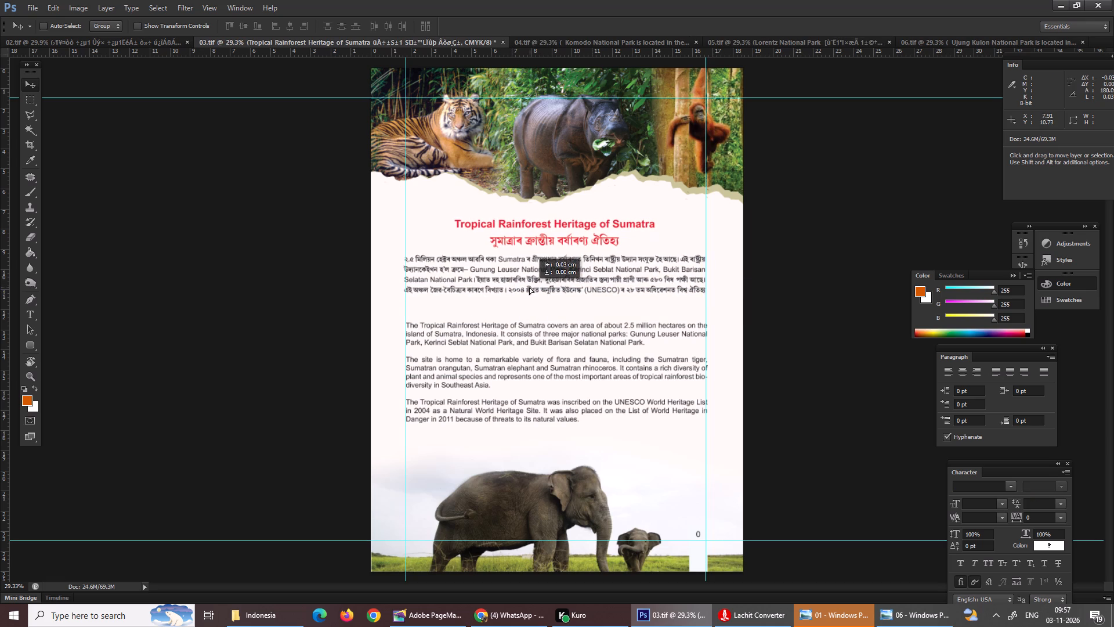
drag(529, 287, 529, 293)
click(538, 289)
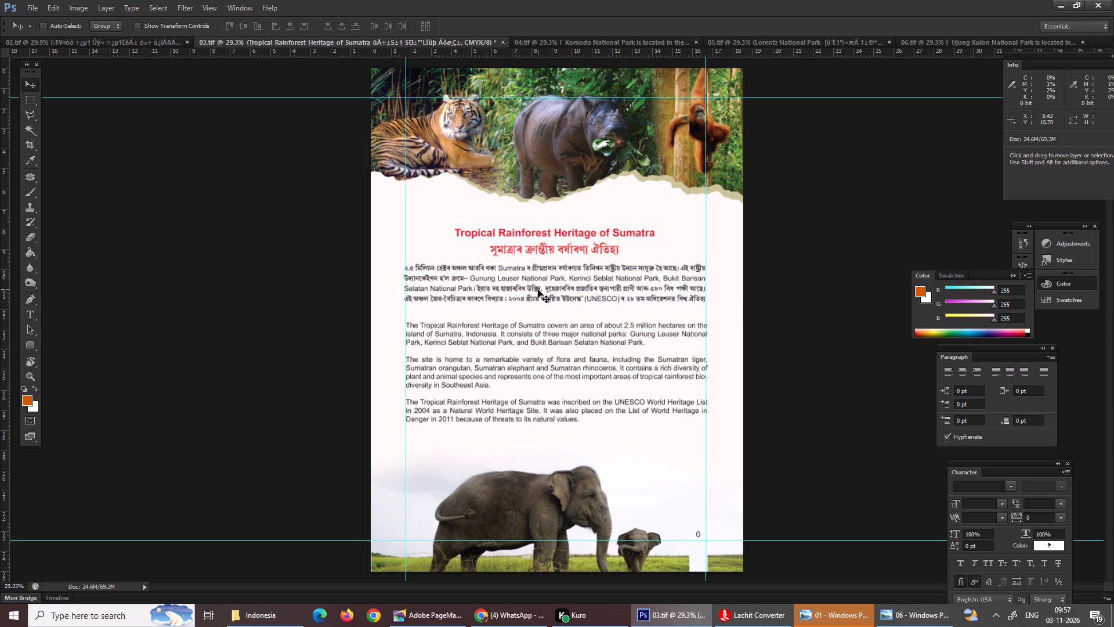
Copy the opening bracket from the Komodo heading on page 04 and paste it before page 03's Assamese Sumatra heading.
key(ctrl+equal)
key(ctrl+equal)
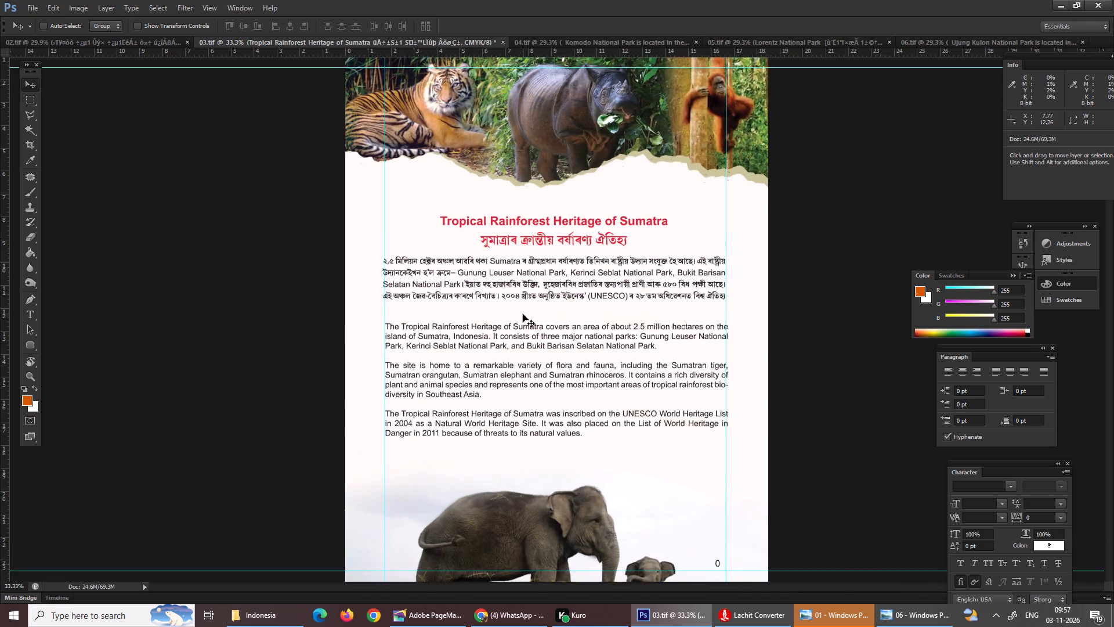
click(548, 46)
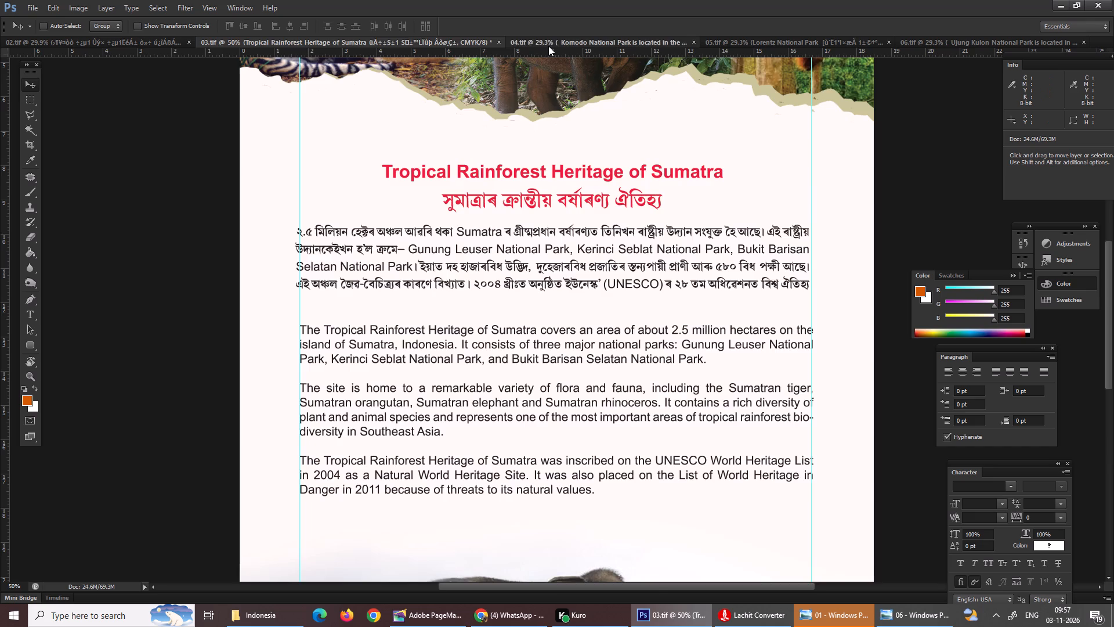
key(t)
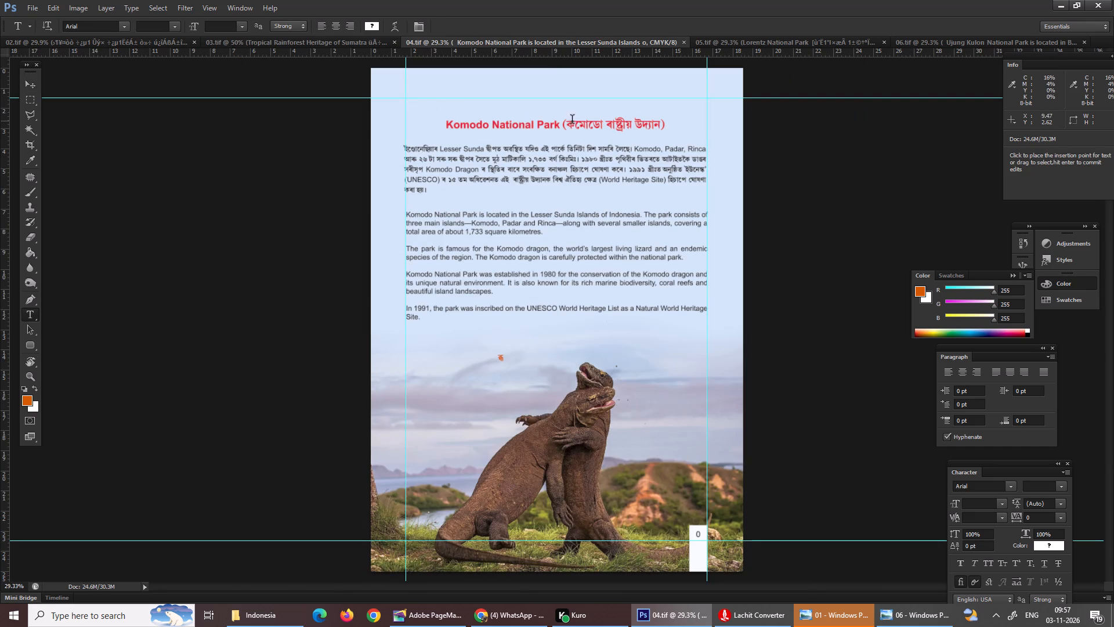
drag(569, 124, 562, 124)
key(ctrl+c)
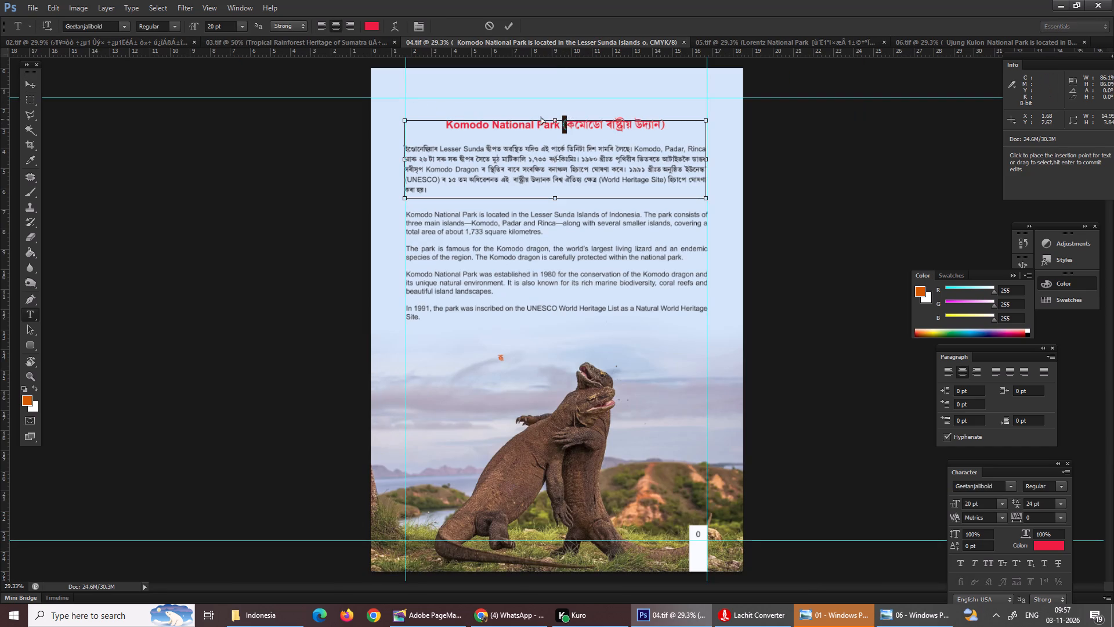
key(ctrl+c)
key(ctrl+c)
click(338, 42)
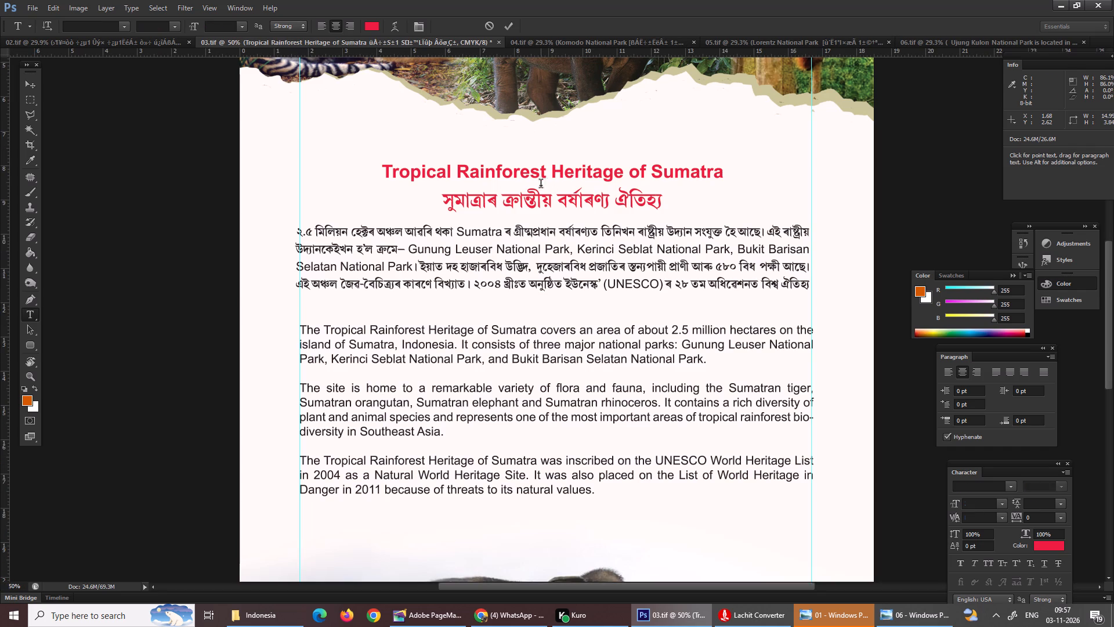
click(439, 203)
key(ctrl+v)
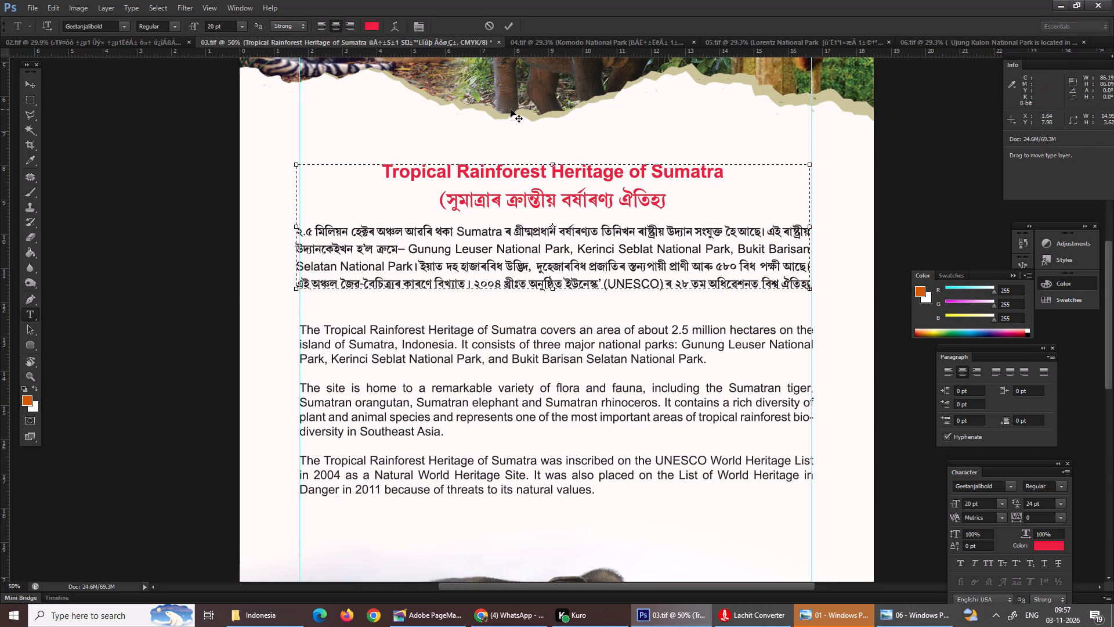
Copy the closing bracket from page 04's Komodo heading and paste it after page 03's Assamese Sumatra heading.
click(577, 35)
click(577, 38)
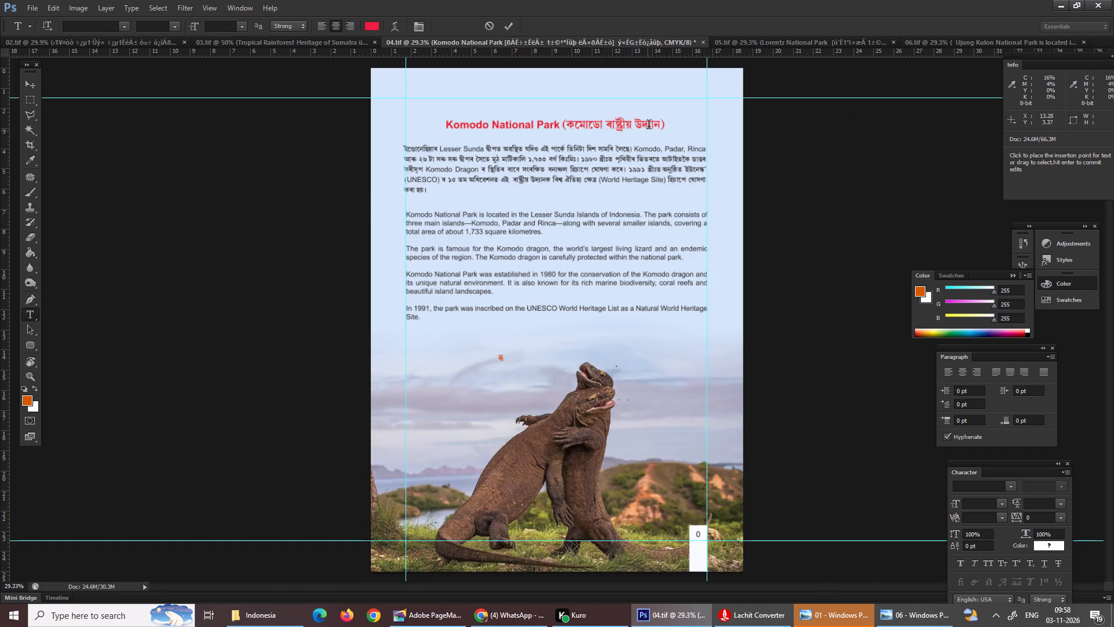
drag(660, 122, 668, 131)
key(ctrl+c)
key(ctrl+c)
key(ctrl+c)
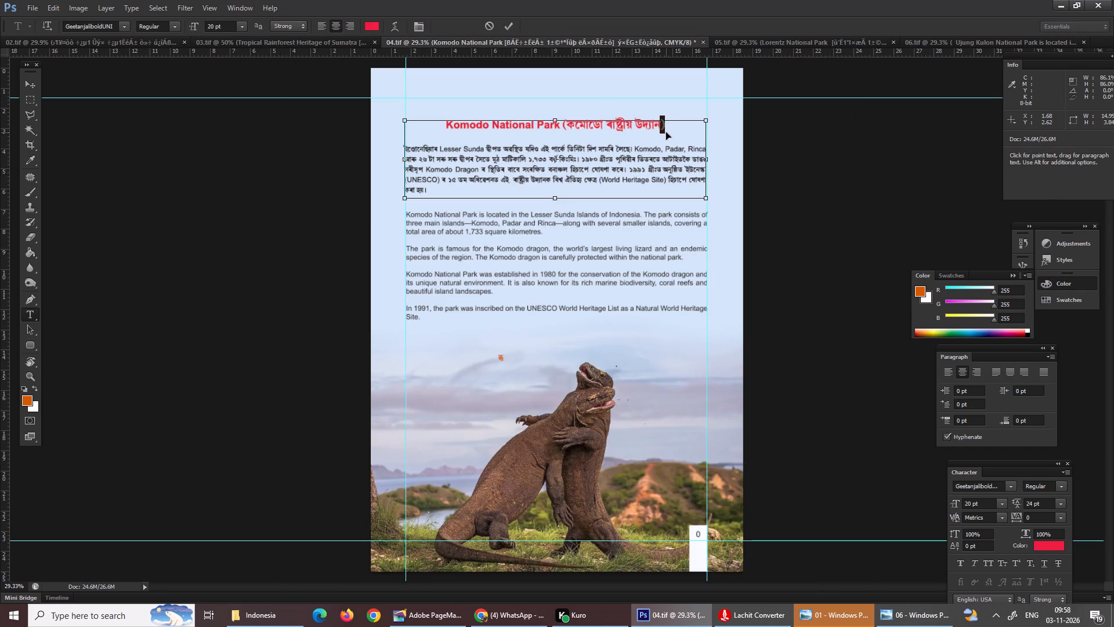
key(ctrl+c)
click(339, 42)
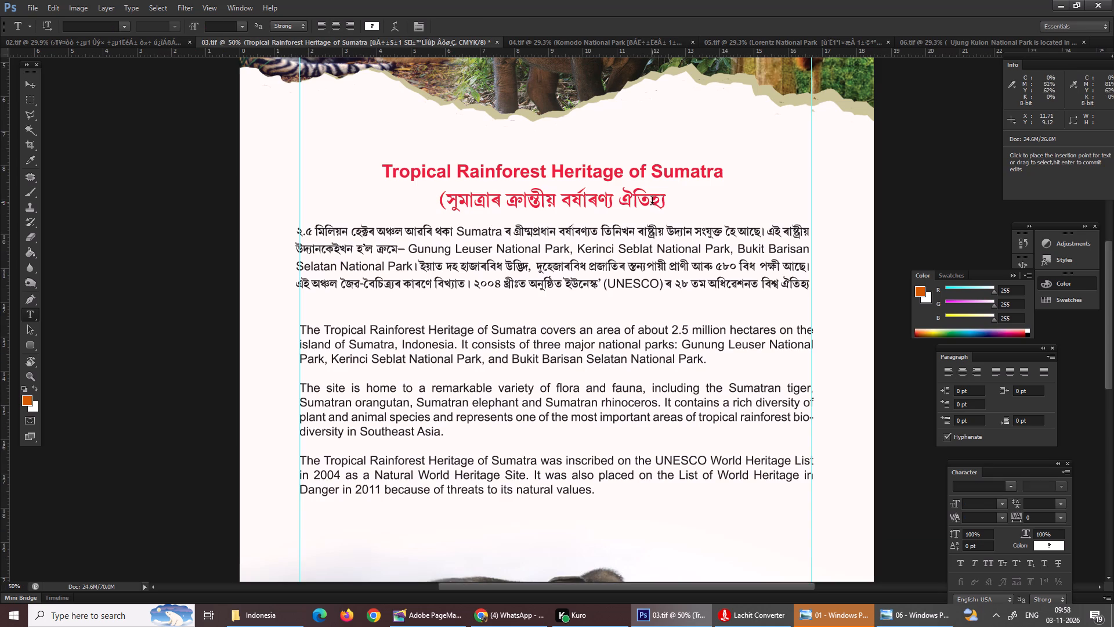
click(659, 198)
click(664, 199)
key(ctrl+v)
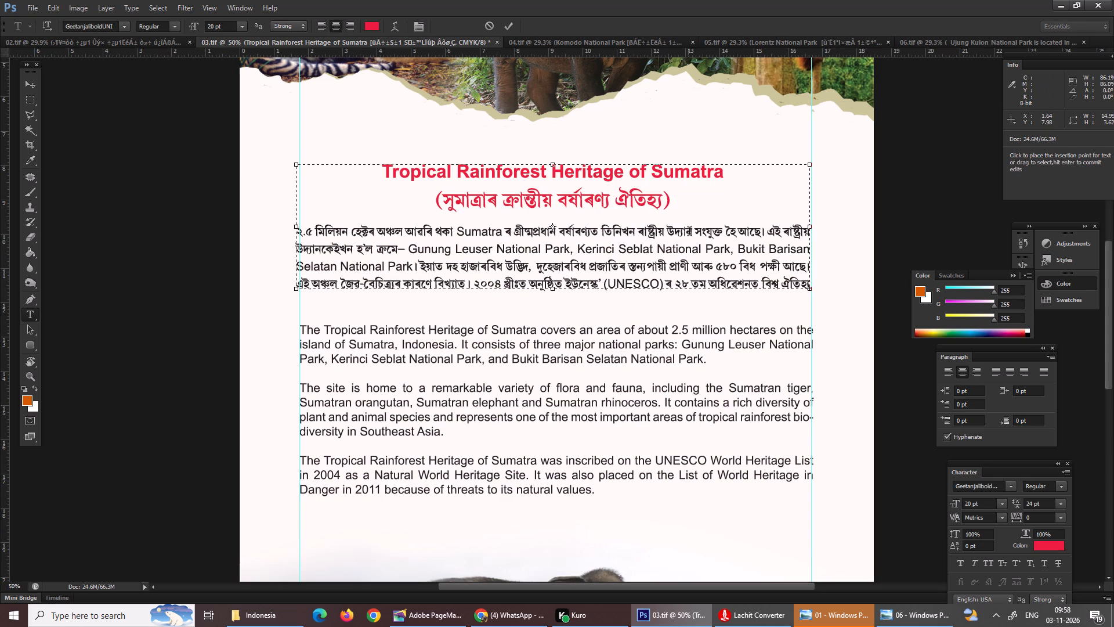
key(Return)
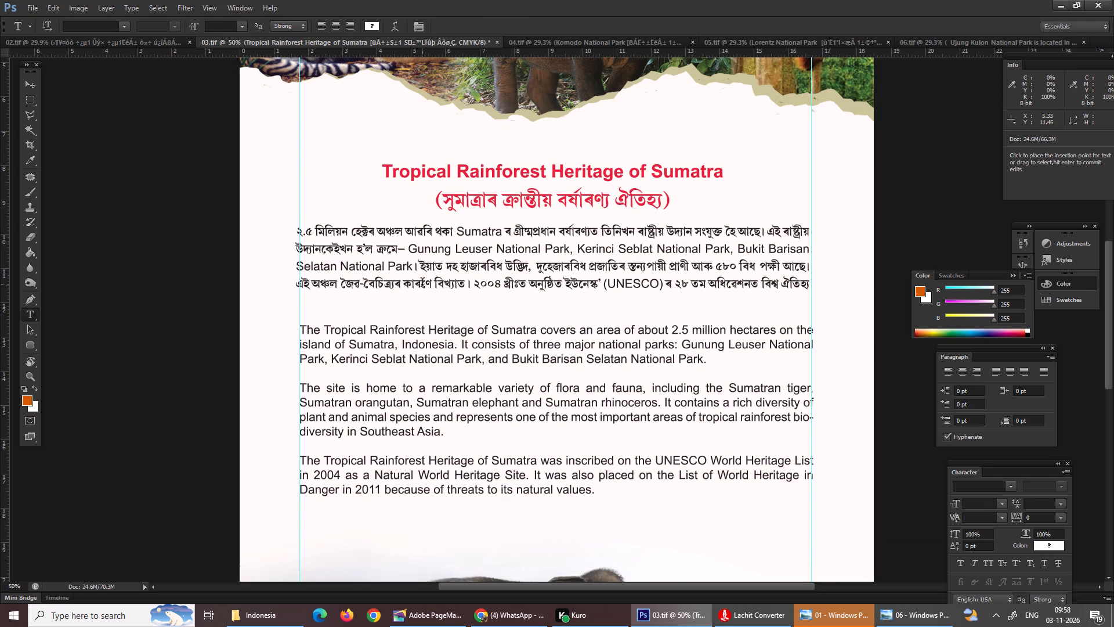
Nudge the block with the two Sumatra headings and Assamese paragraph slightly right to line up with the margin guides.
click(34, 84)
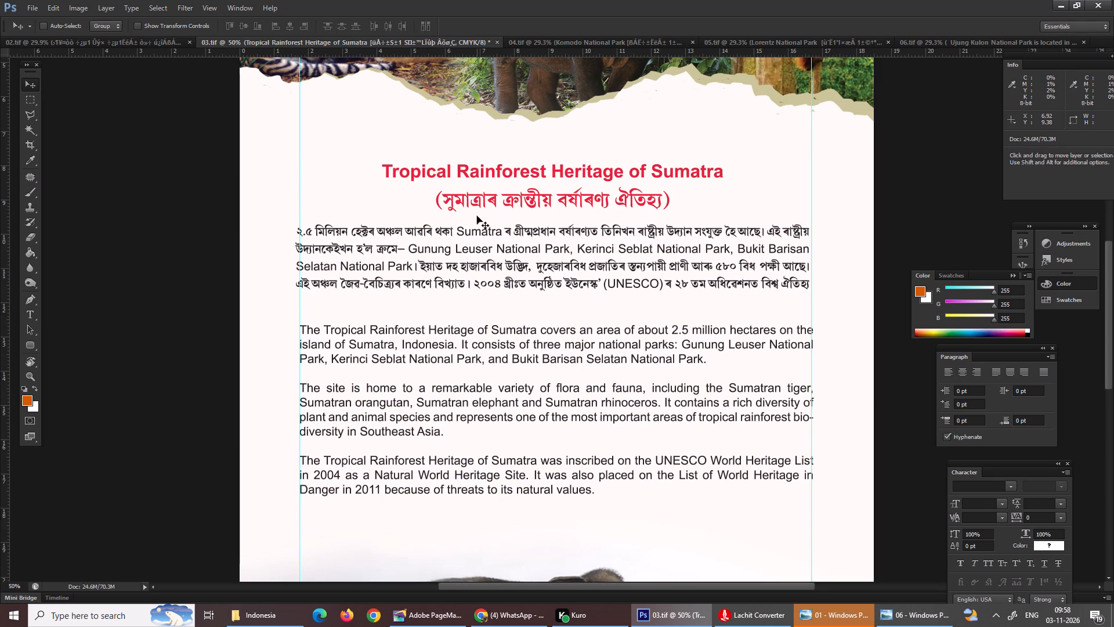
right_click(475, 221)
double_click(501, 231)
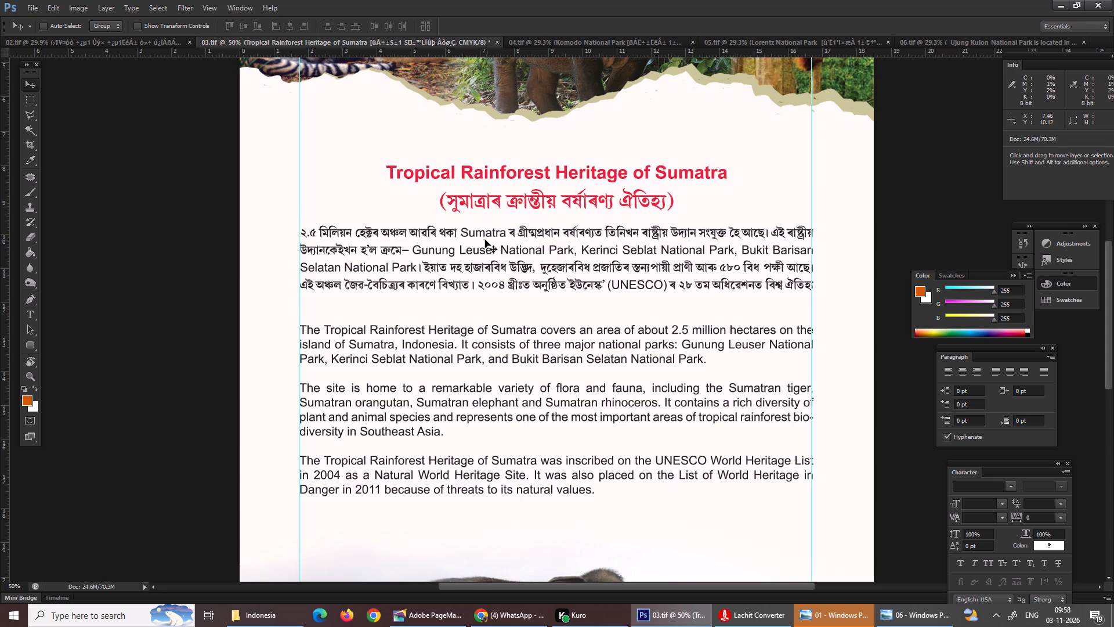
Save the page 03 document.
key(ctrl+0)
key(ctrl+s)
key(ctrl+s)
key(ctrl+s)
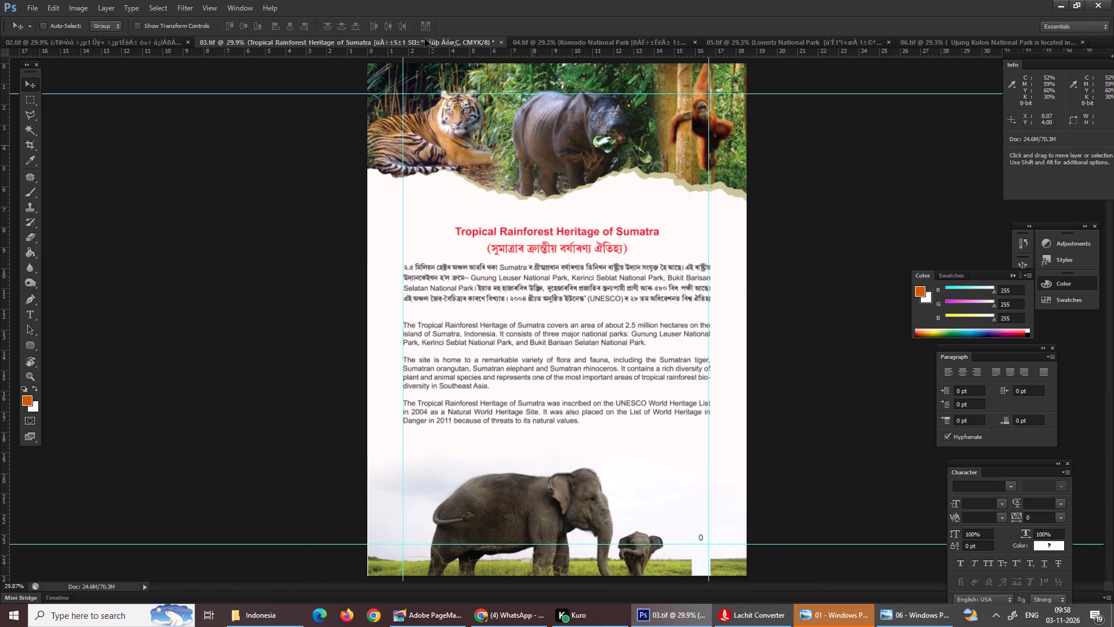
key(ctrl+s)
On page 02, move the text block with the Assamese Prambanan heading and paragraph slightly lower.
click(135, 48)
click(135, 44)
click(136, 41)
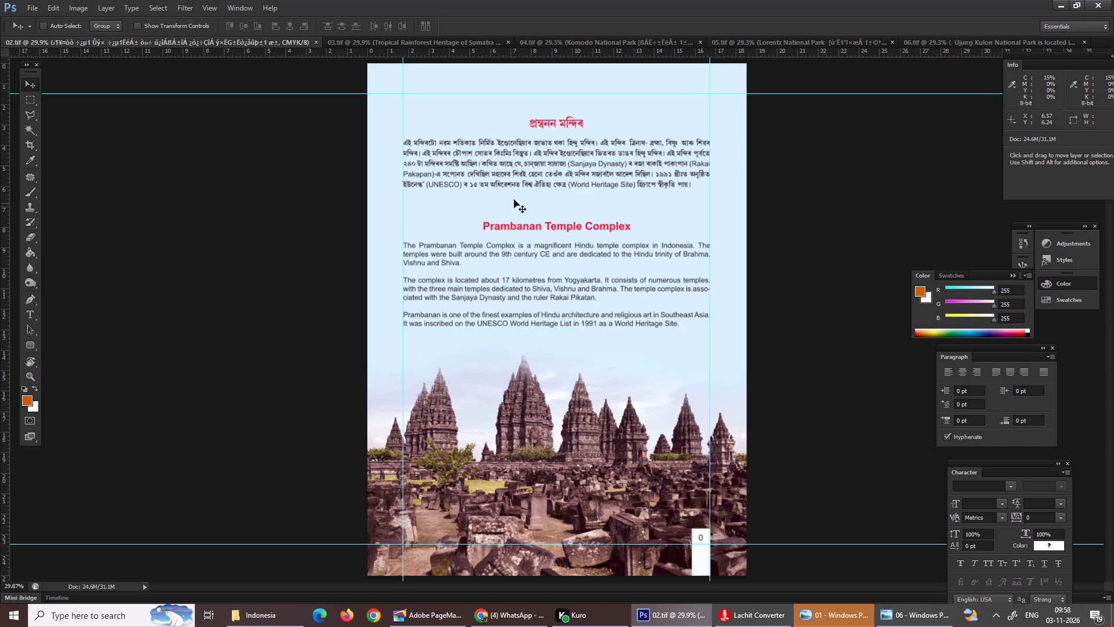
drag(530, 168, 533, 179)
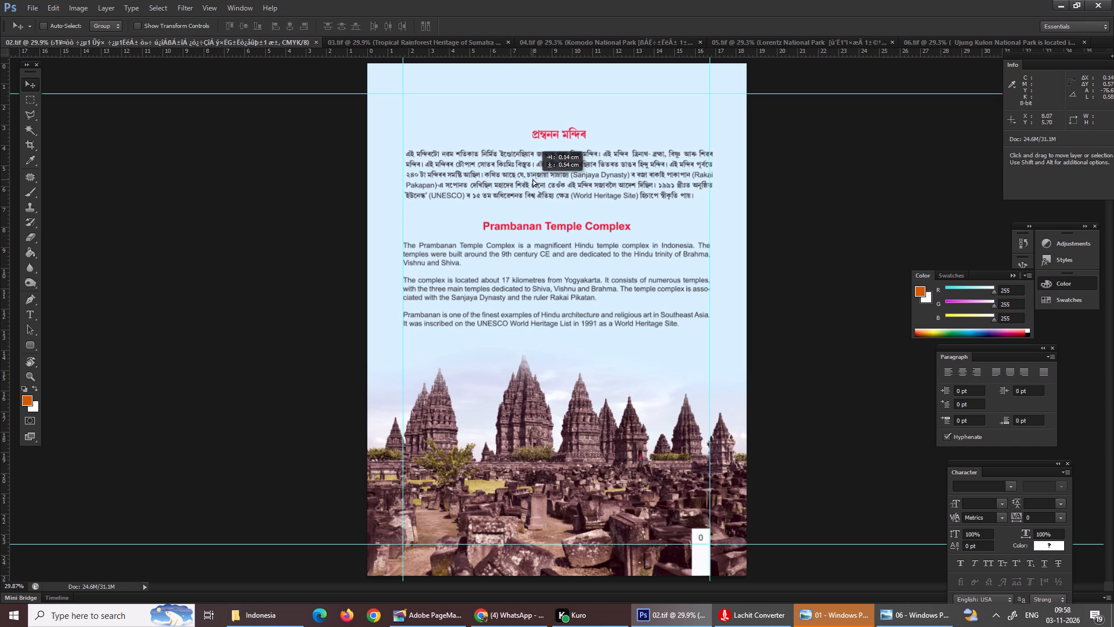
drag(533, 179, 529, 177)
key(ctrl+equal)
key(ctrl+equal)
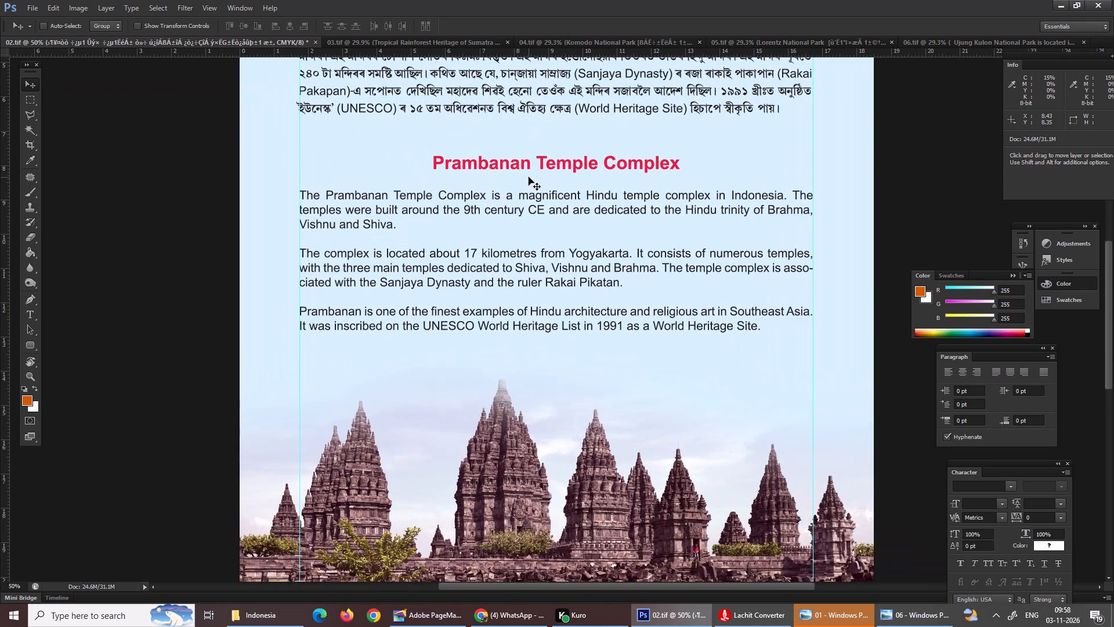
scroll(529, 177, up, 9)
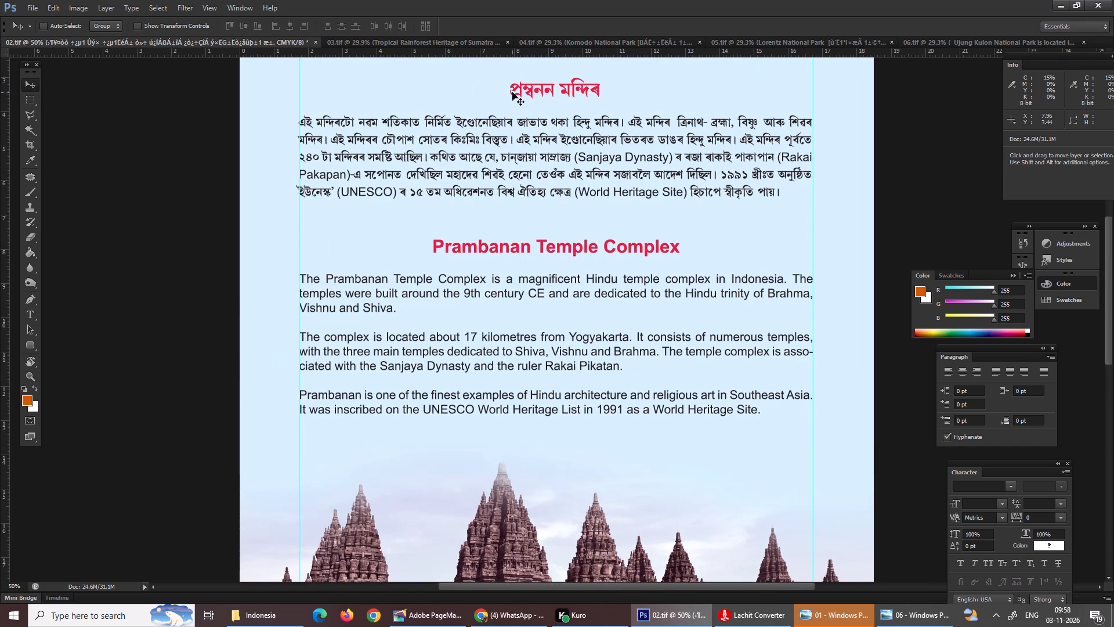
right_click(512, 92)
click(570, 114)
drag(545, 91, 545, 96)
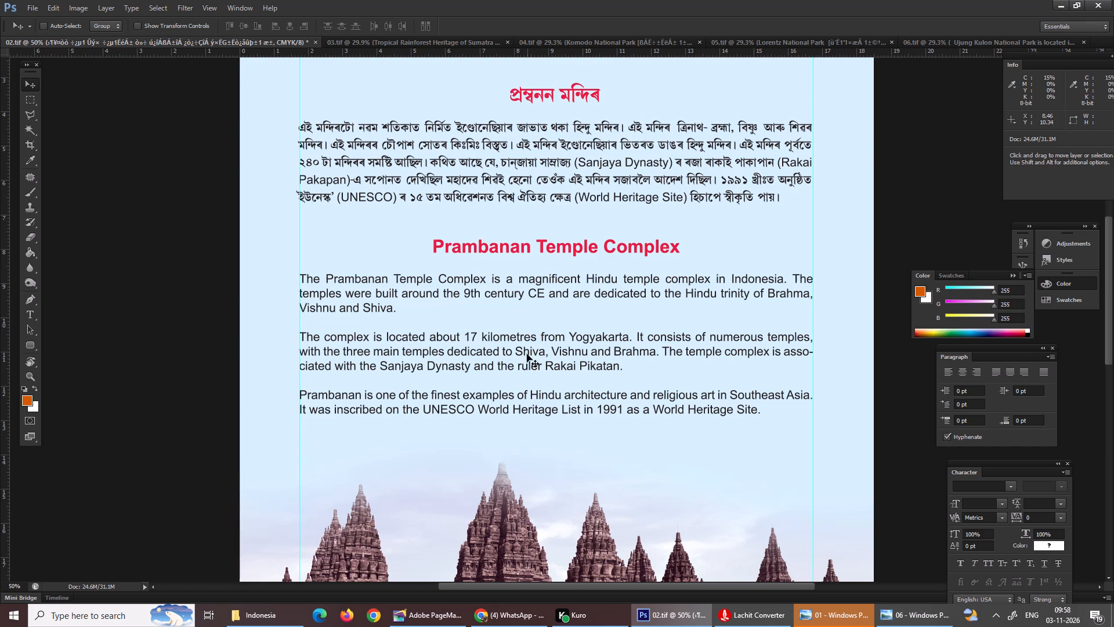
Cut the "Prambanan Temple Complex" heading from the English text block and paste it directly before the Assamese heading.
key(t)
click(490, 253)
drag(419, 246, 718, 251)
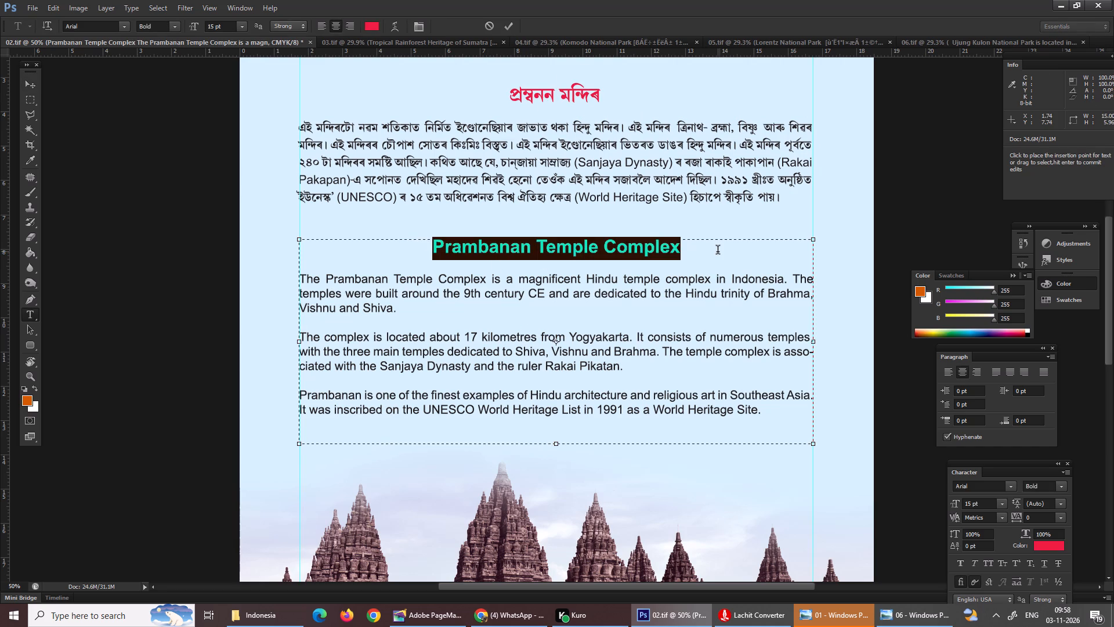
key(ctrl+x)
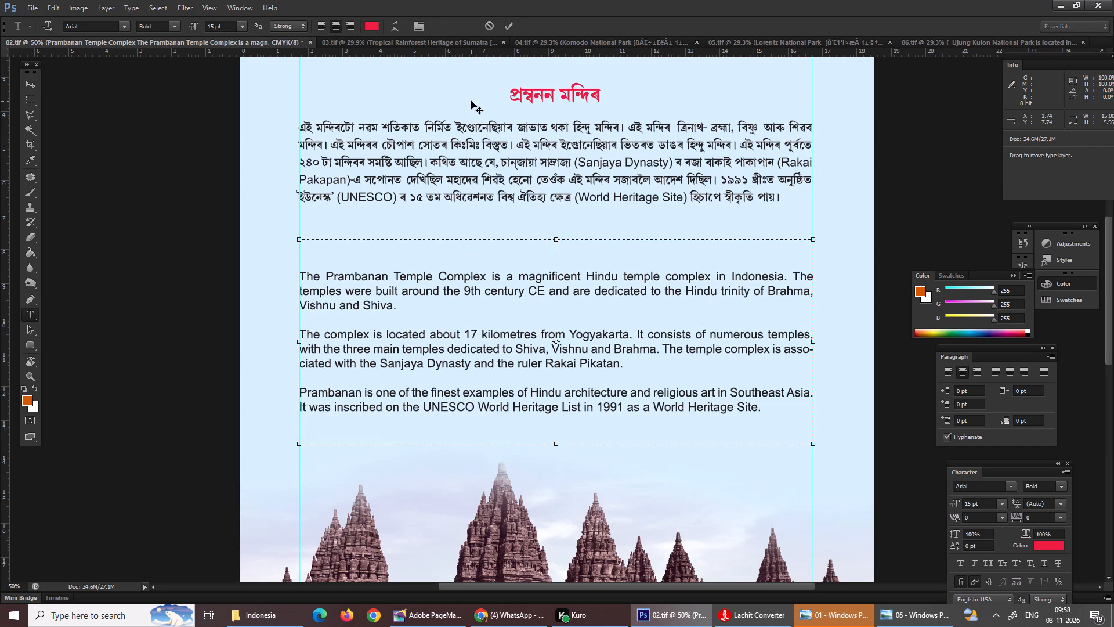
key(Return)
click(493, 92)
key(ctrl+v)
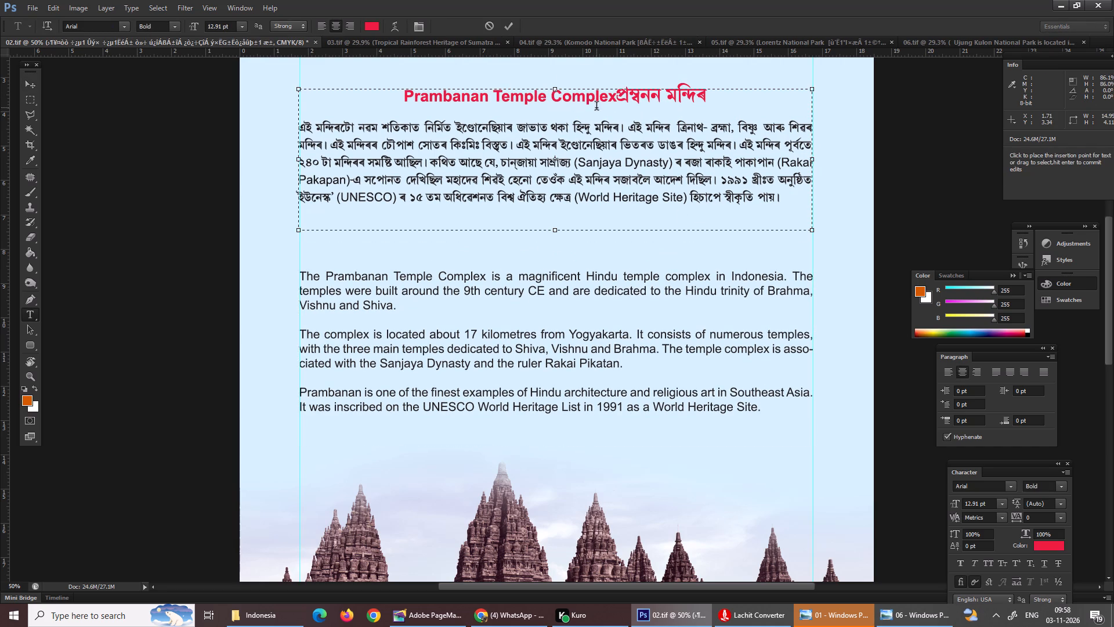
Set the font size of the pasted "Prambanan Temple Complex" heading to 15 pt.
drag(618, 98, 402, 99)
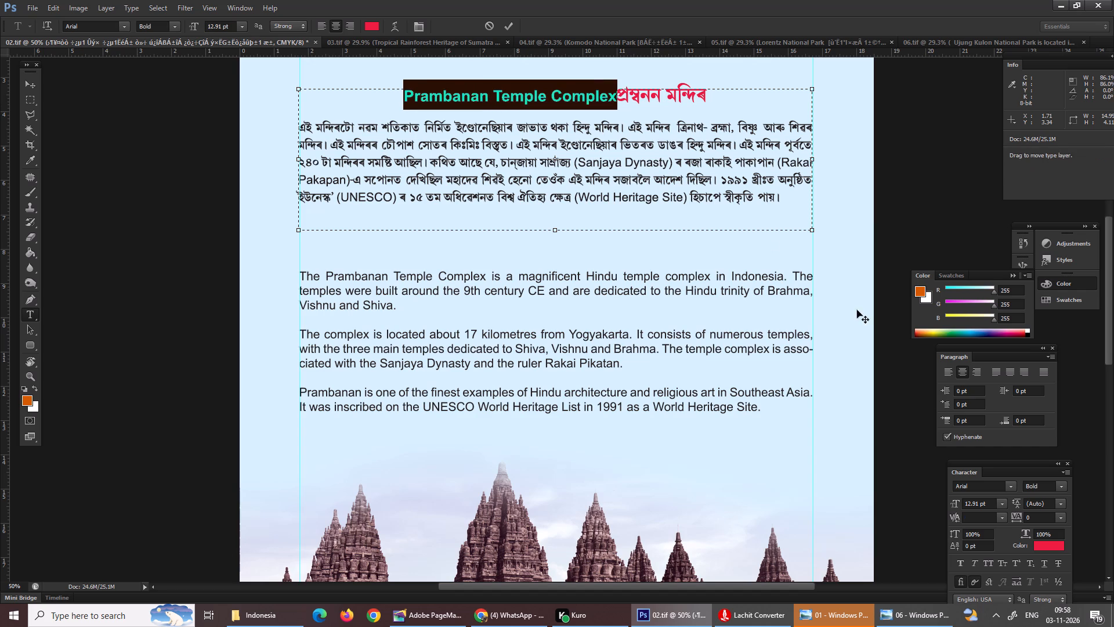
drag(990, 505, 929, 506)
key(1)
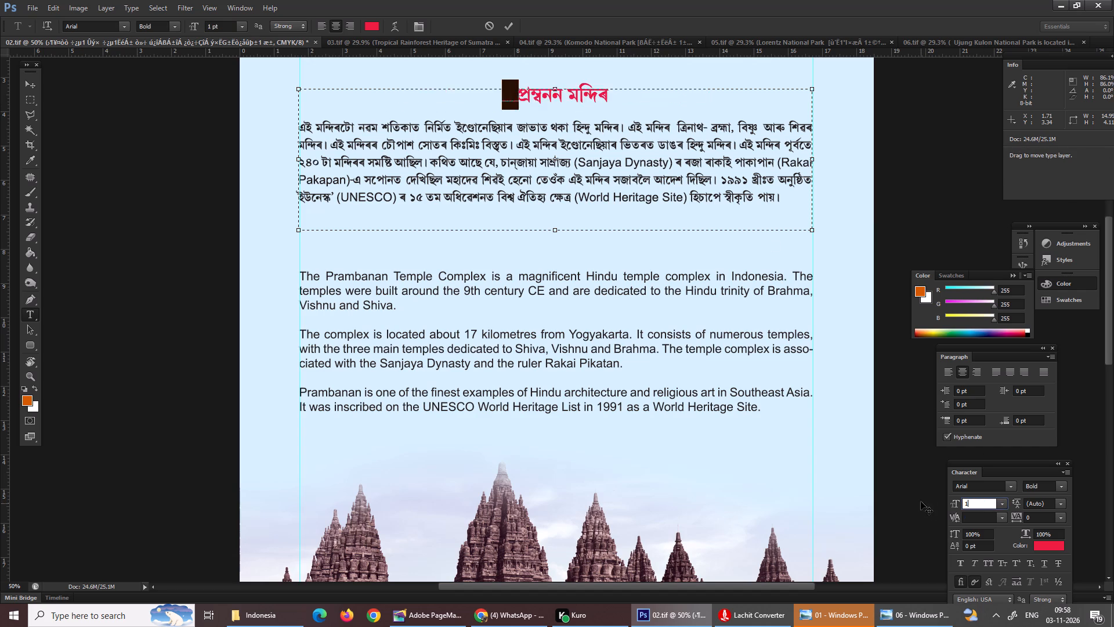
key(5)
Insert a space between "Prambanan Temple Complex" and the Assamese heading on the same line.
click(635, 95)
key(space)
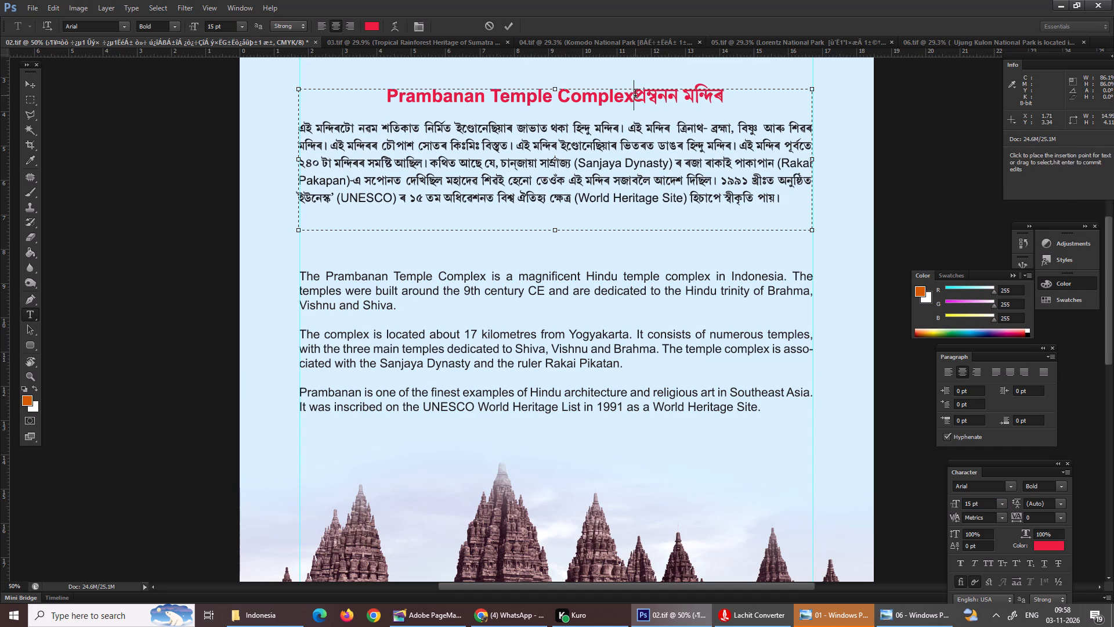
click(638, 96)
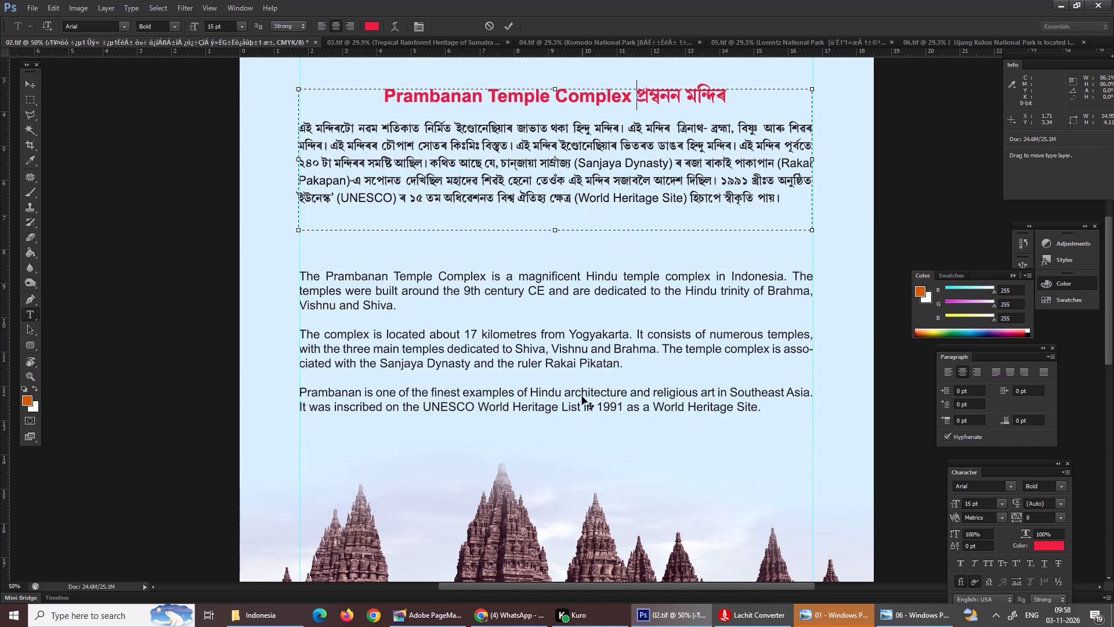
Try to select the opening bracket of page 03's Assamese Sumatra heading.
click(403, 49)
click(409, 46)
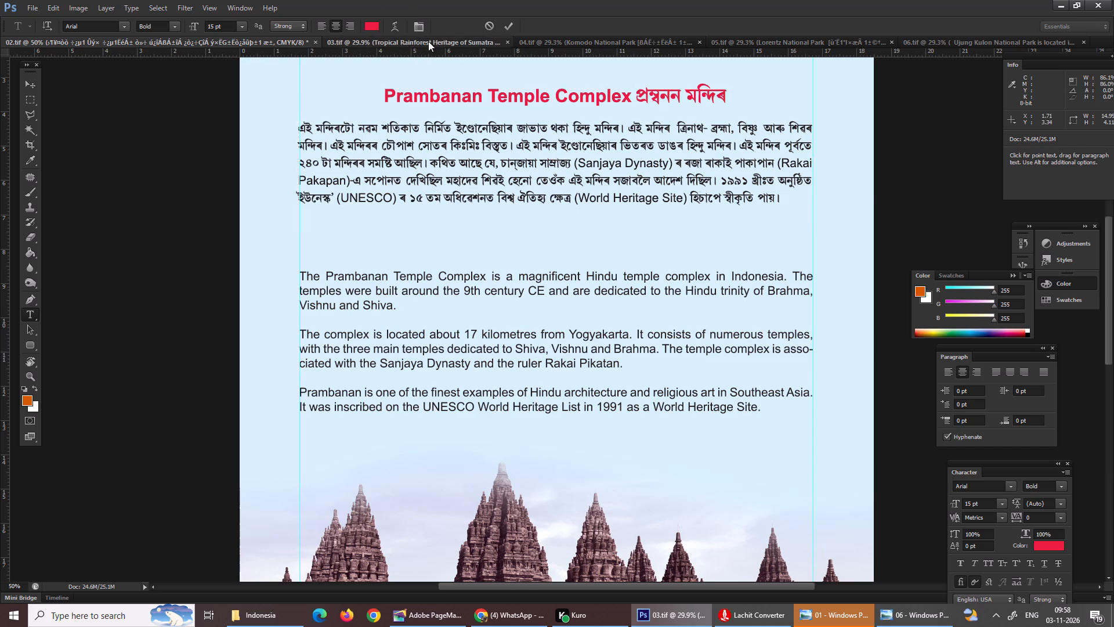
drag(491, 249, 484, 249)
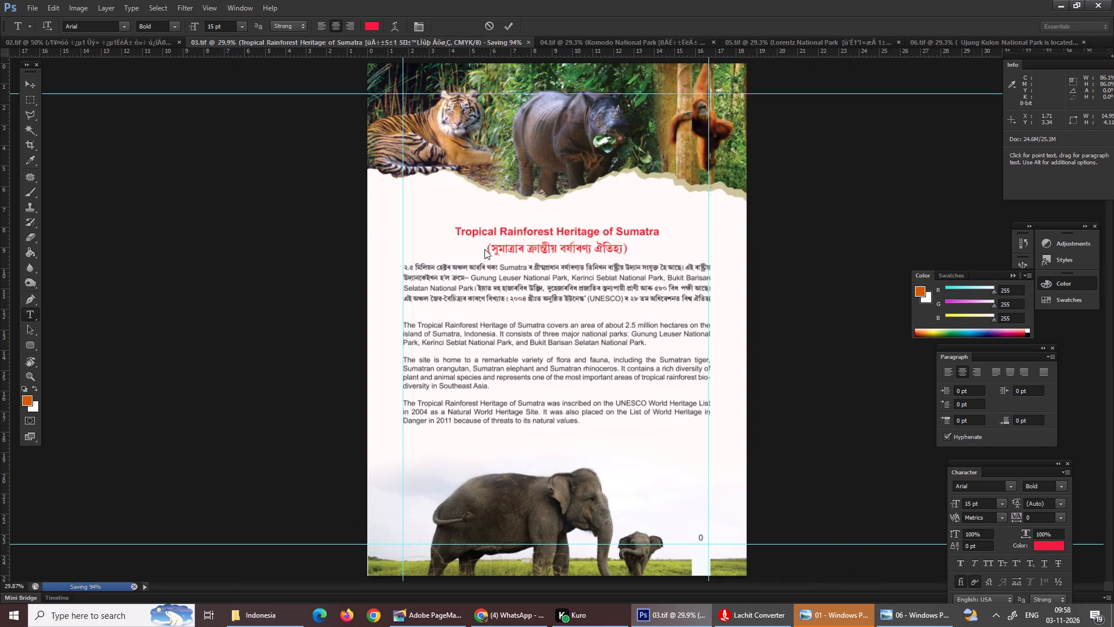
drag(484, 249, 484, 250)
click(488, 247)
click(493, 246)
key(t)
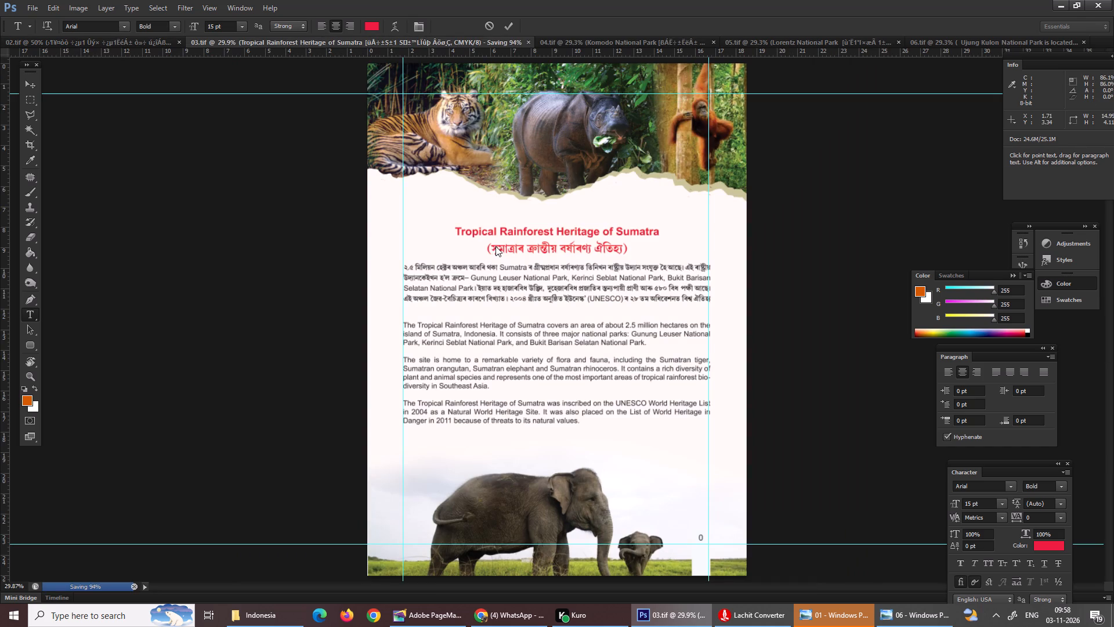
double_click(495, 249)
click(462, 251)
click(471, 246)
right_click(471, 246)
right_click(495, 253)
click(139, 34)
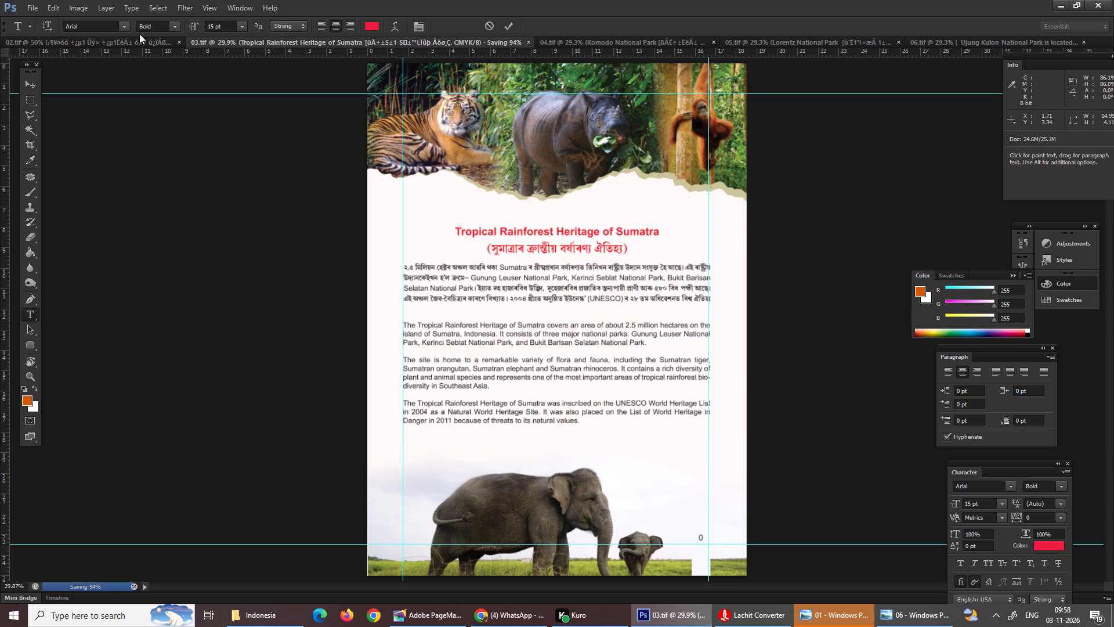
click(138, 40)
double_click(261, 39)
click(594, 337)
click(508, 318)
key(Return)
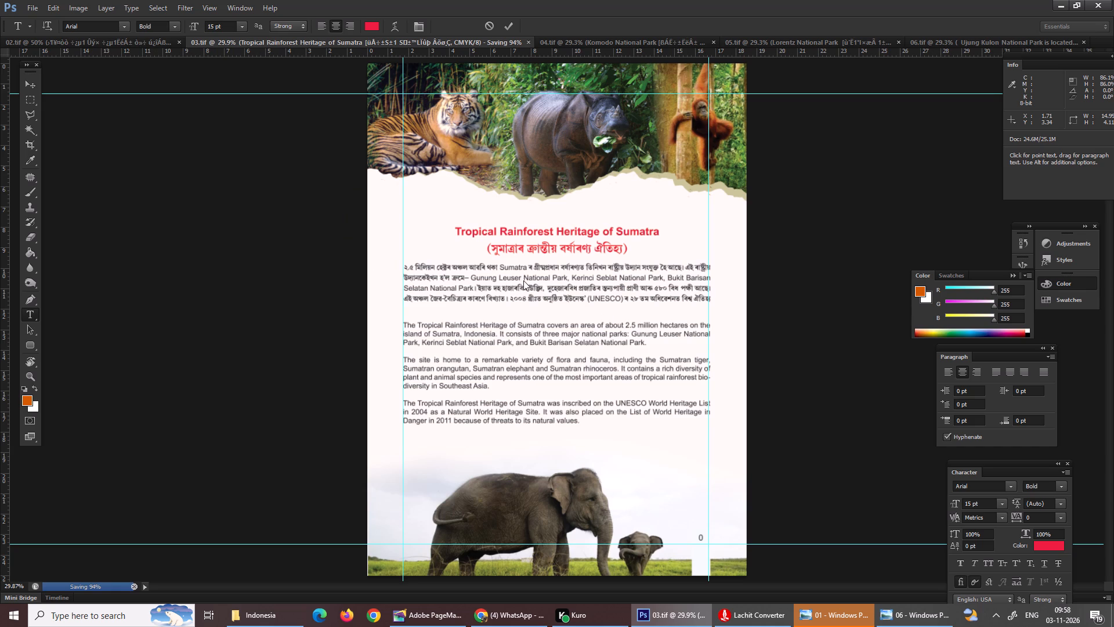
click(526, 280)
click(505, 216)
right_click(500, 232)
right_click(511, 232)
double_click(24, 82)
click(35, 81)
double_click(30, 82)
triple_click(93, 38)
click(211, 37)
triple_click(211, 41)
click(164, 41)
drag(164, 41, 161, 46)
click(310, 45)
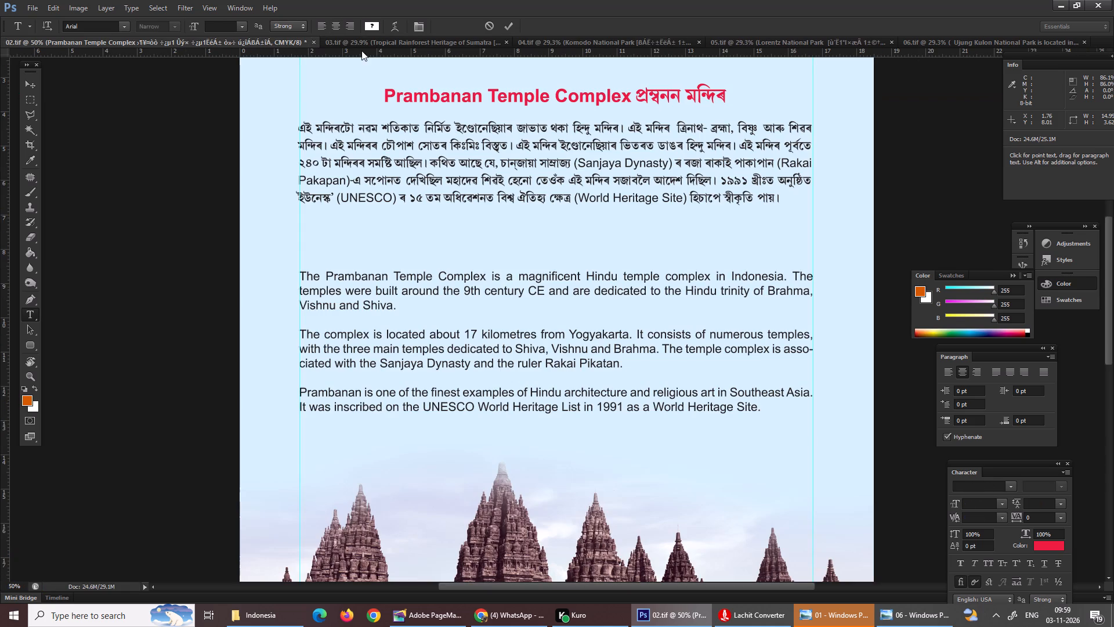
On page 03, extend the Assamese Sumatra text frame downward to a height of about 4.48 cm.
click(367, 42)
double_click(367, 42)
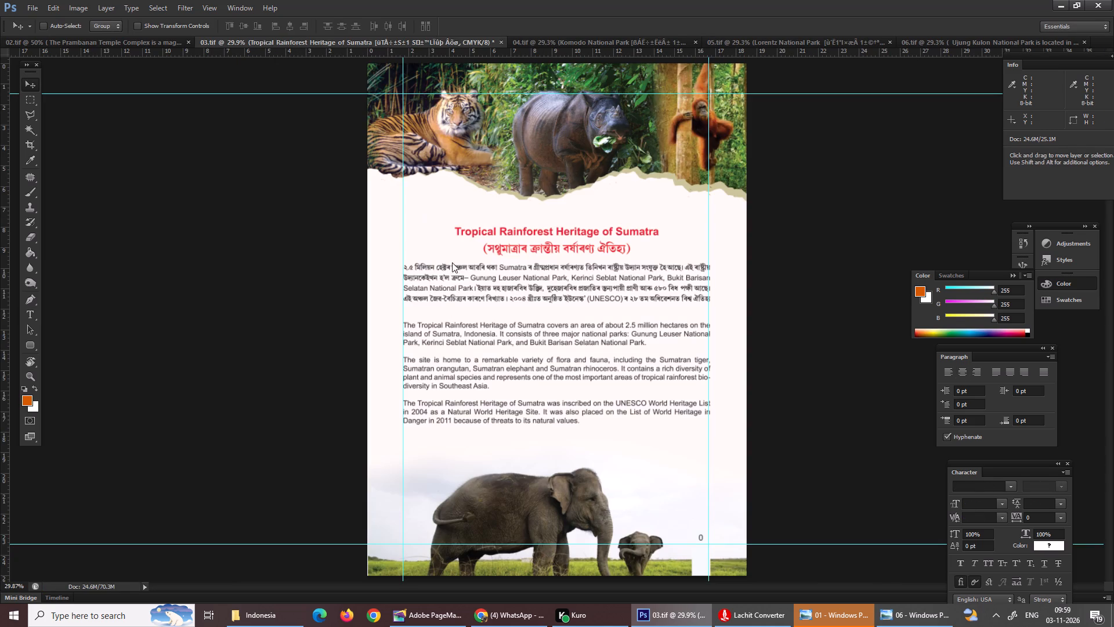
click(490, 247)
key(ctrl+equal)
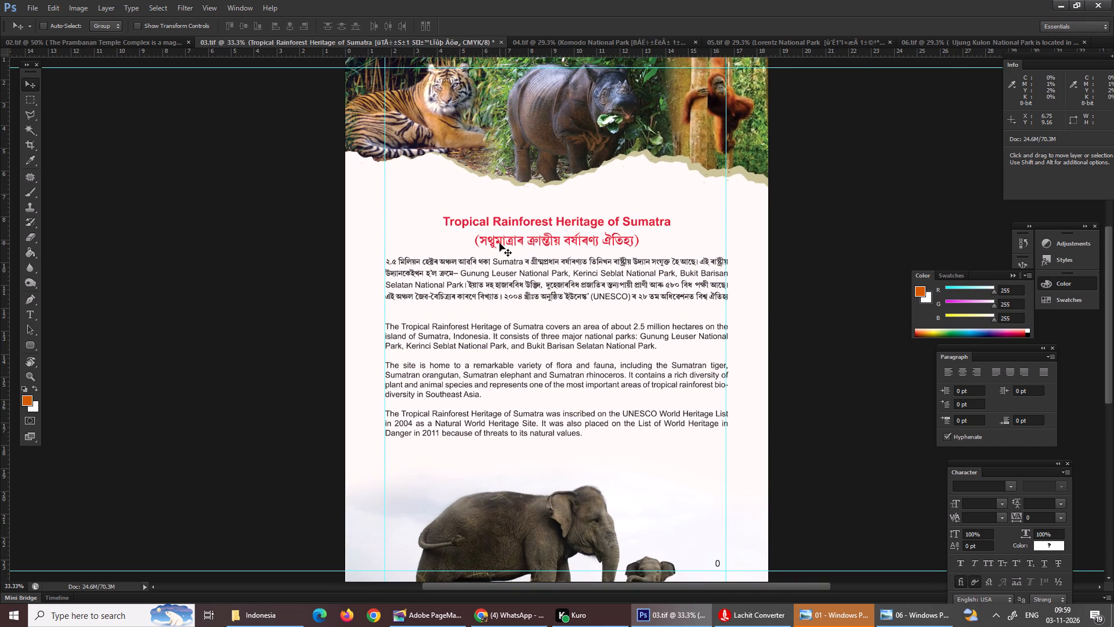
key(ctrl+equal)
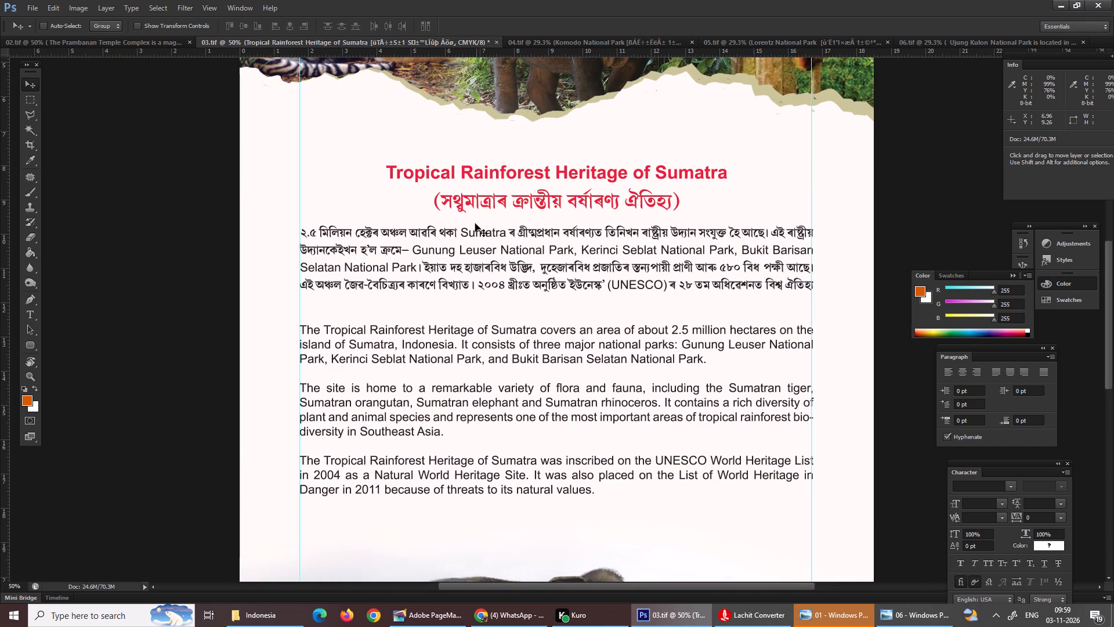
key(t)
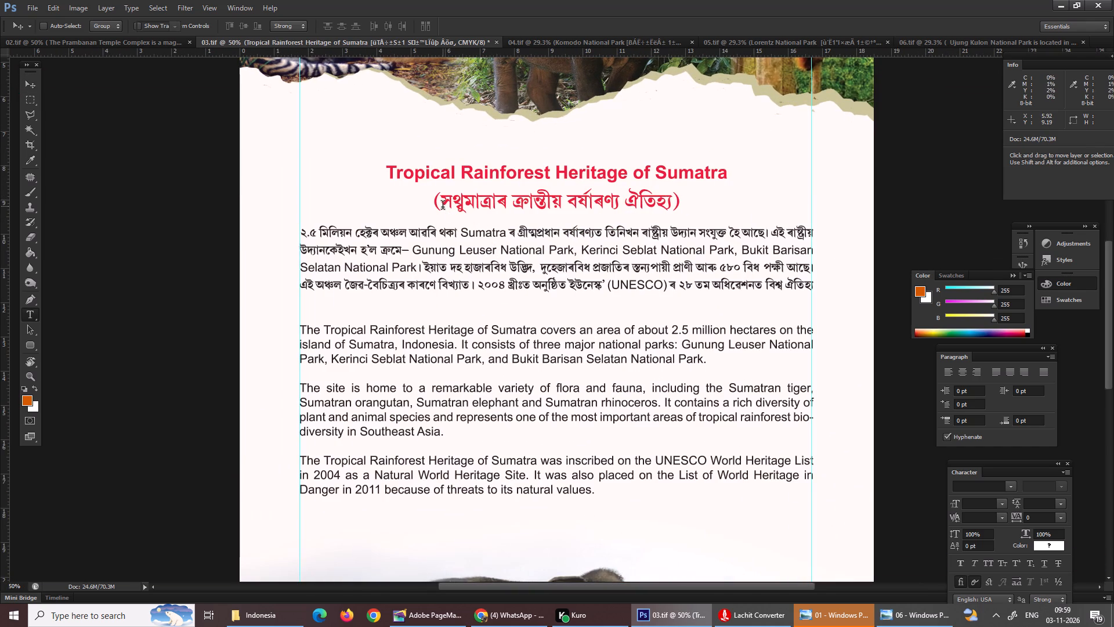
click(444, 201)
click(468, 206)
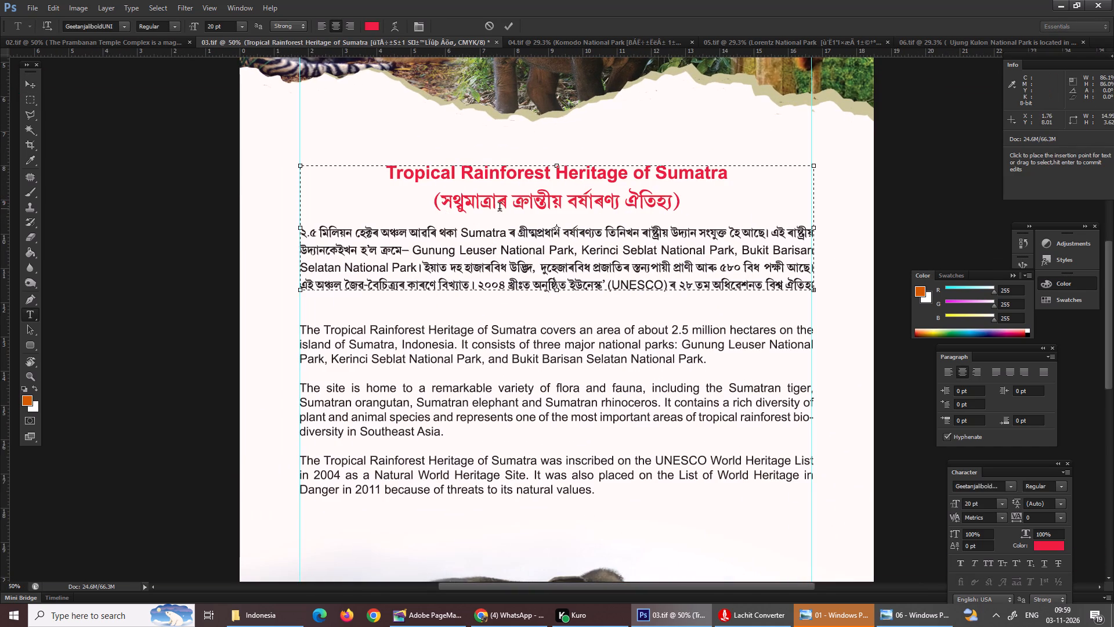
drag(557, 288, 558, 316)
click(560, 291)
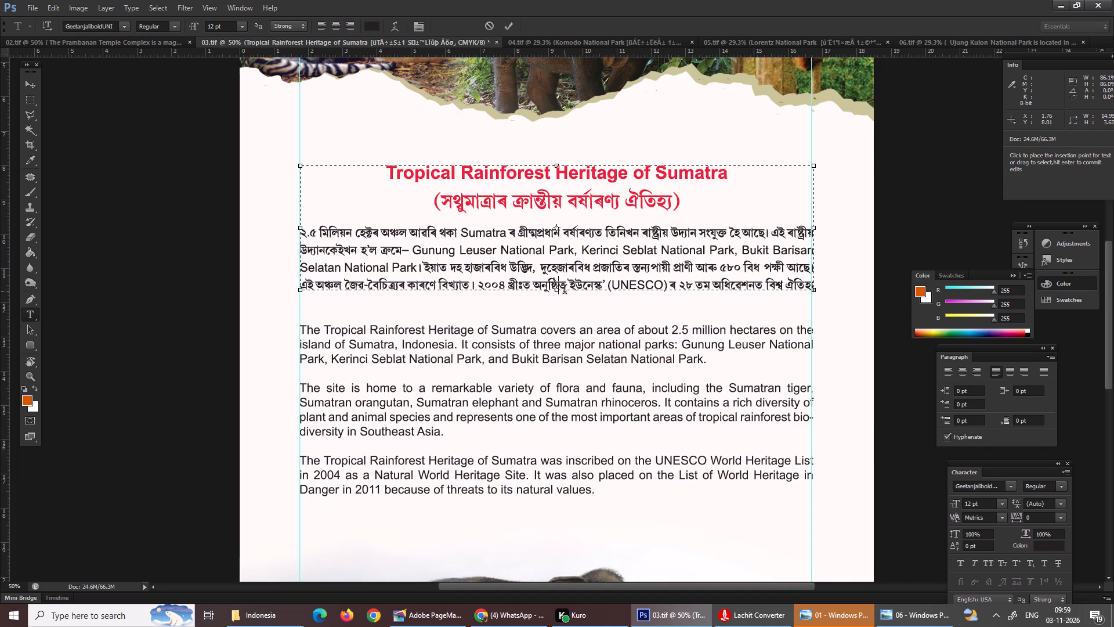
drag(556, 292, 556, 307)
drag(558, 291, 558, 307)
drag(558, 307, 556, 311)
drag(557, 289, 554, 316)
key(Return)
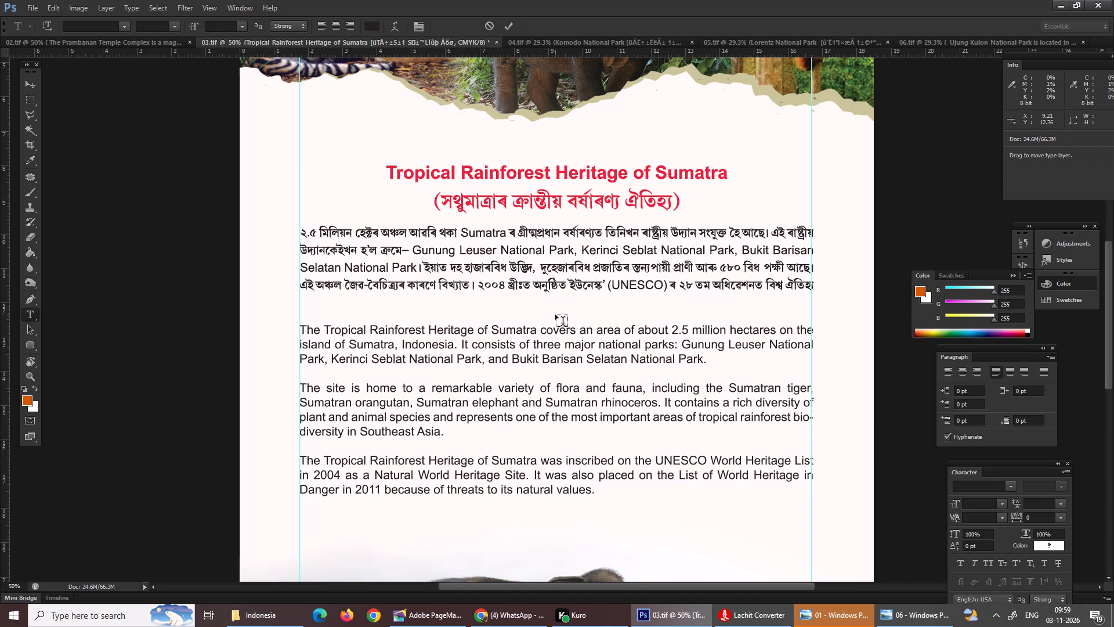
click(540, 271)
drag(559, 290, 550, 311)
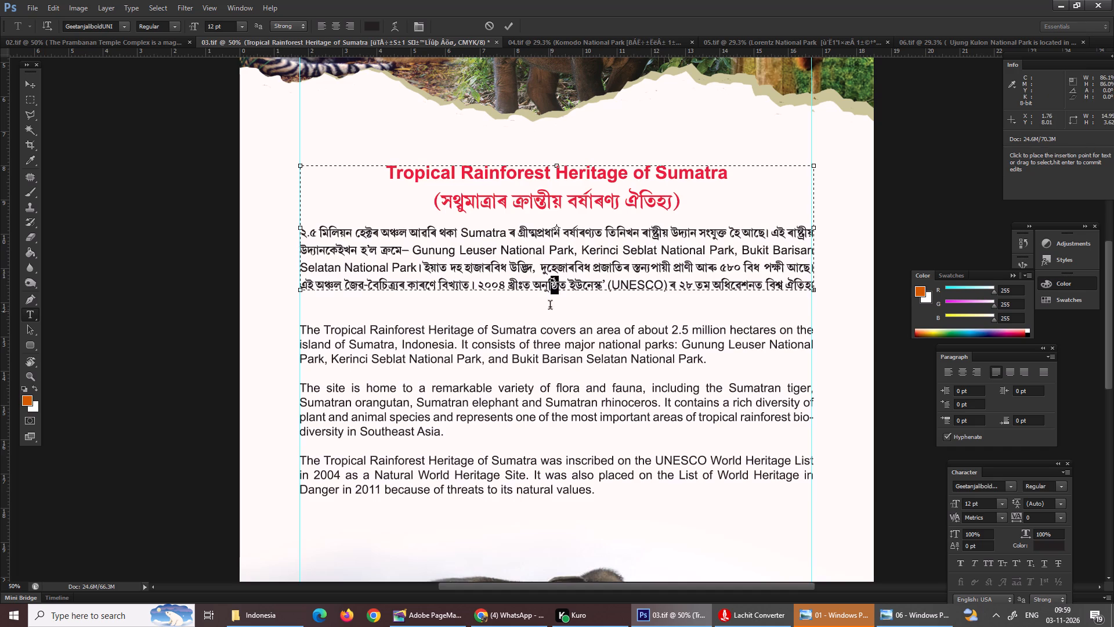
click(566, 288)
drag(558, 291, 558, 301)
drag(558, 301, 566, 309)
drag(559, 294, 560, 319)
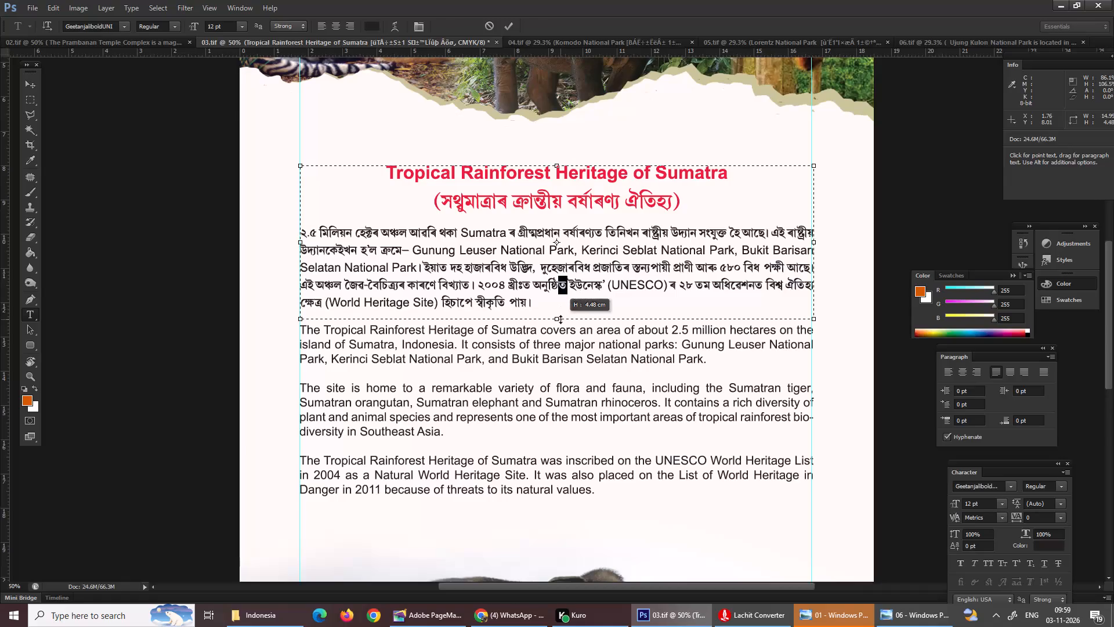
click(468, 307)
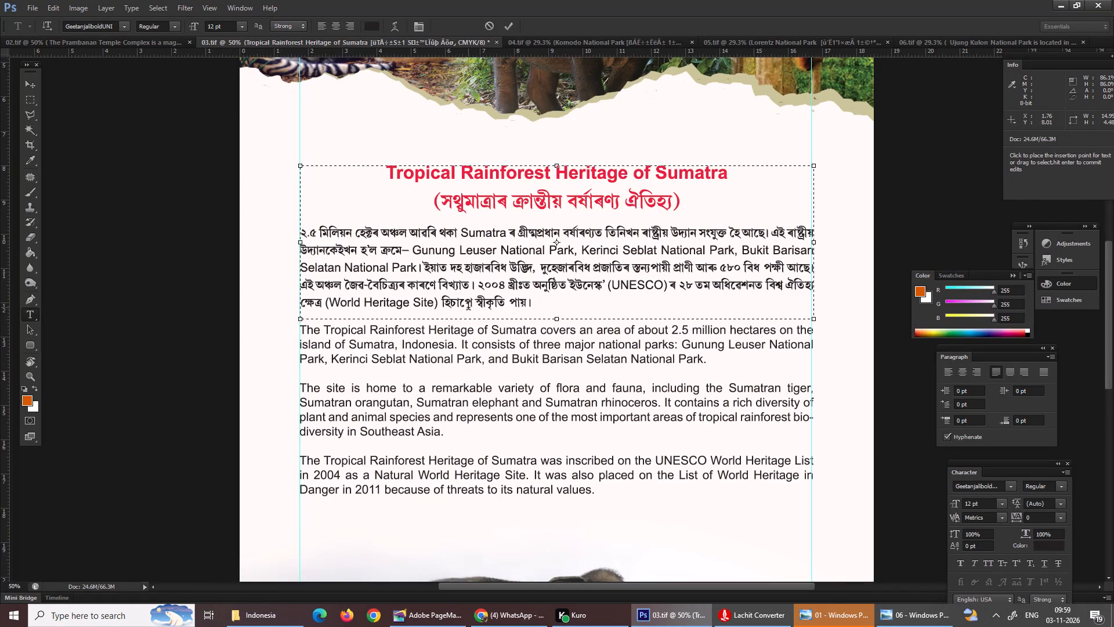
Select the opening bracket of the Assamese Sumatra heading on page 03.
click(464, 199)
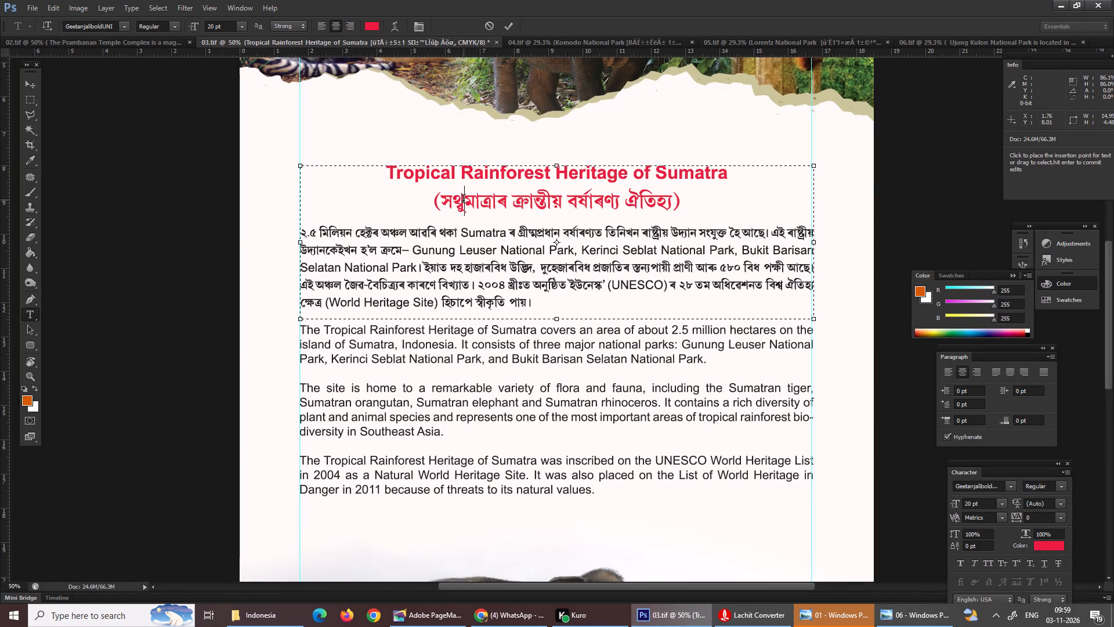
click(447, 201)
drag(446, 201, 440, 201)
drag(440, 201, 426, 204)
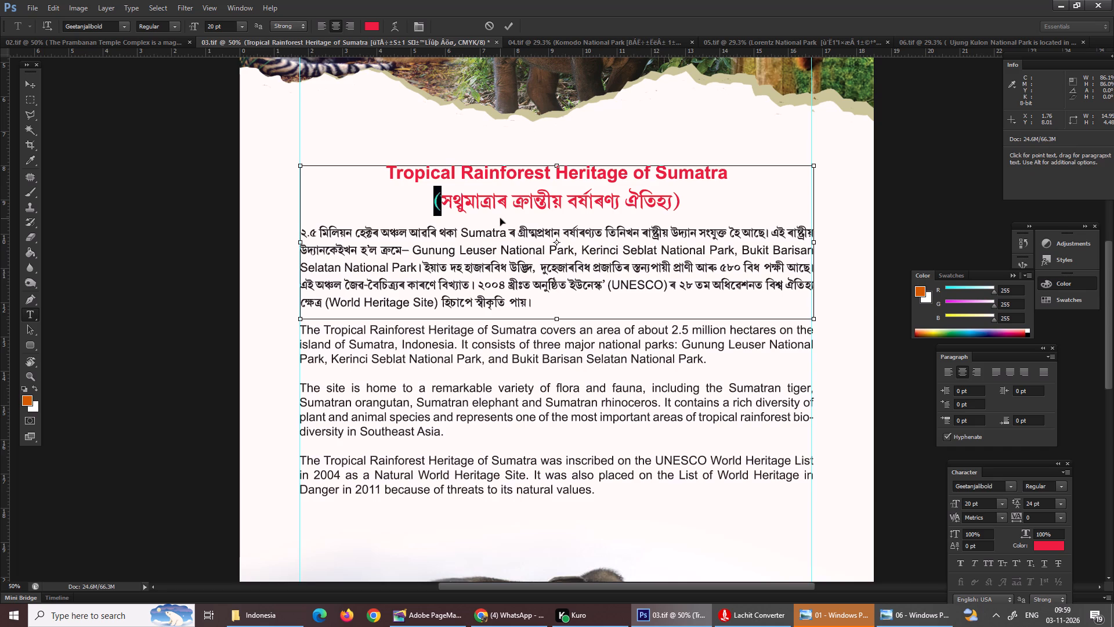
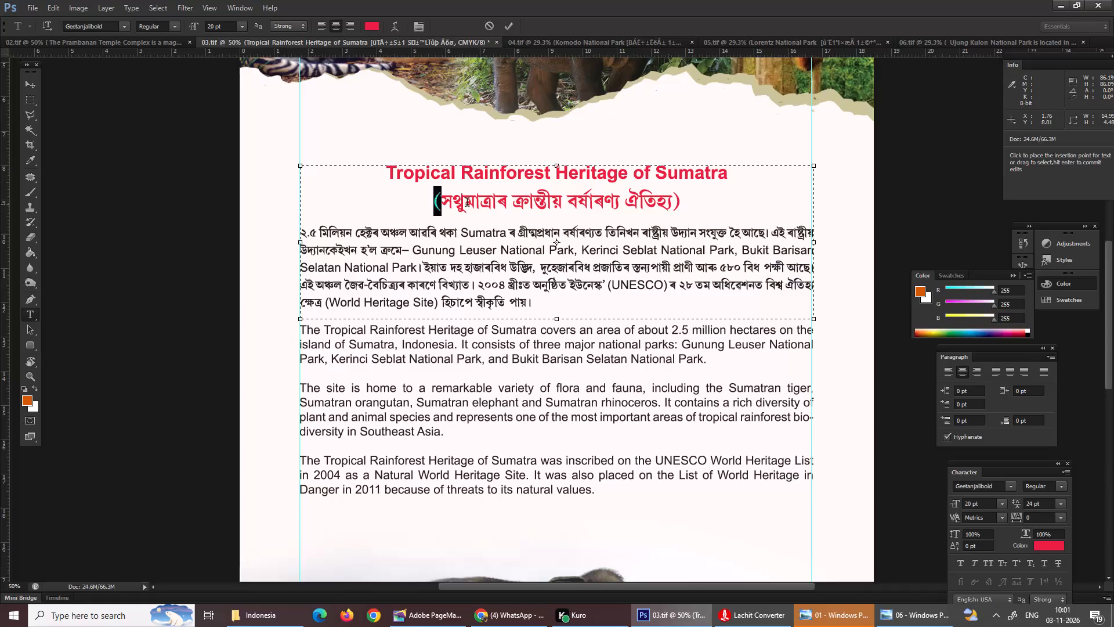
Delete the incorrect characters between স and মাত্ৰাৰ in the Assamese heading of the Sumatra page.
click(467, 204)
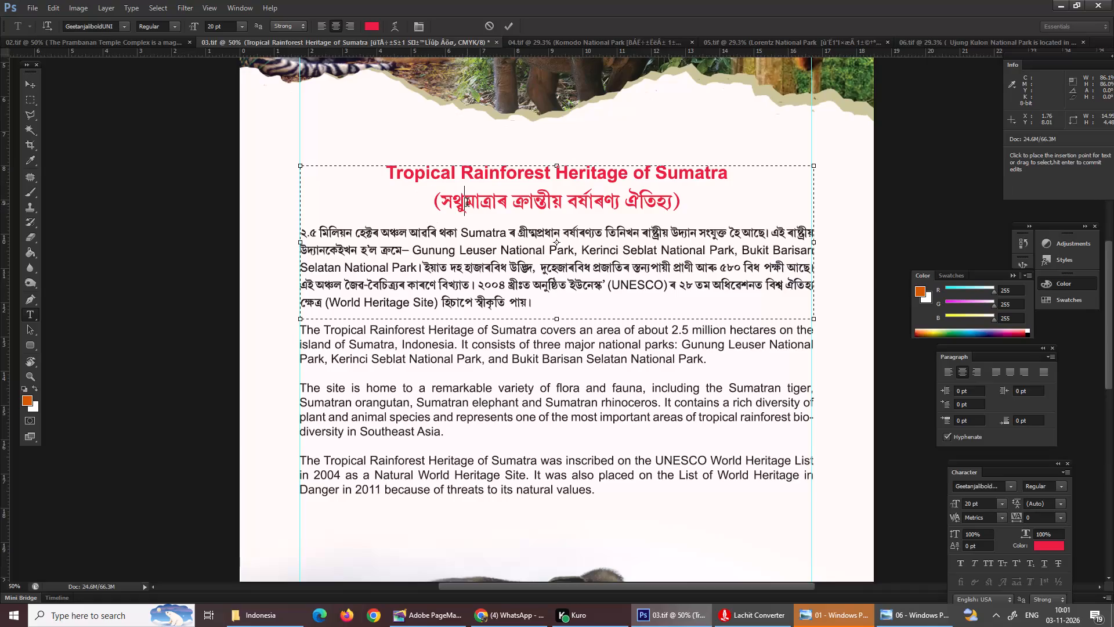
key(BackSpace)
key(BackSpace)
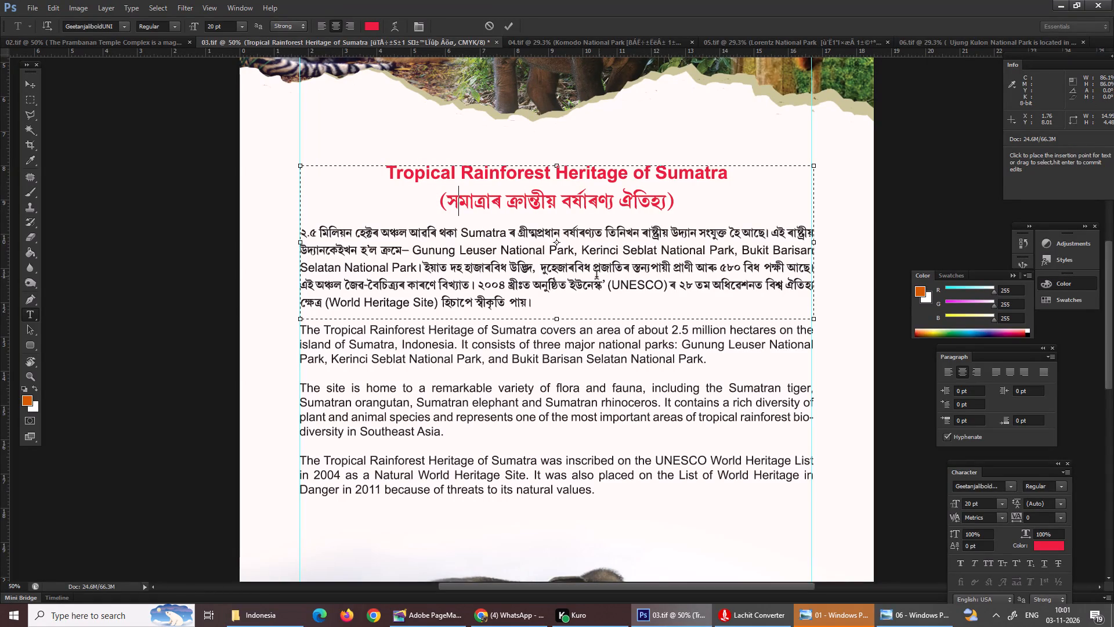
drag(542, 266, 526, 294)
click(526, 294)
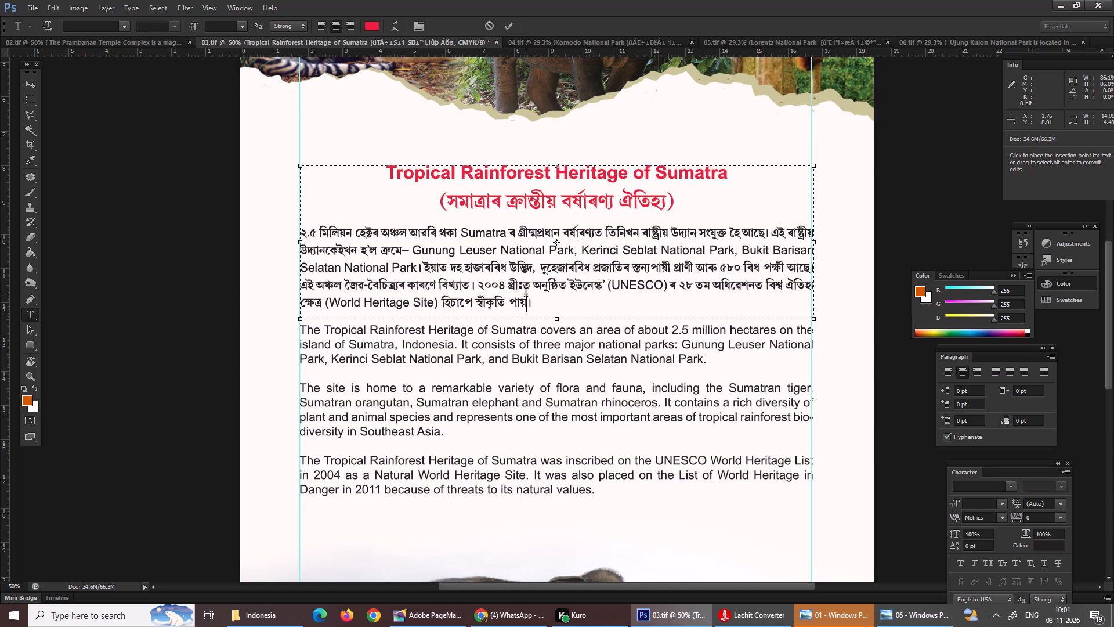
Switch to PageMaker, write the syllable সু after the last word of the second text line, and copy it.
click(427, 624)
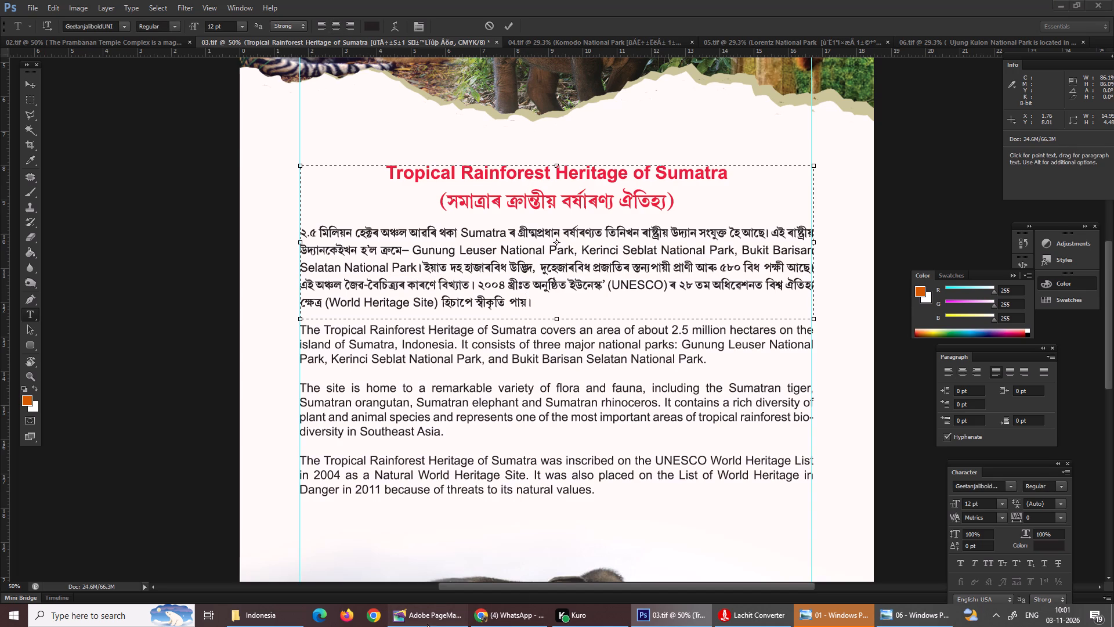
click(506, 147)
click(502, 163)
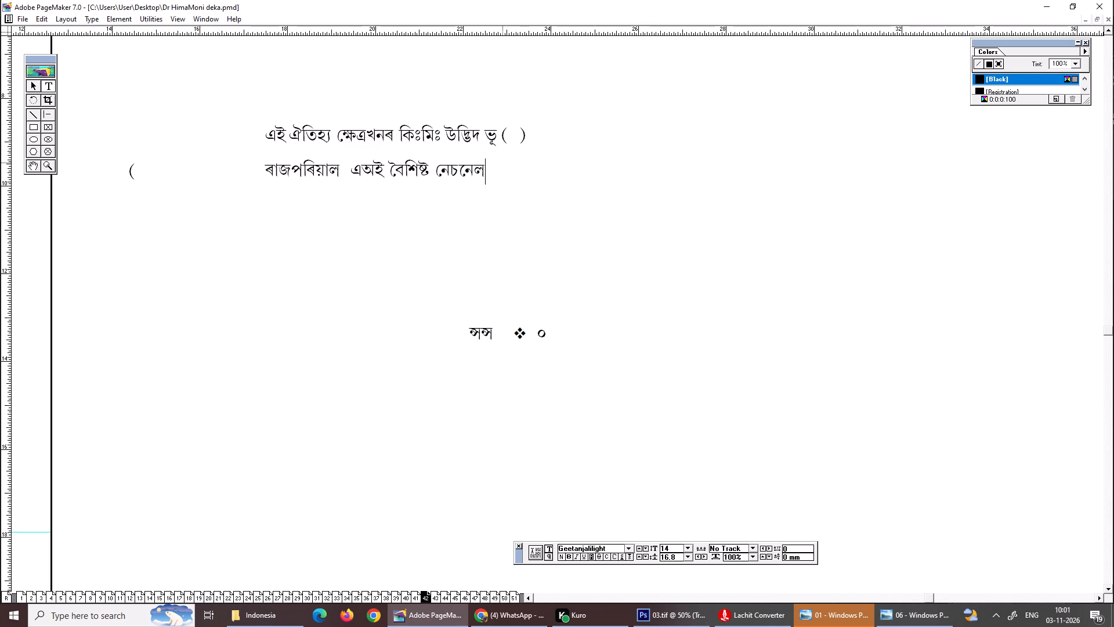
key(space)
key(m)
key(g)
drag(489, 168, 528, 176)
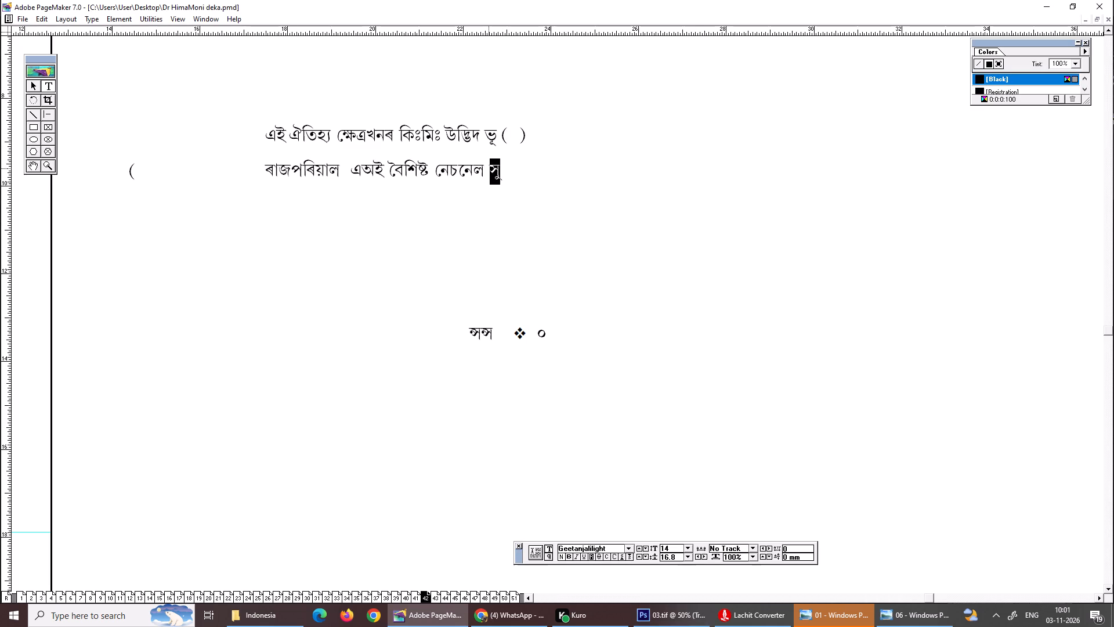
key(ctrl+c)
key(ctrl+c)
key(ctrl+c)
key(ctrl+c)
Back in Photoshop, replace the first letter স of the Assamese Sumatra heading with the copied সু, so the word reads সুমাত্ৰাৰ.
click(685, 604)
drag(447, 204, 449, 201)
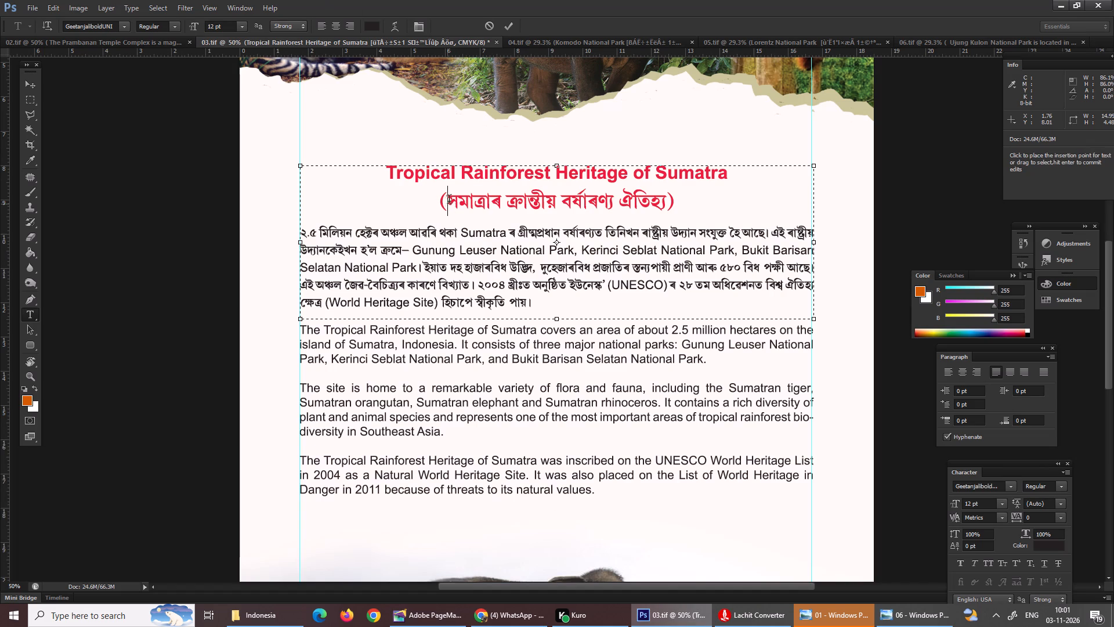
drag(449, 201, 457, 204)
key(ctrl+v)
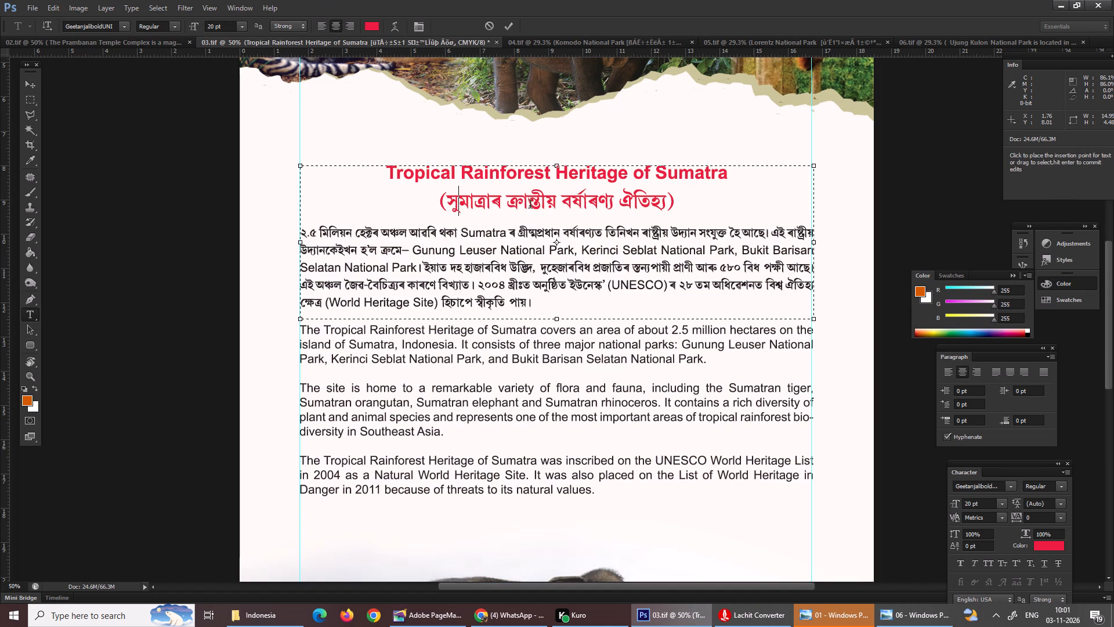
key(ctrl+0)
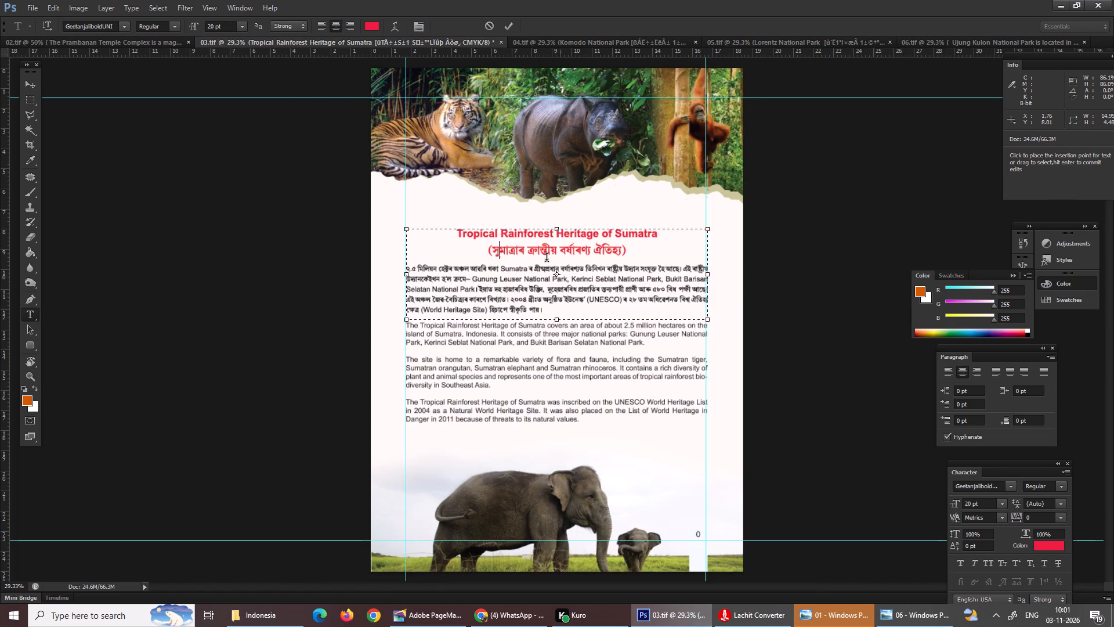
Copy the opening parenthesis from the Assamese Sumatra heading and paste it before প্ৰম্বনন in the Prambanan heading in 02.tif.
drag(495, 254, 488, 252)
key(ctrl+c)
key(ctrl+c)
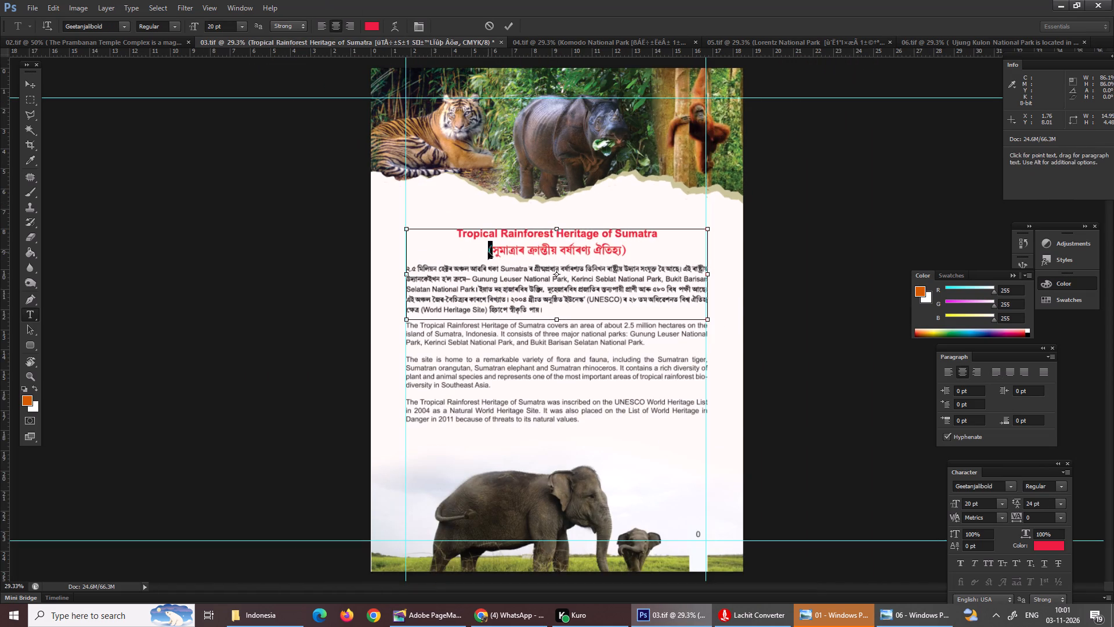
key(Return)
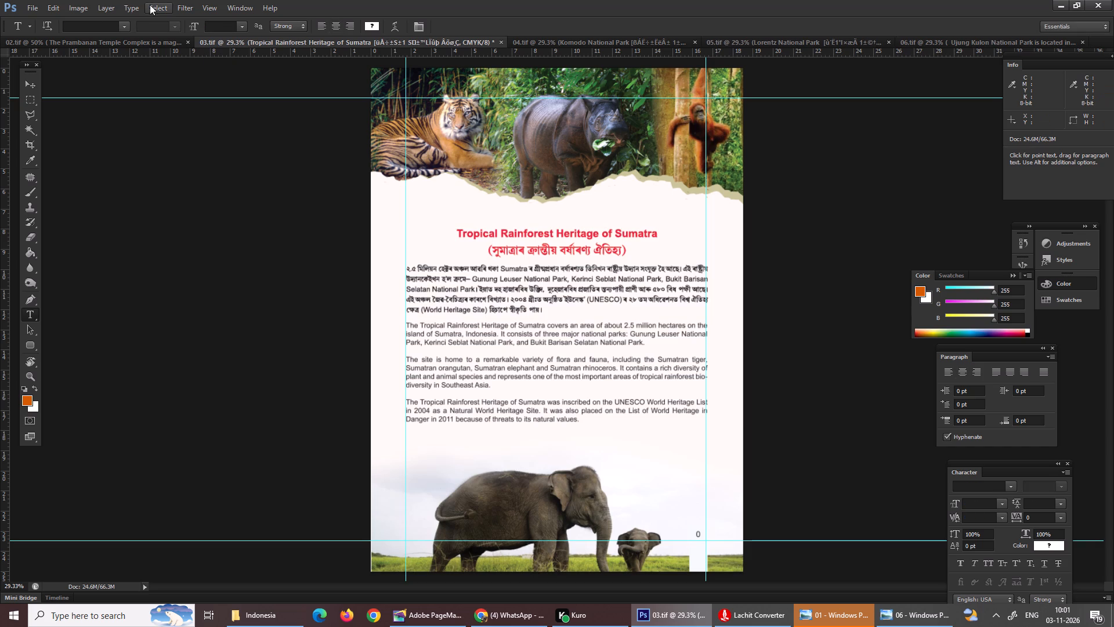
click(149, 43)
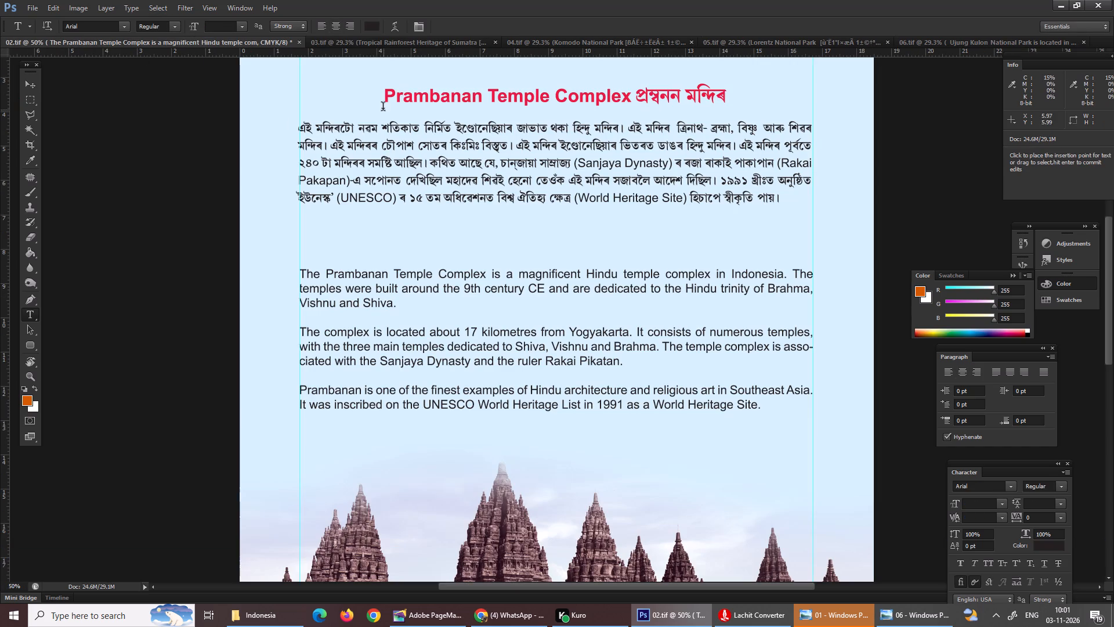
click(638, 95)
key(ctrl+v)
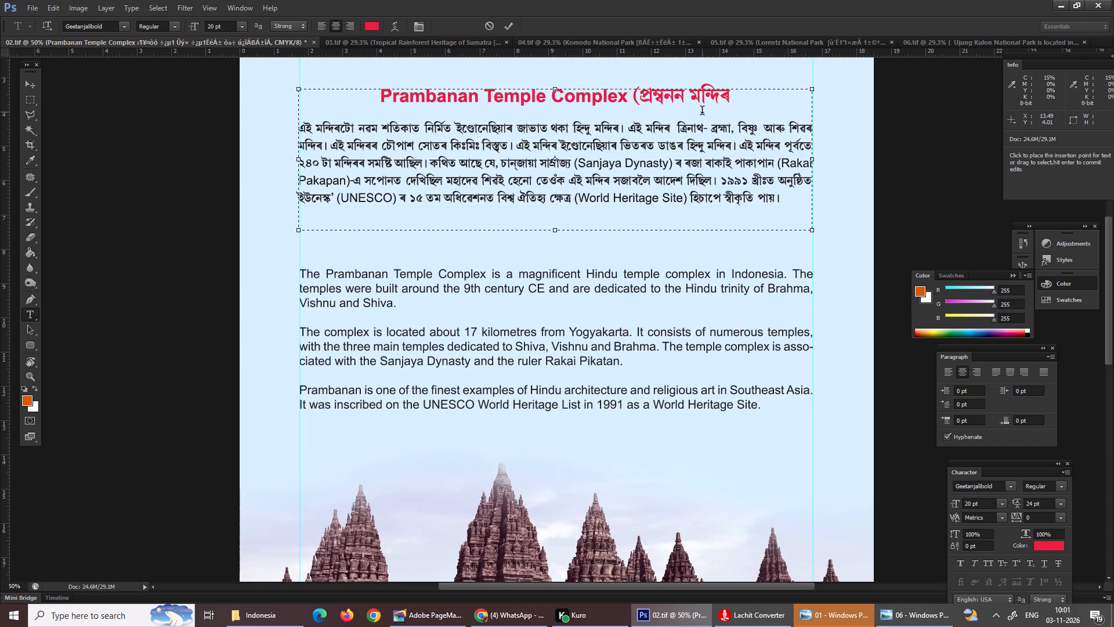
Copy the closing parenthesis from the Sumatra heading in 03.tif and paste it after মন্দিৰ in the Prambanan heading.
click(345, 38)
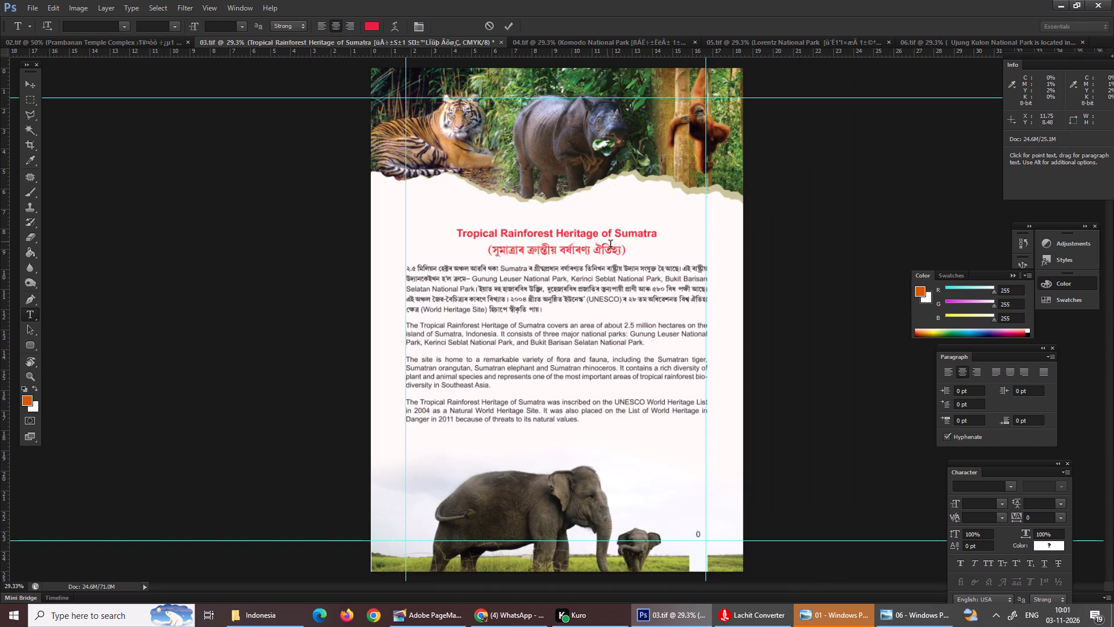
drag(621, 257, 630, 251)
key(ctrl+c)
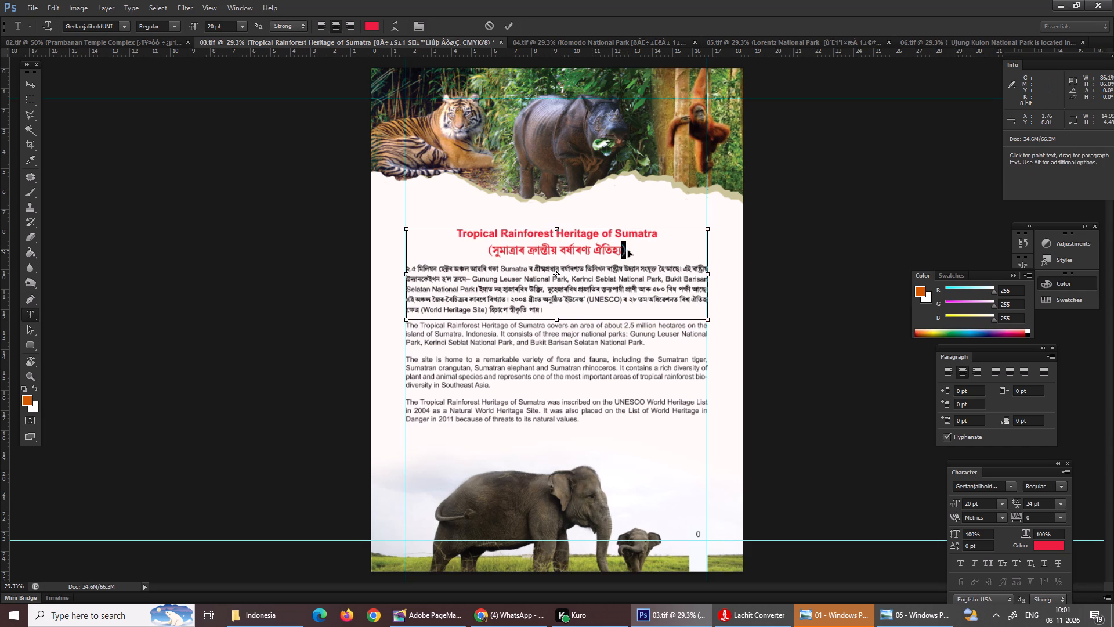
click(130, 41)
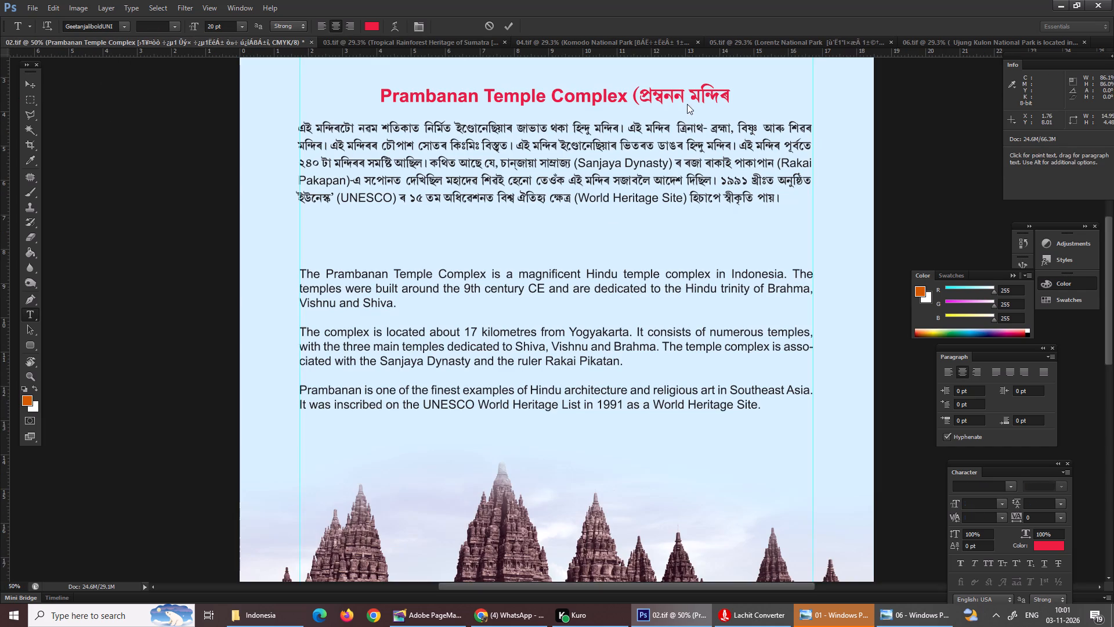
click(730, 97)
key(ctrl+v)
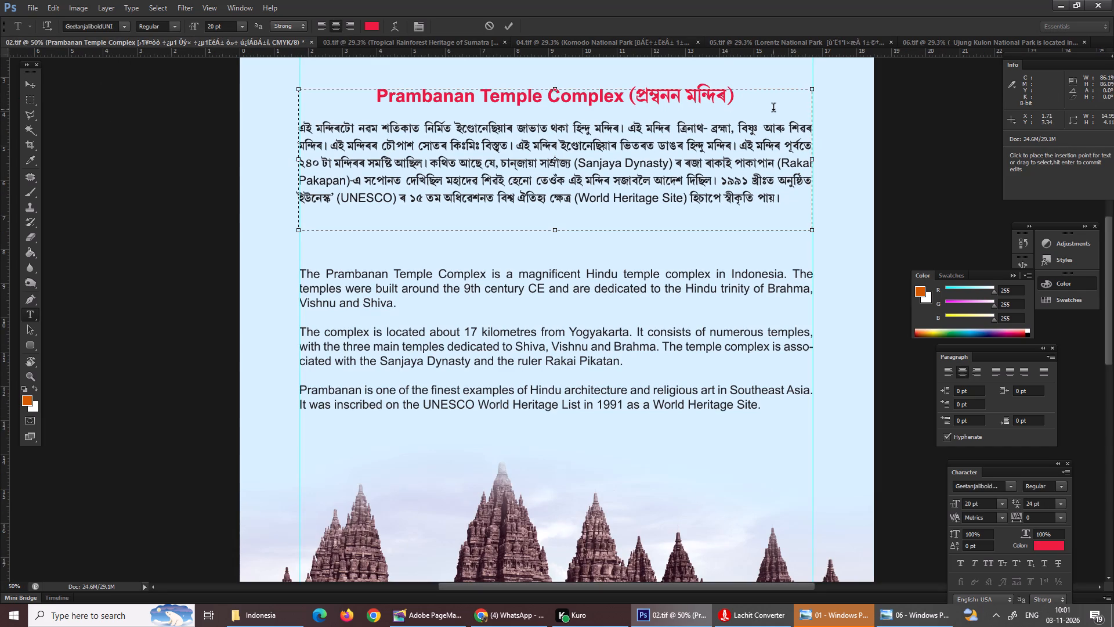
key(ctrl+0)
key(Return)
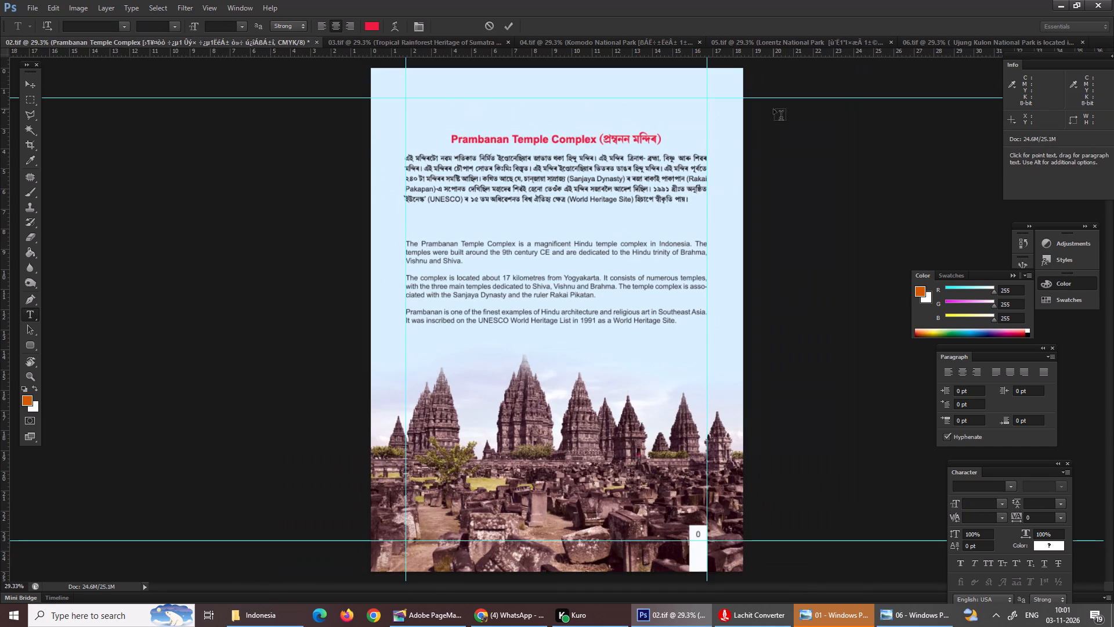
In 03.tif, move the text block with the headings and Assamese paragraph slightly up and about 0.12 cm left.
click(401, 36)
click(401, 39)
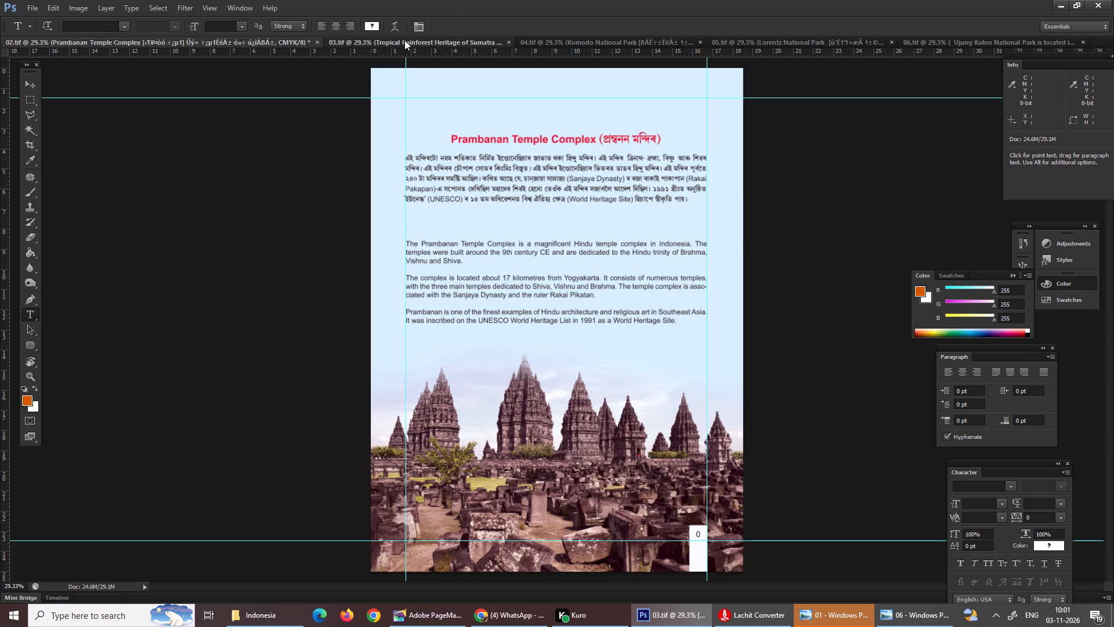
click(28, 78)
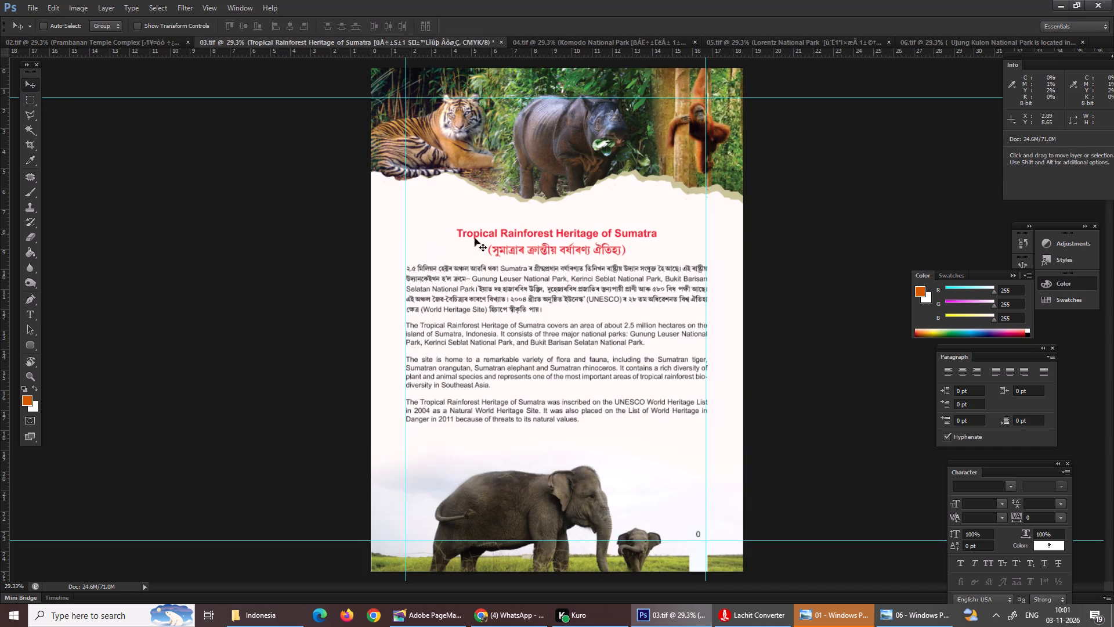
click(499, 266)
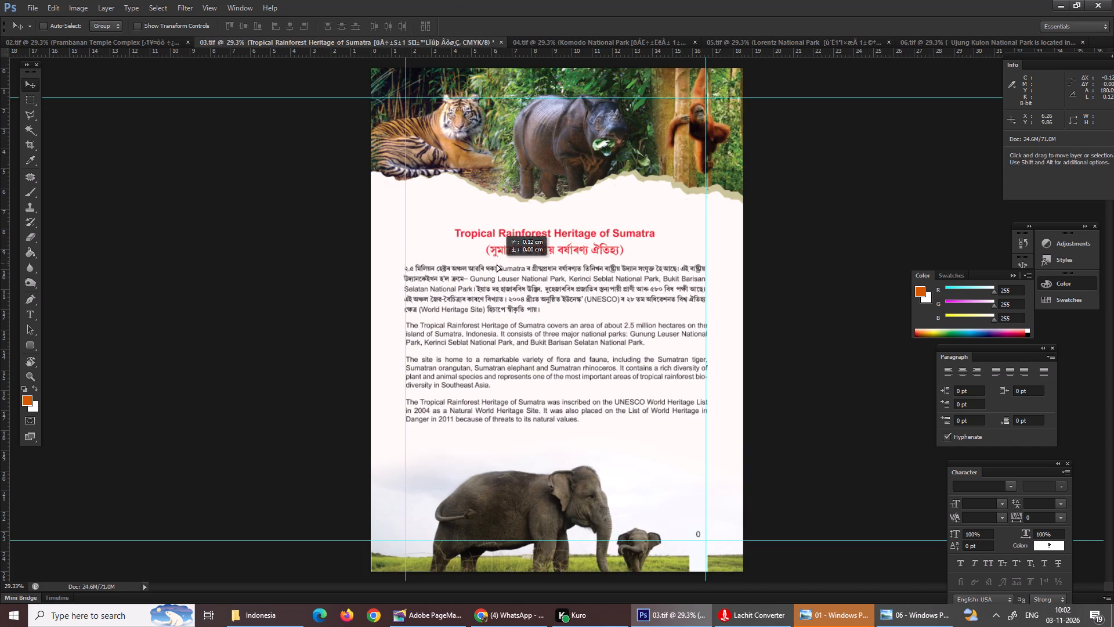
click(542, 395)
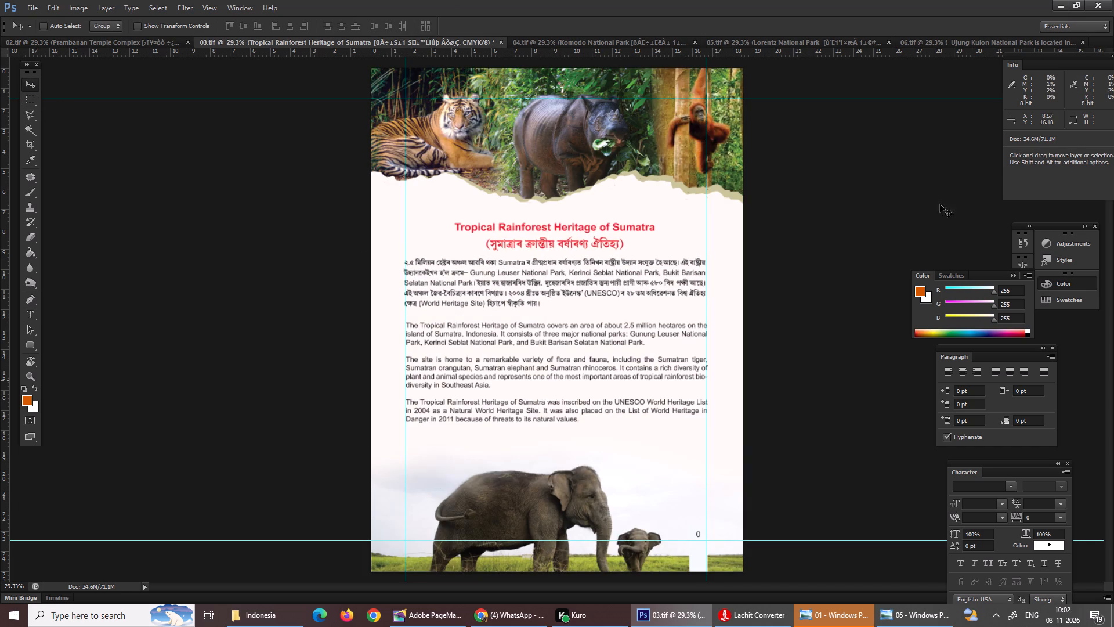
key(Return)
Save the Sumatra page, 03.tif.
key(ctrl+s)
key(ctrl+s)
key(ctrl+s)
Bring up the Prambanan Temple page, 02.tif, and save it.
click(160, 41)
click(160, 41)
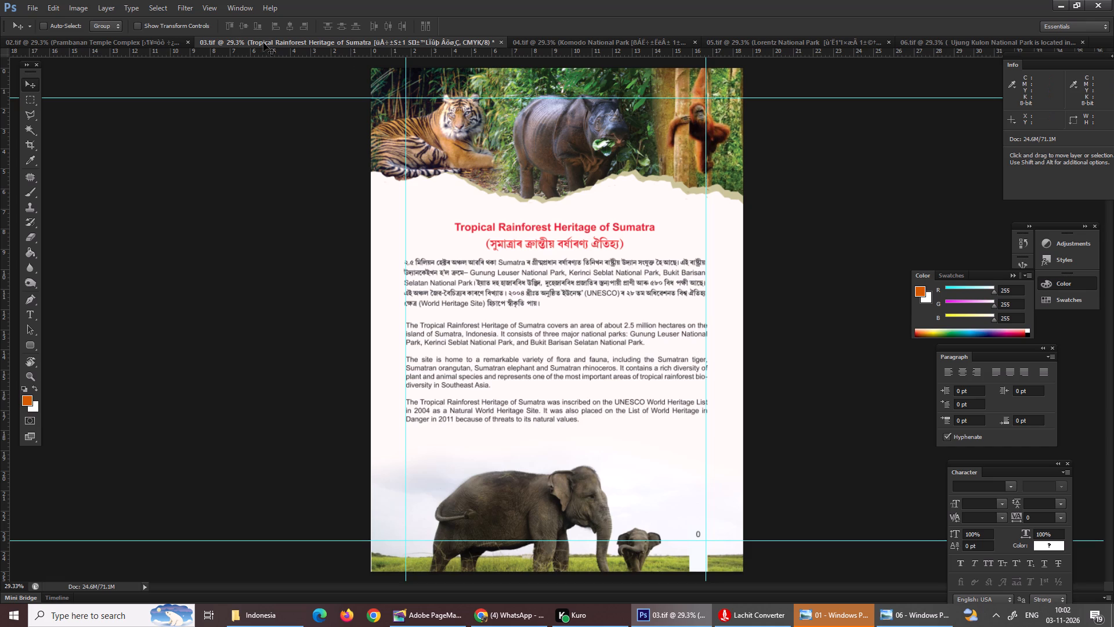
click(266, 43)
click(267, 39)
click(147, 34)
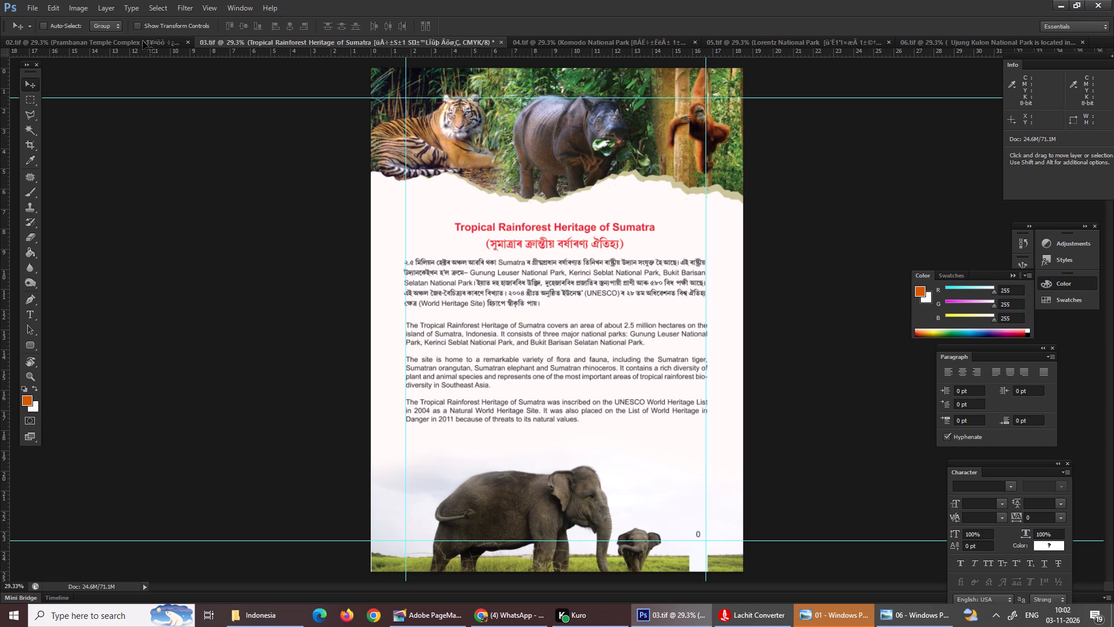
triple_click(143, 41)
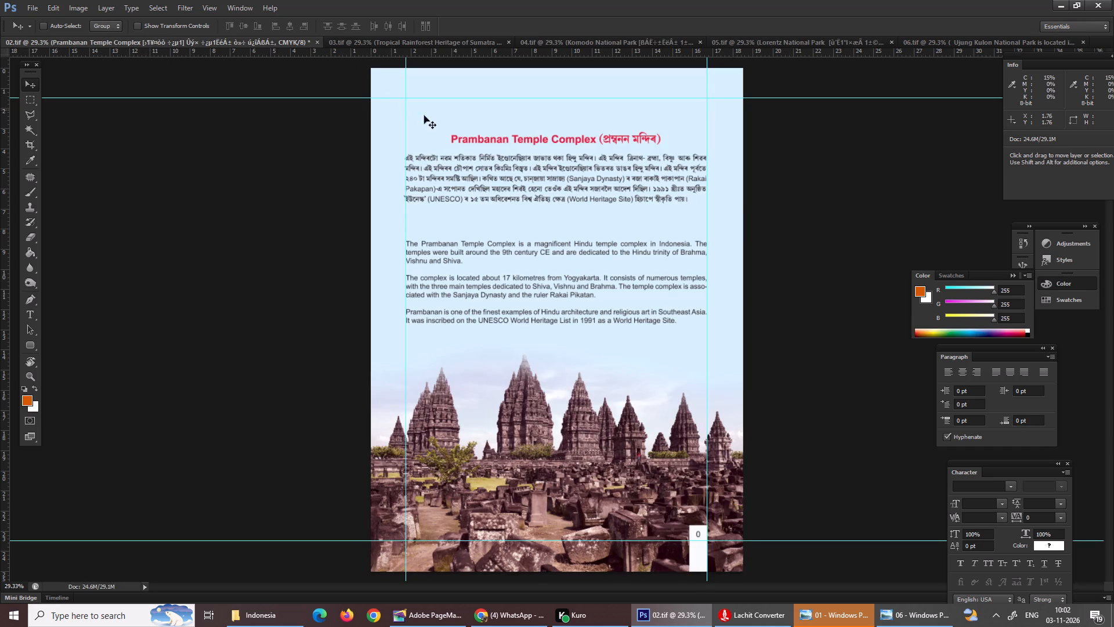
key(ctrl+s)
key(ctrl+s)
key(ctrl+s)
key(ctrl+s)
key(ctrl+s)
key(ctrl+s)
key(ctrl+s)
key(ctrl+s)
Bring up the Komodo National Park page, 04.tif, and save it.
click(540, 39)
key(ctrl+s)
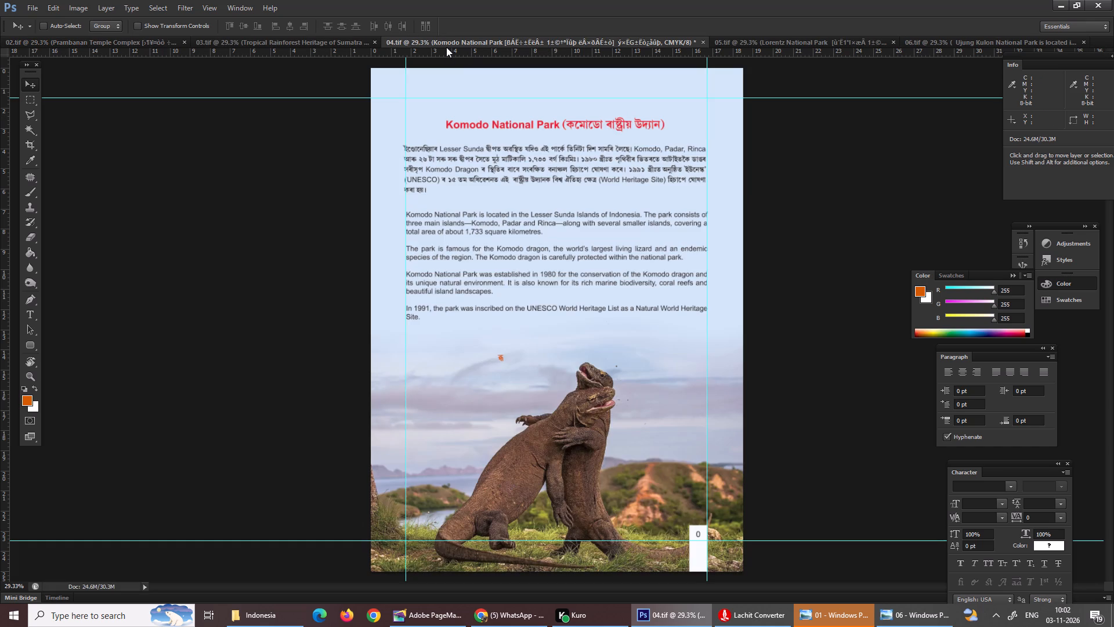
key(ctrl+s)
key(ctrl+s)
key(ctrl+s)
key(ctrl+s)
Bring up the Lorentz National Park page, 05.tif, and save it.
click(803, 40)
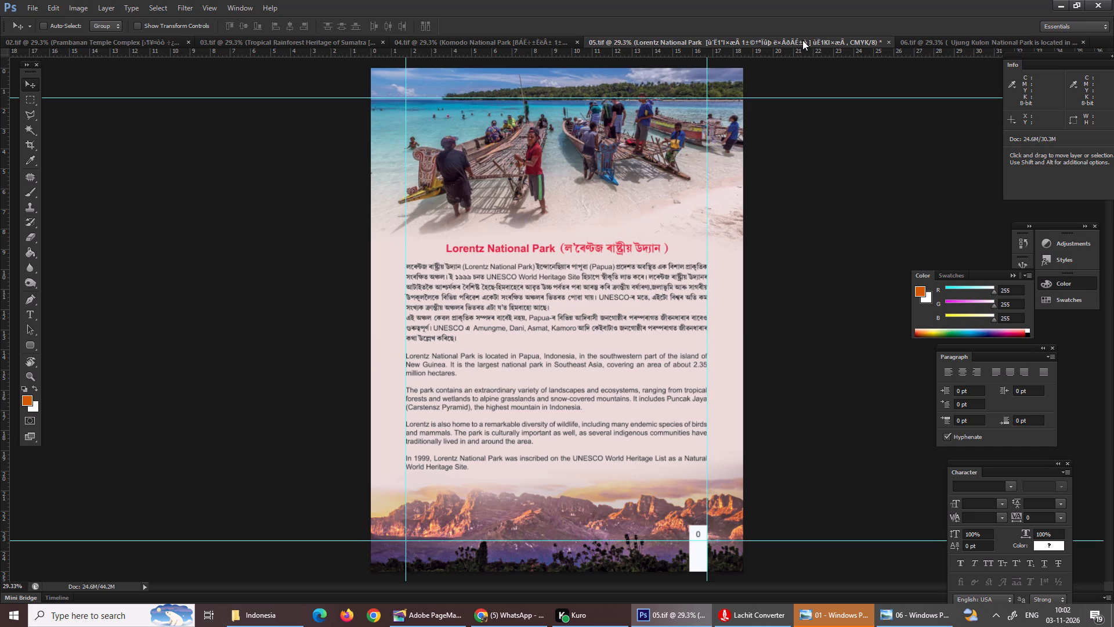
key(ctrl+s)
key(ctrl+s)
key(ctrl+s)
key(ctrl+s)
key(ctrl+s)
key(ctrl+s)
Bring up the Ujung Kulon National Park page, 06.tif, and save it.
click(934, 38)
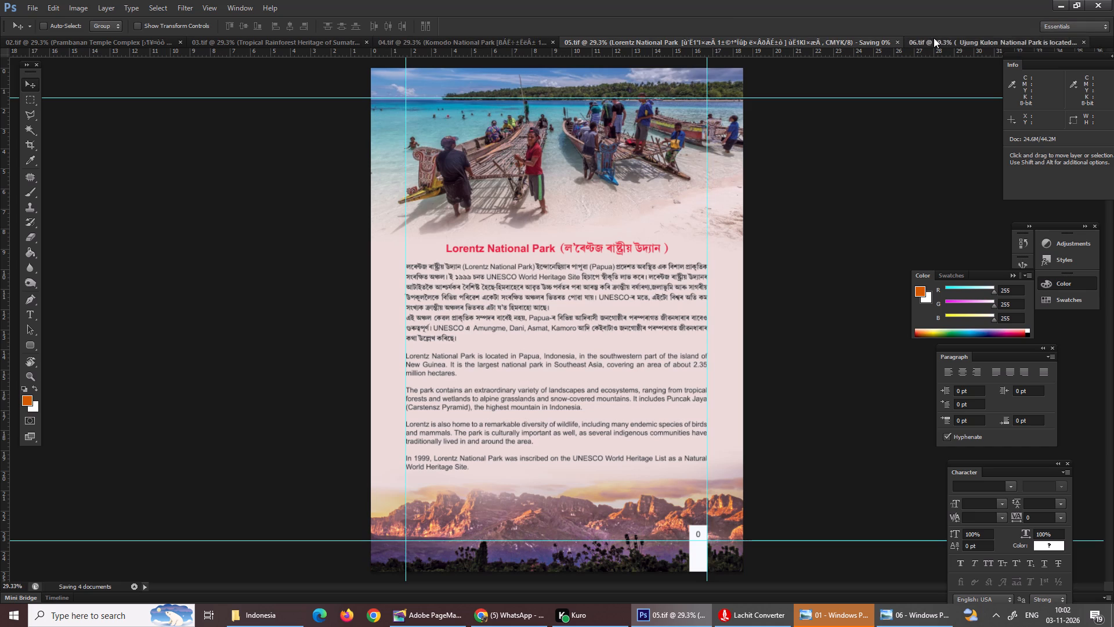
key(ctrl+s)
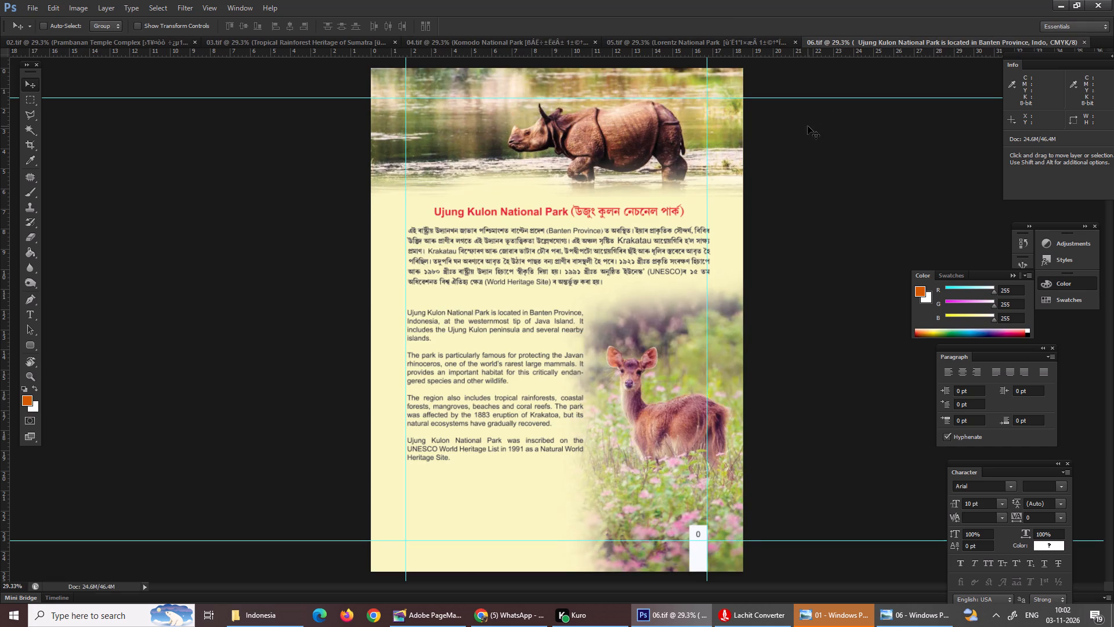
Check the saving progress of the Prambanan, Sumatra and Ujung Kulon pages, 02.tif, 03.tif and 06.tif.
click(55, 38)
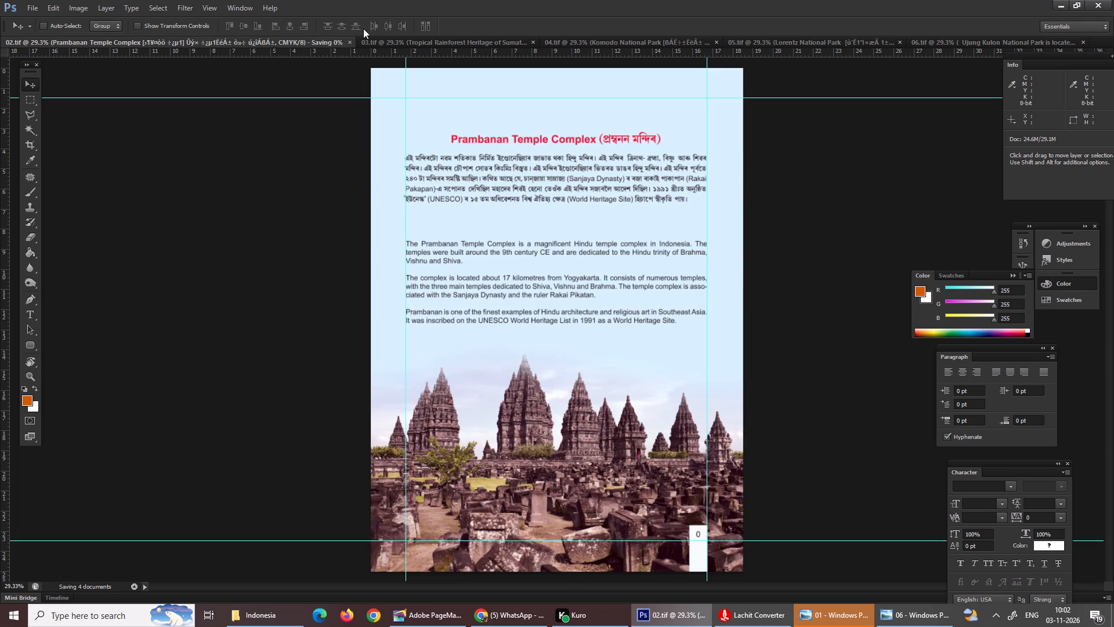
click(397, 42)
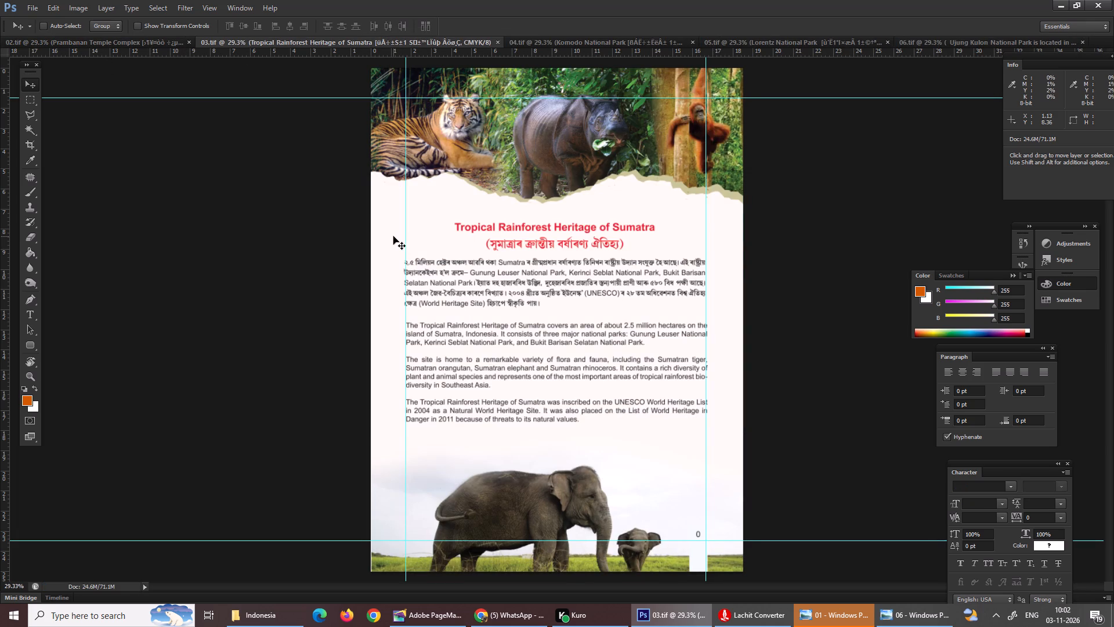
click(967, 41)
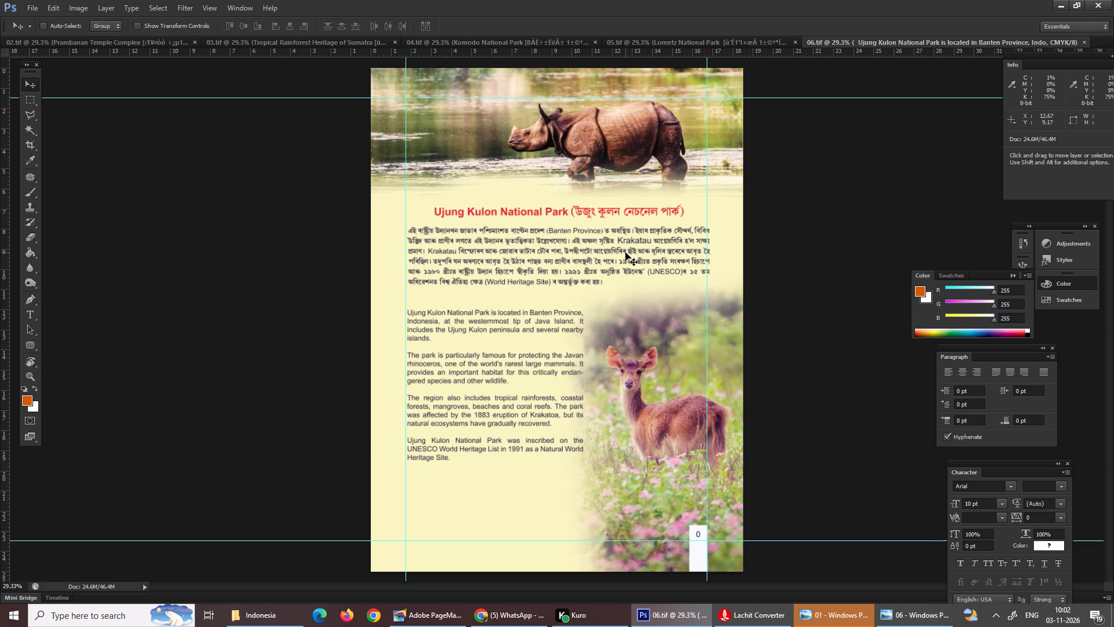
drag(114, 45, 119, 41)
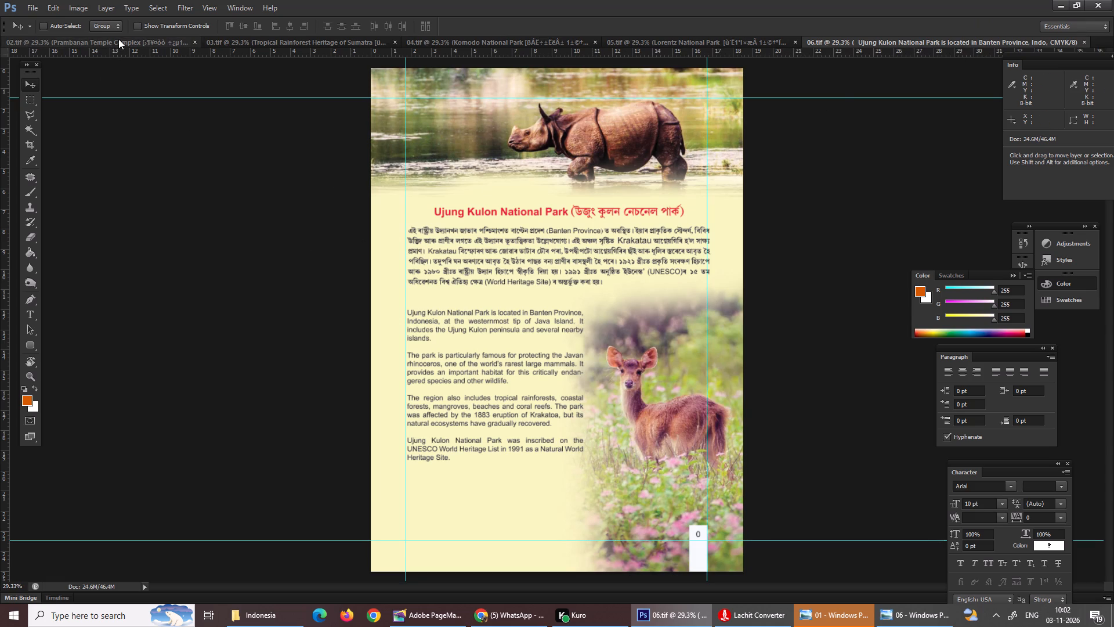
click(117, 36)
click(110, 39)
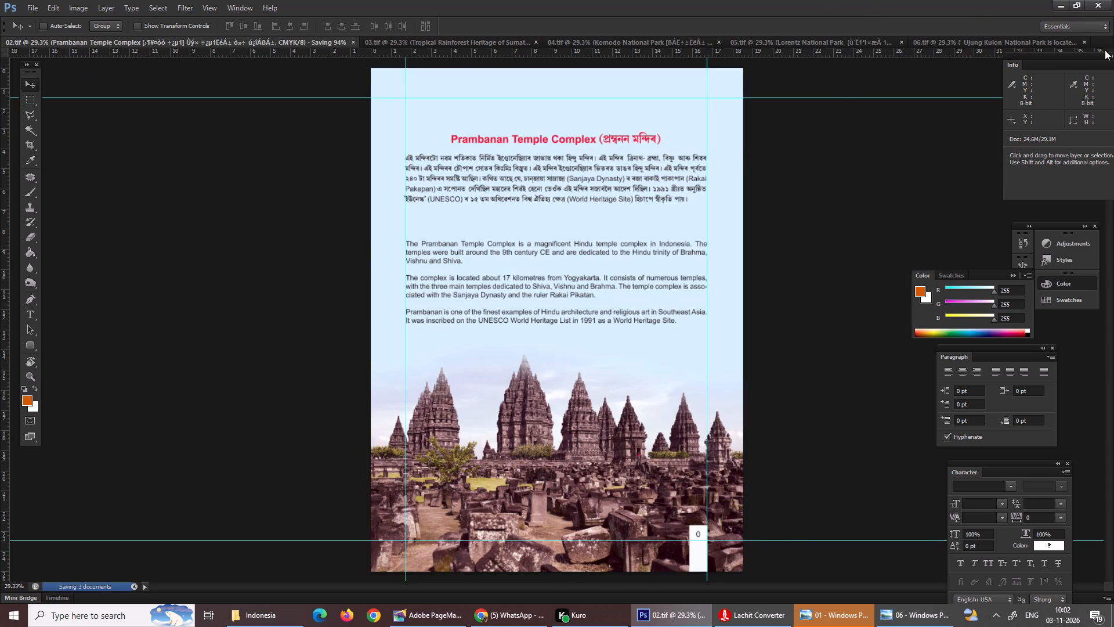
On the Ujung Kulon page, 06.tif, shift the heading and Assamese paragraph slightly left so the paragraph aligns with the margin guides.
click(1014, 44)
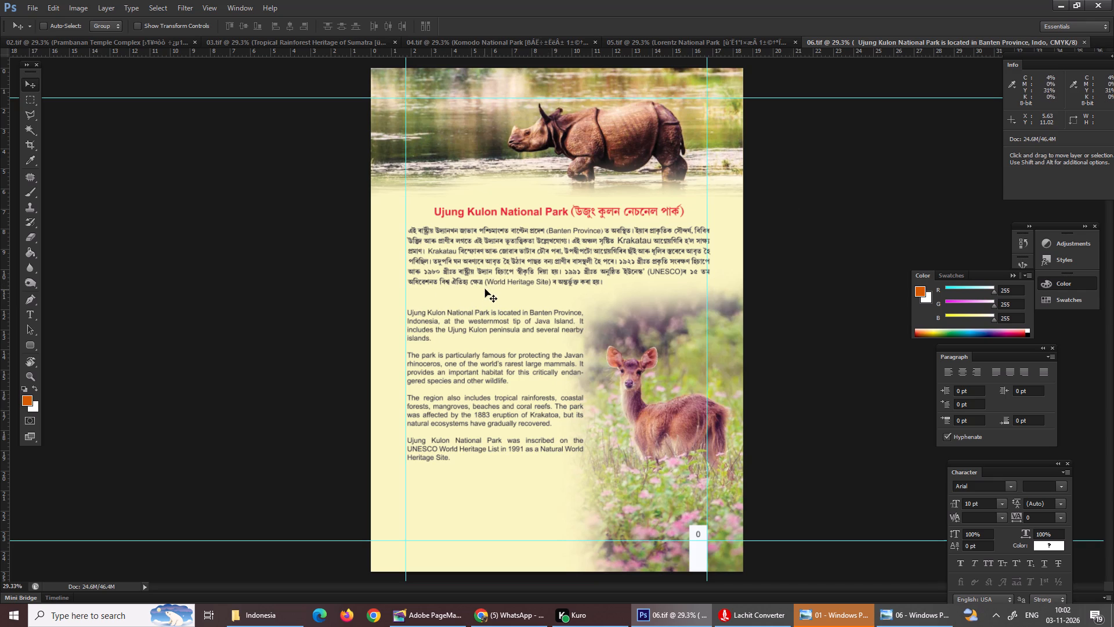
right_click(485, 272)
click(511, 278)
click(522, 270)
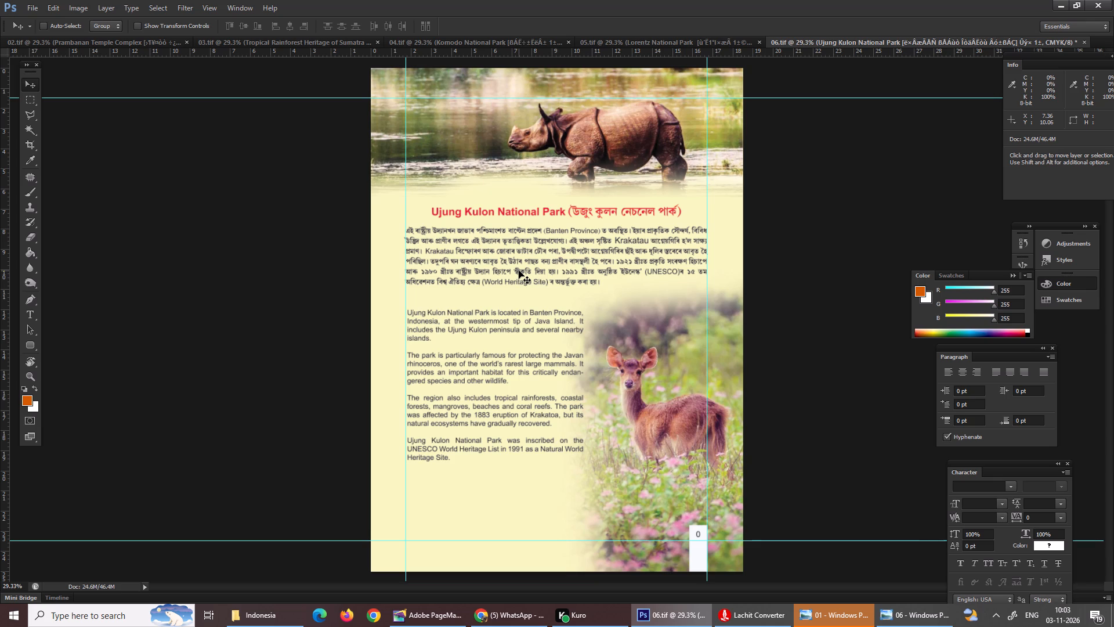
Fit the Ujung Kulon National Park page to the window and save 06.tif.
key(ctrl+0)
key(ctrl+s)
key(ctrl+s)
key(ctrl+s)
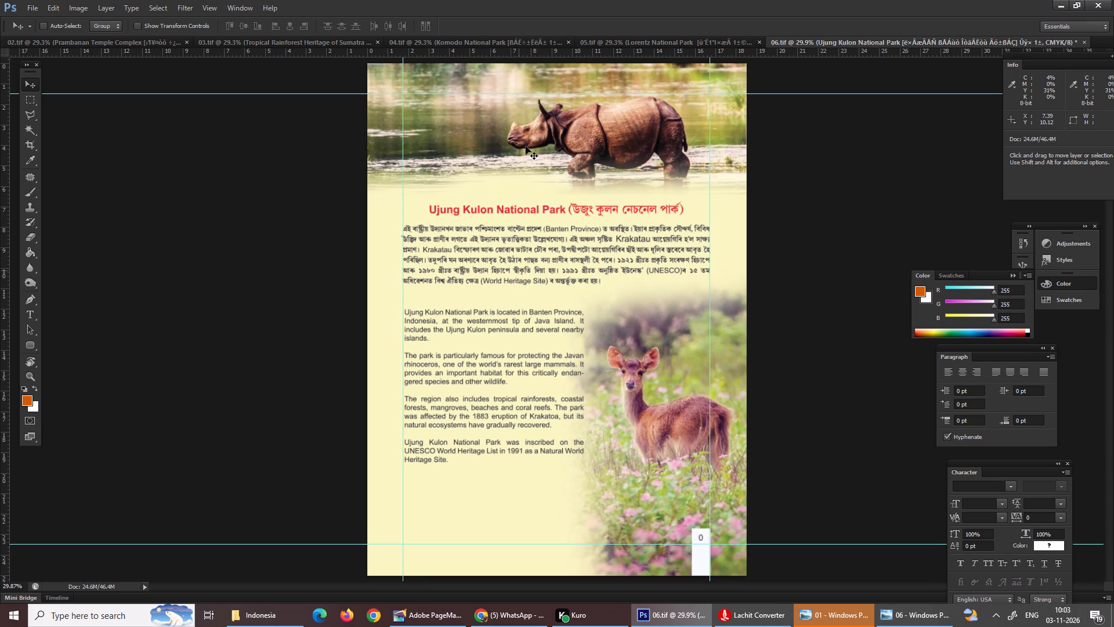
key(ctrl+0)
key(ctrl+s)
key(ctrl+s)
Check the page thumbnails in the Indonesia folder and the saving progress of 06.tif, 05.tif and 04.tif.
click(804, 42)
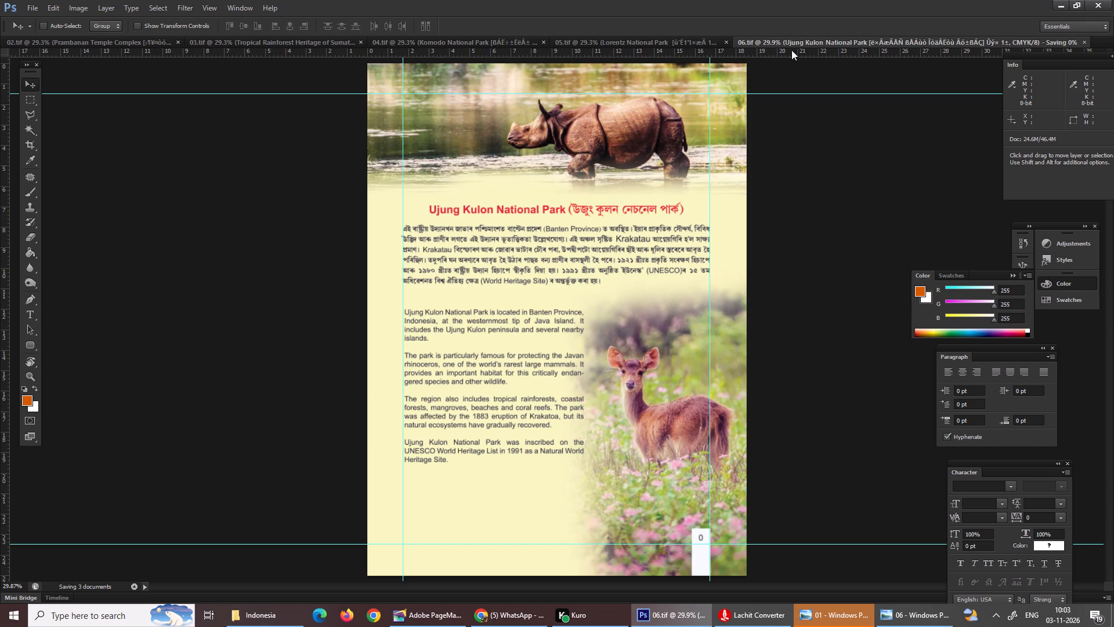
click(263, 616)
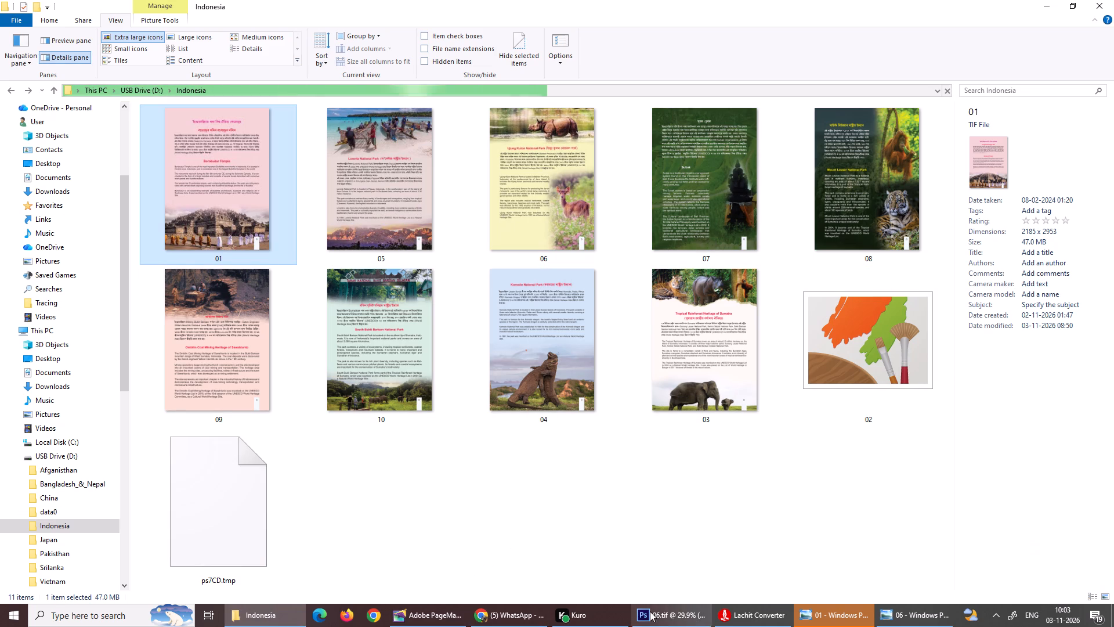
click(669, 617)
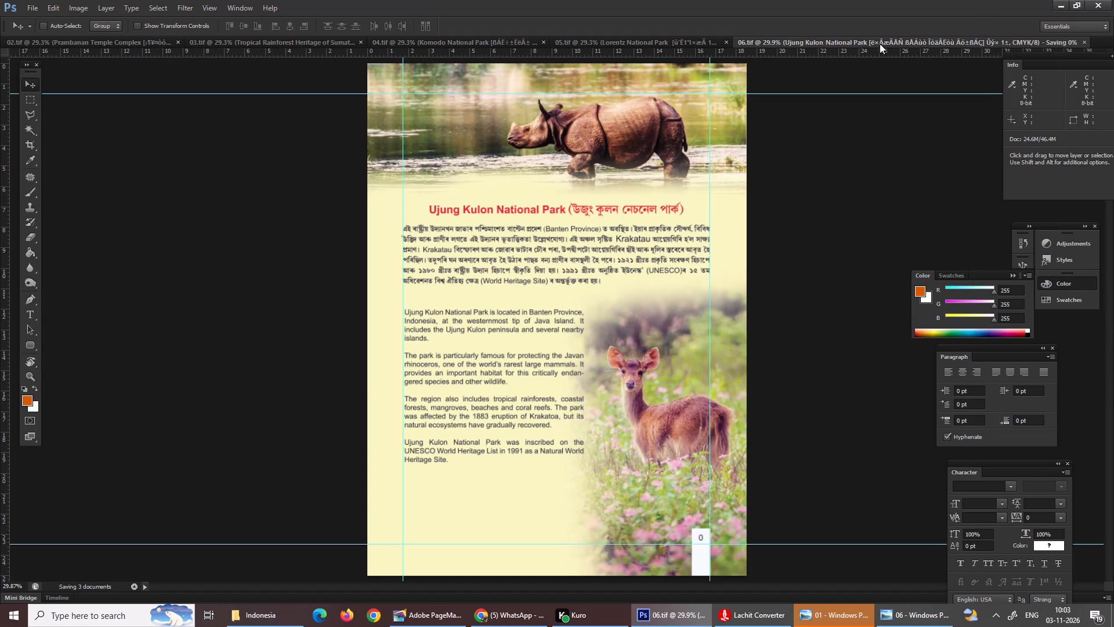
click(663, 41)
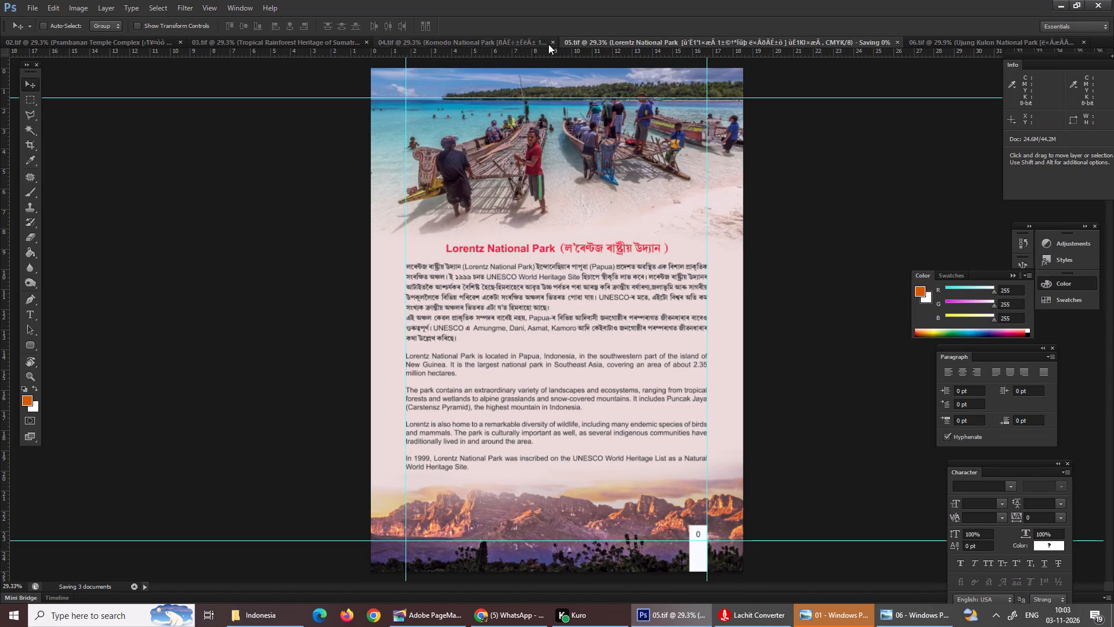
click(488, 43)
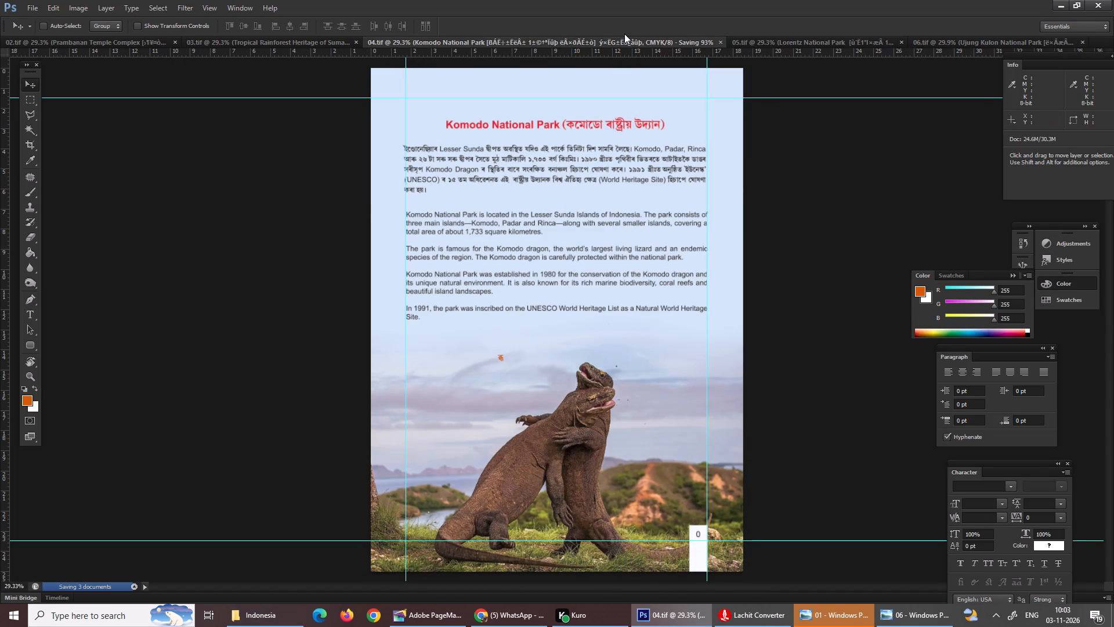
click(624, 34)
click(635, 39)
Close the Tropical Rainforest Heritage of Sumatra page, 03.tif.
click(357, 41)
click(353, 43)
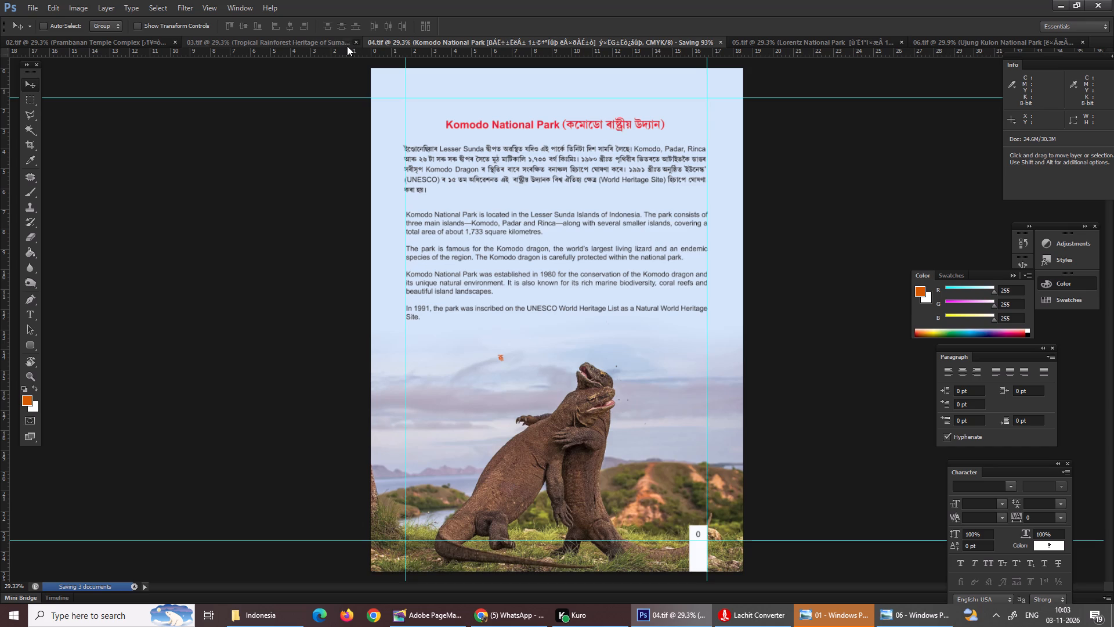
click(353, 38)
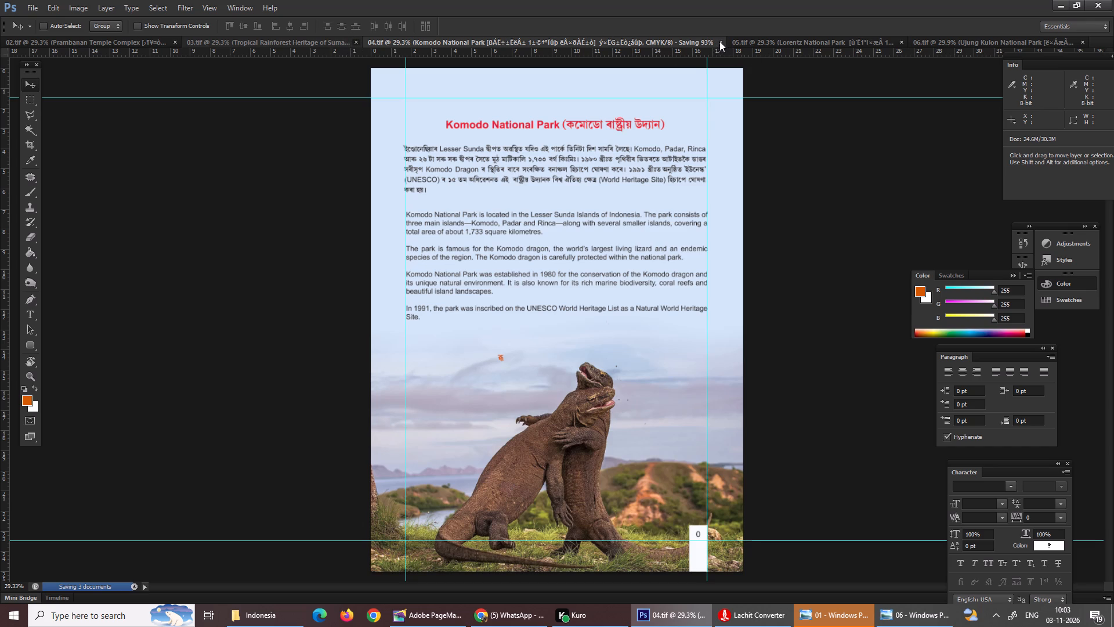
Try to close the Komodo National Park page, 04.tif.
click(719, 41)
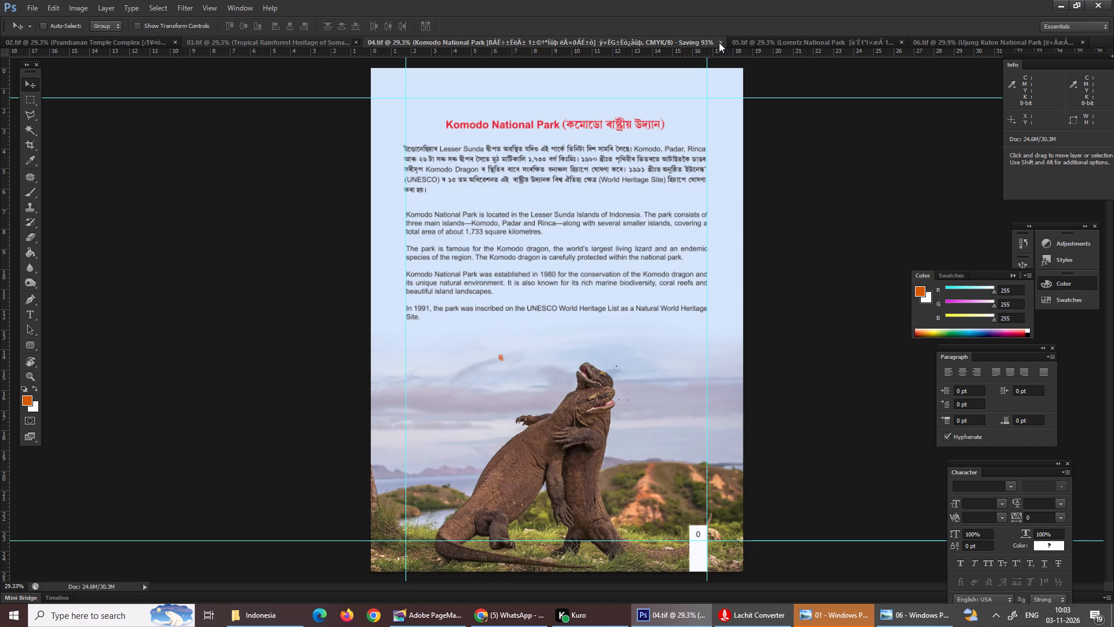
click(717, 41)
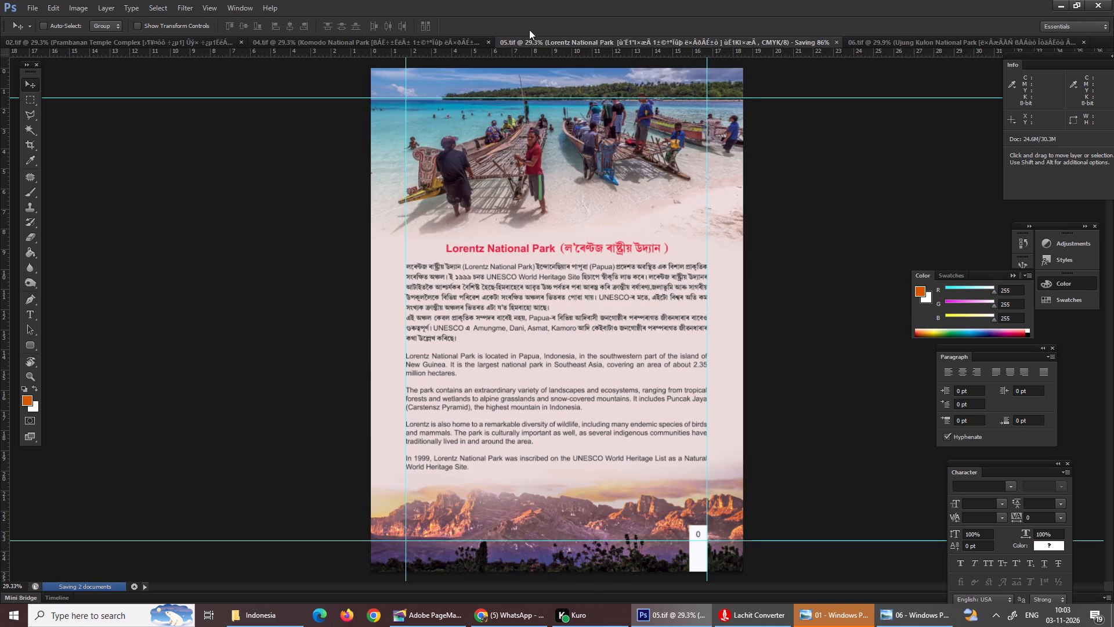
Bring up the Ujung Kulon page, 06.tif, and close the Lorentz National Park page, 05.tif.
click(1004, 42)
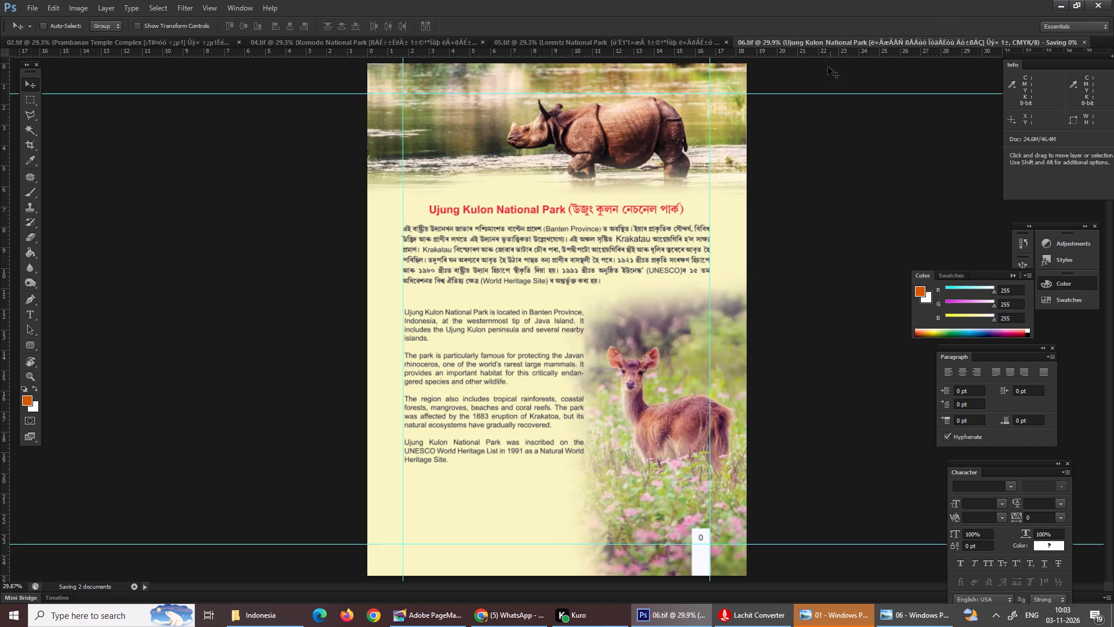
click(727, 39)
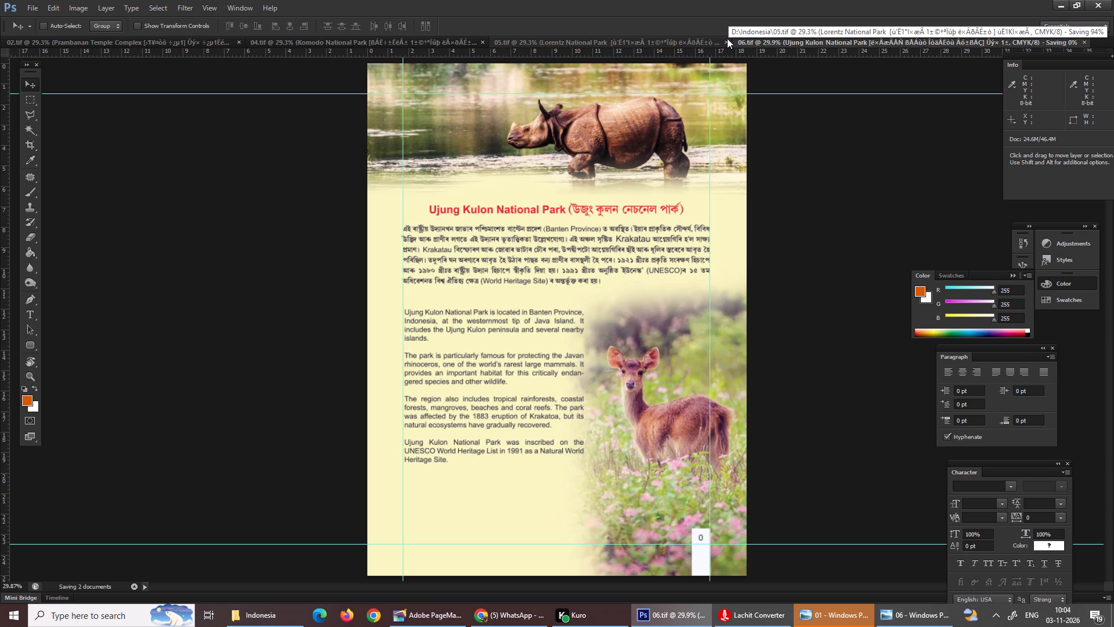
click(727, 42)
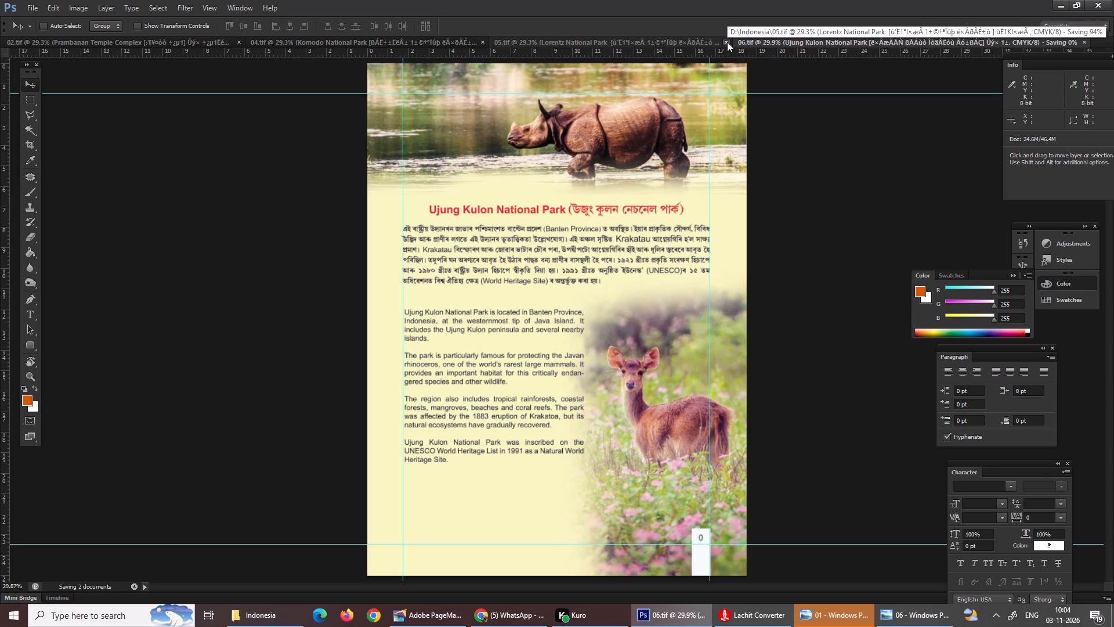
click(727, 42)
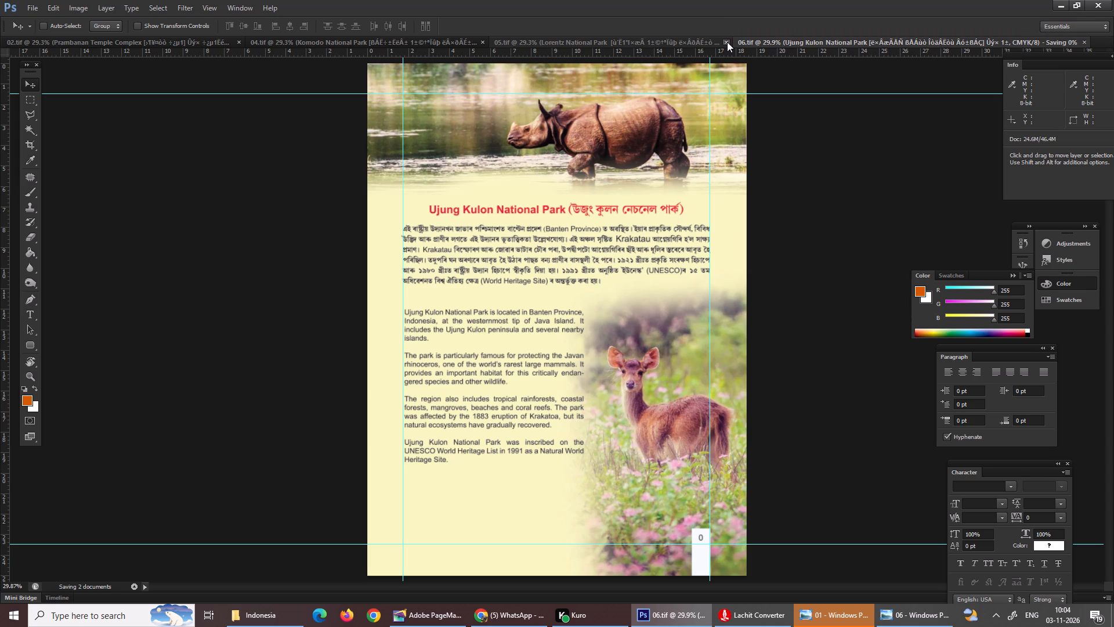
Close the Komodo National Park page, 04.tif.
click(481, 39)
click(436, 293)
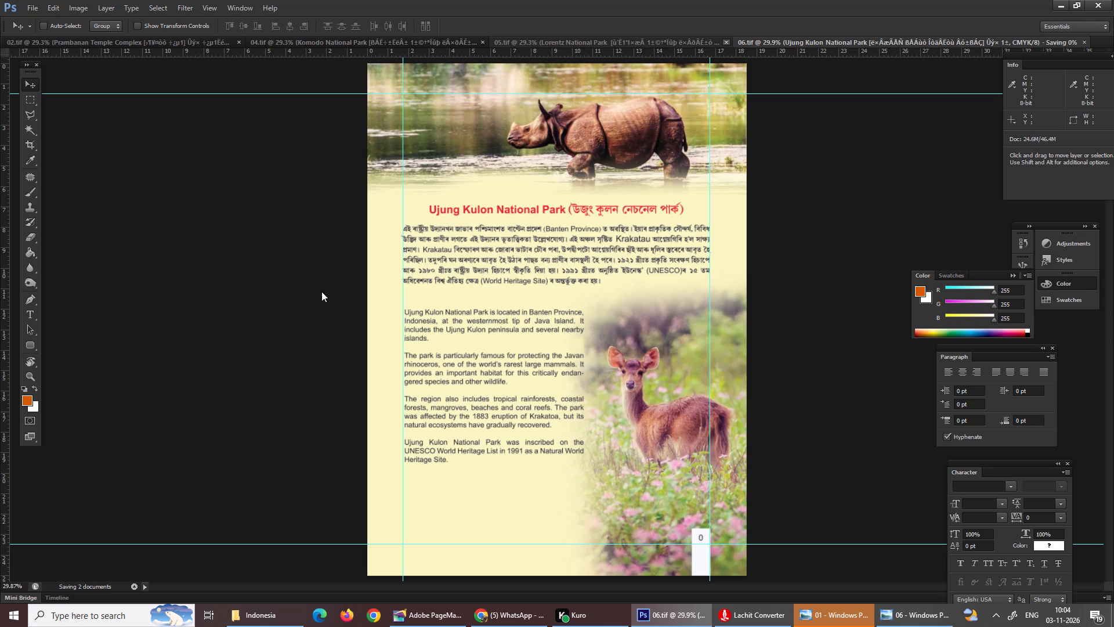